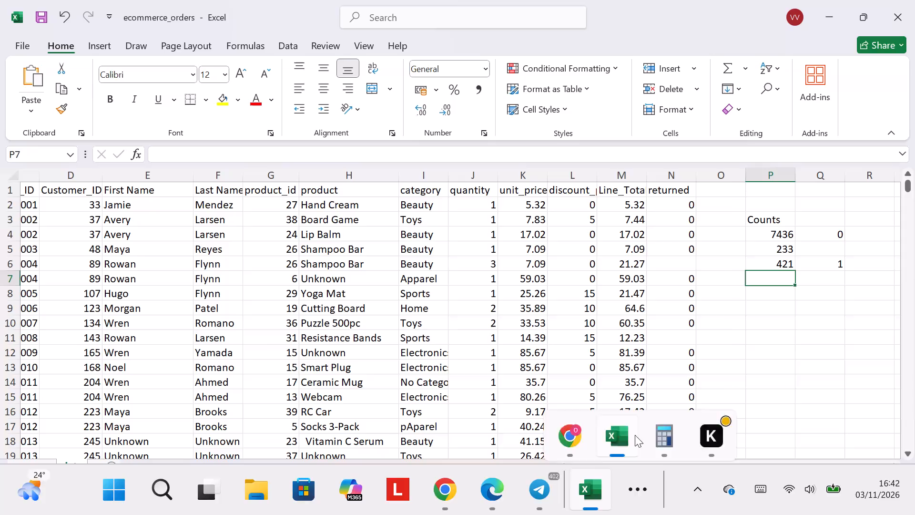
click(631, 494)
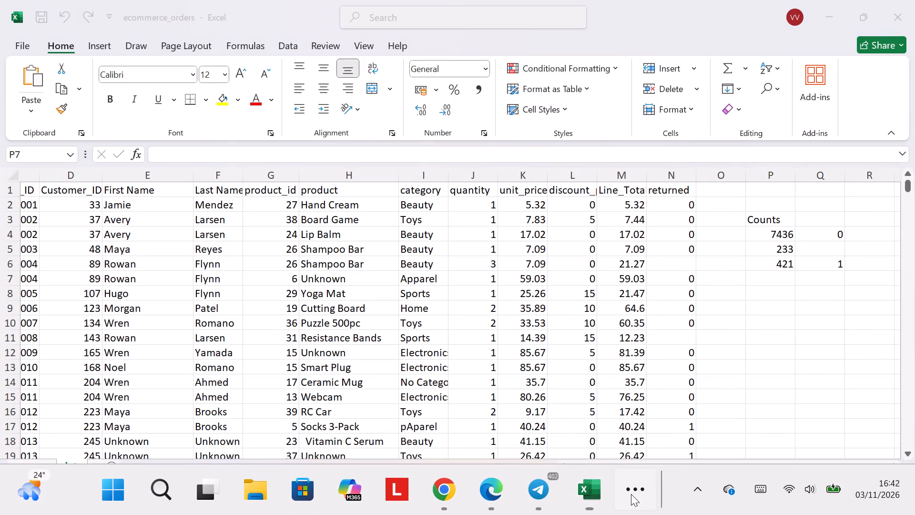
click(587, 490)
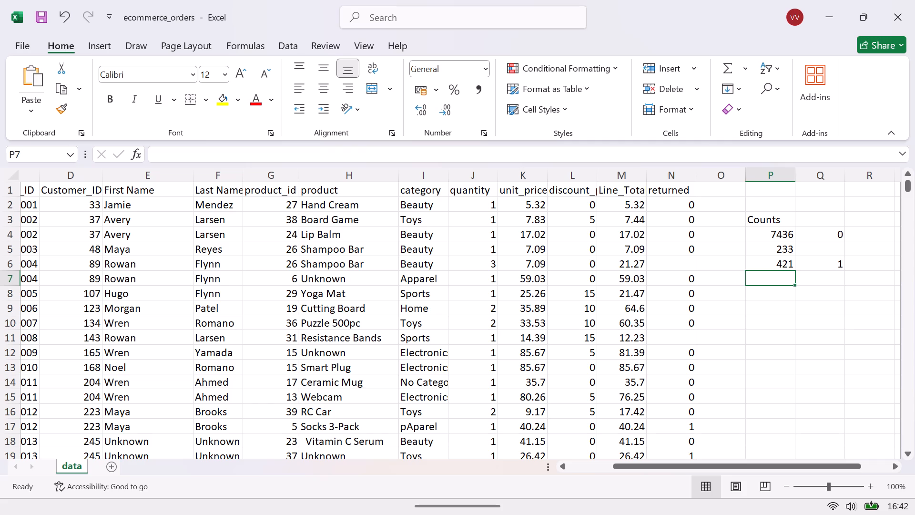
In cell R4, calculate the average of the returned column over N2:N8091 with AVERAGE.
click(832, 240)
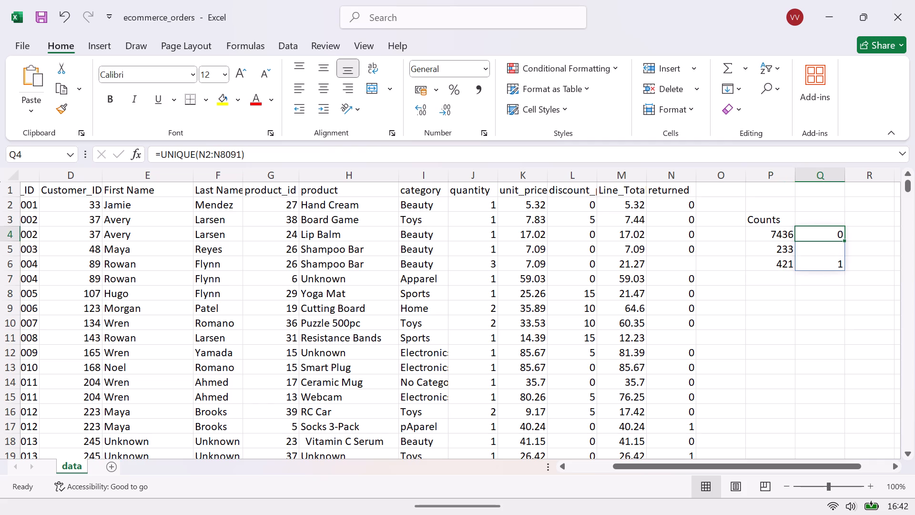
click(861, 232)
key(equal)
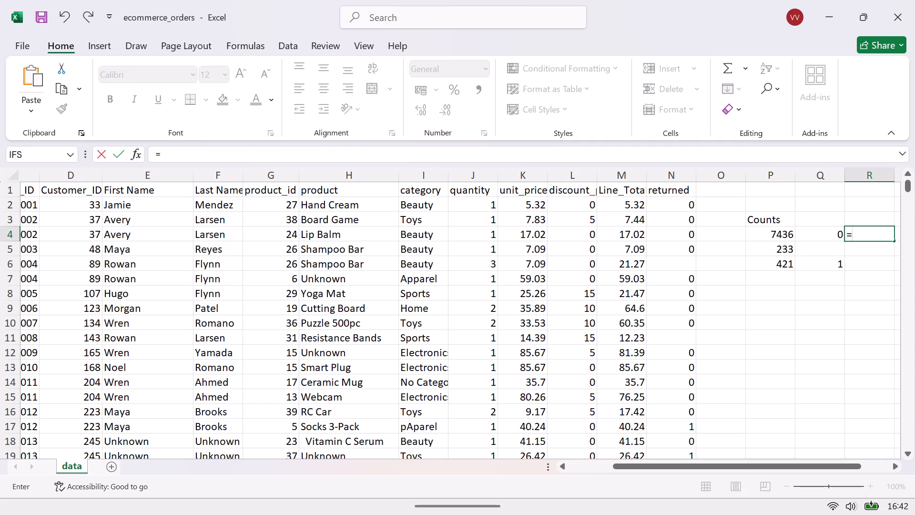
text(avera)
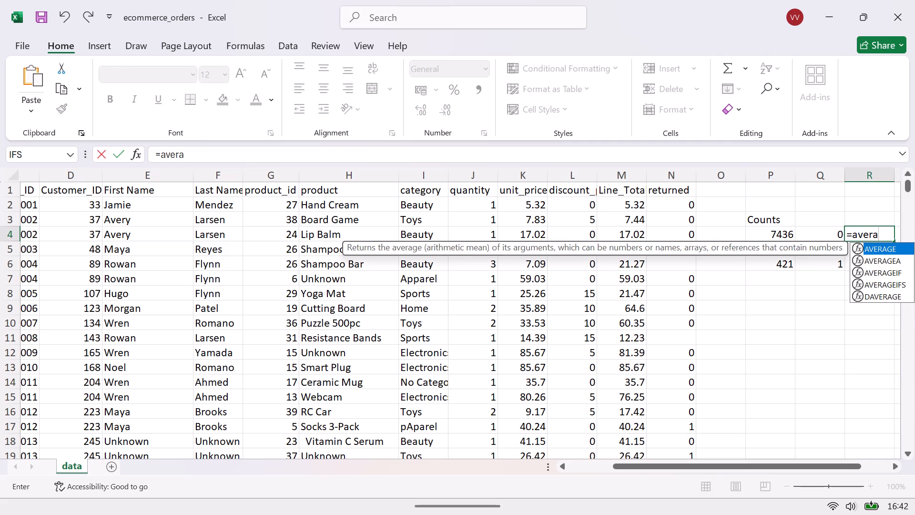
key(Tab)
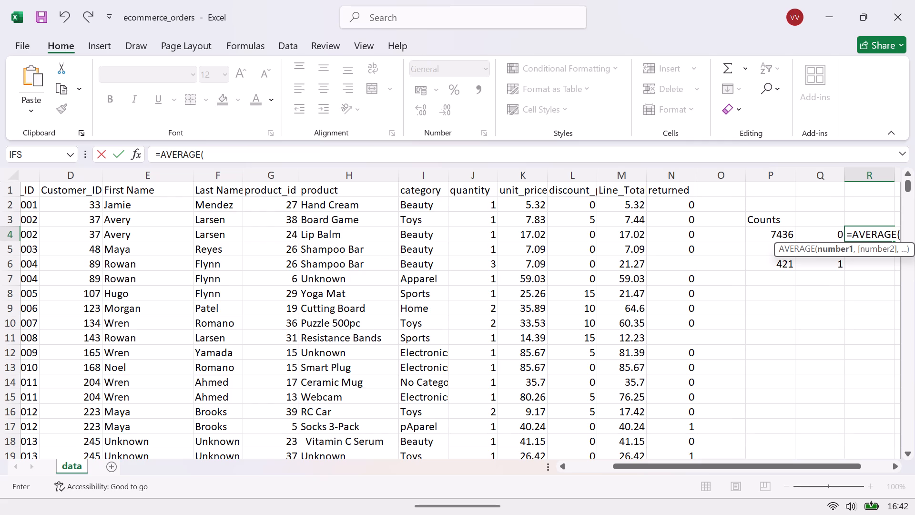
click(681, 209)
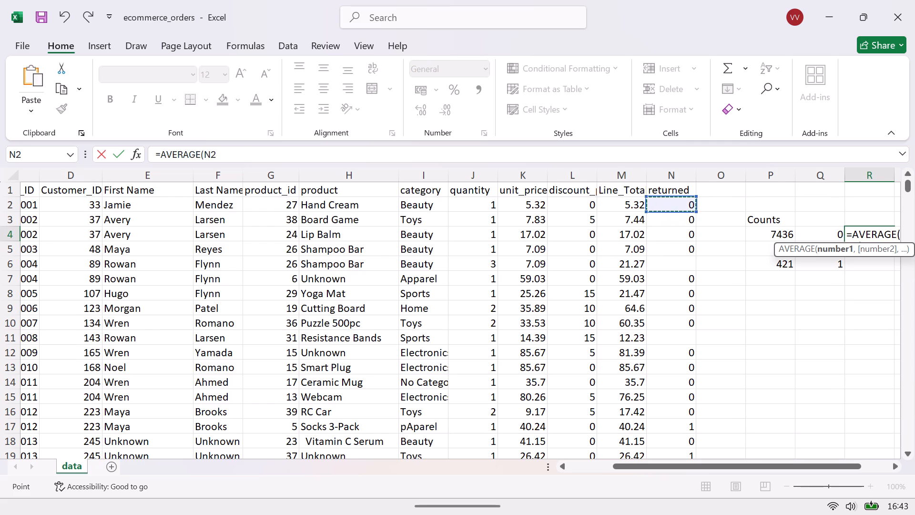
key(ctrl+shift+Down)
key(shift+parenright)
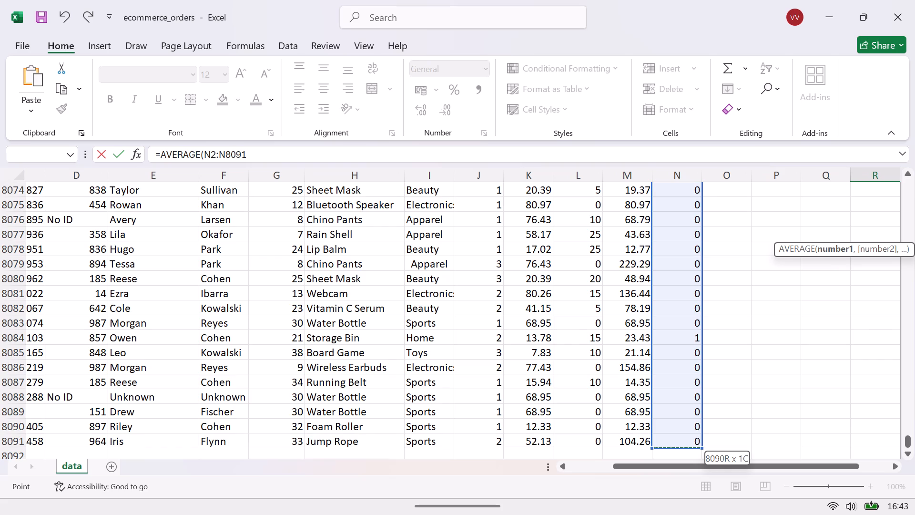
key(Return)
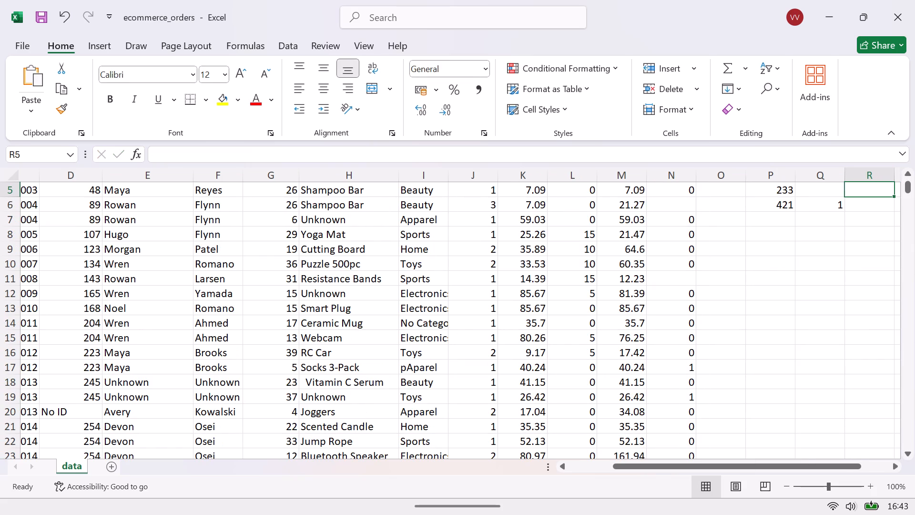
In cell R5, calculate the median of the returned column over N2:N8091 with MEDIAN.
drag(905, 187, 908, 175)
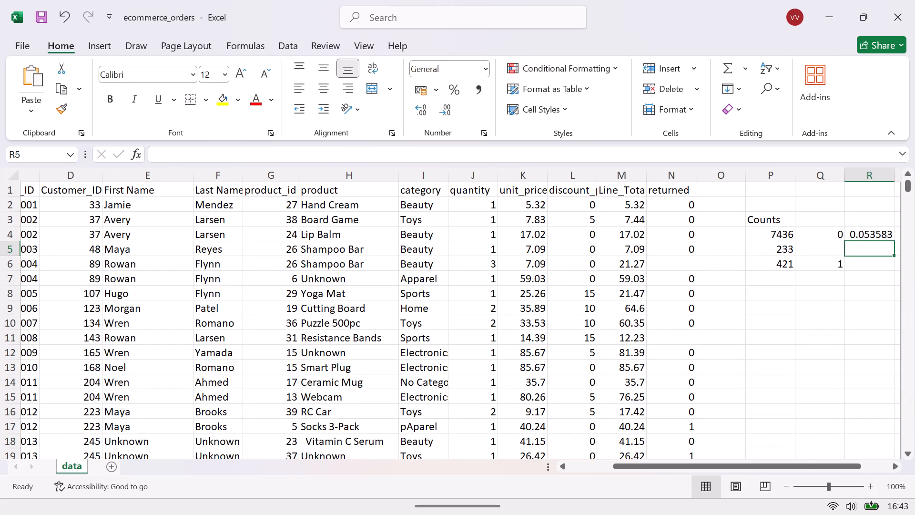
key(equal)
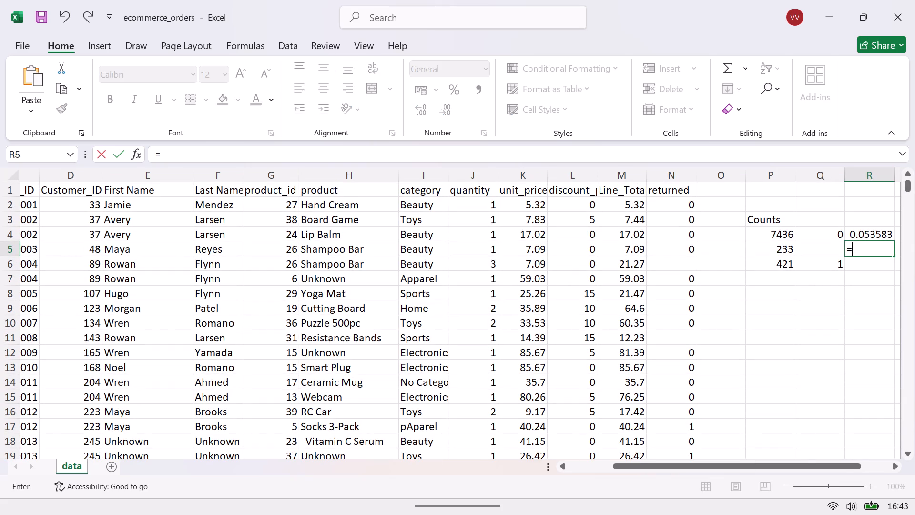
text(medi)
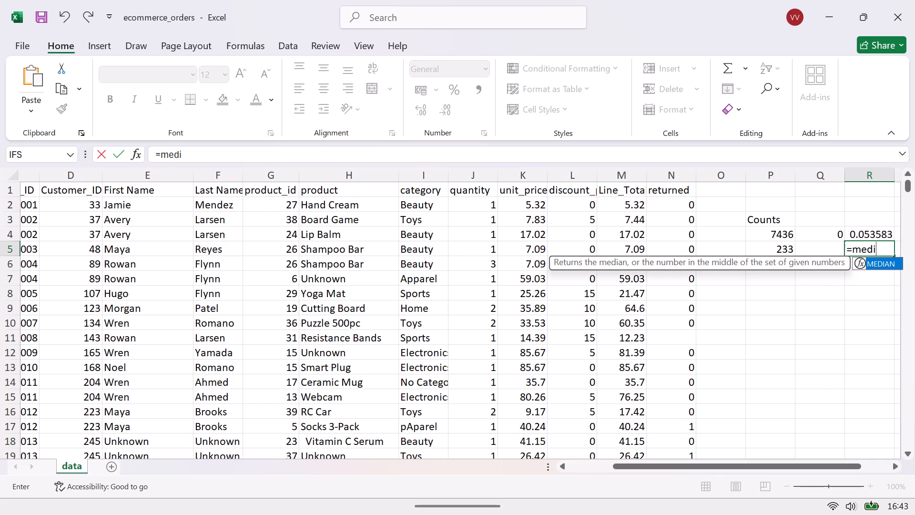
key(Tab)
click(677, 210)
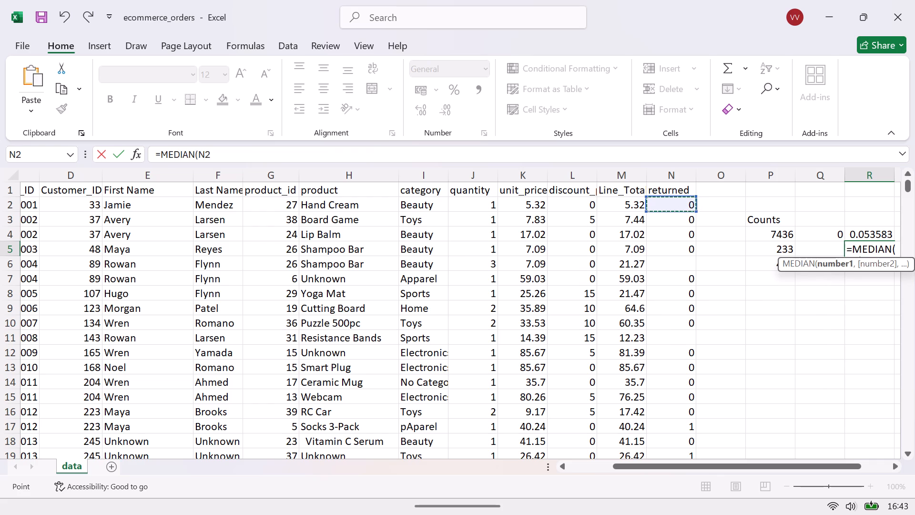
key(ctrl+shift+Down)
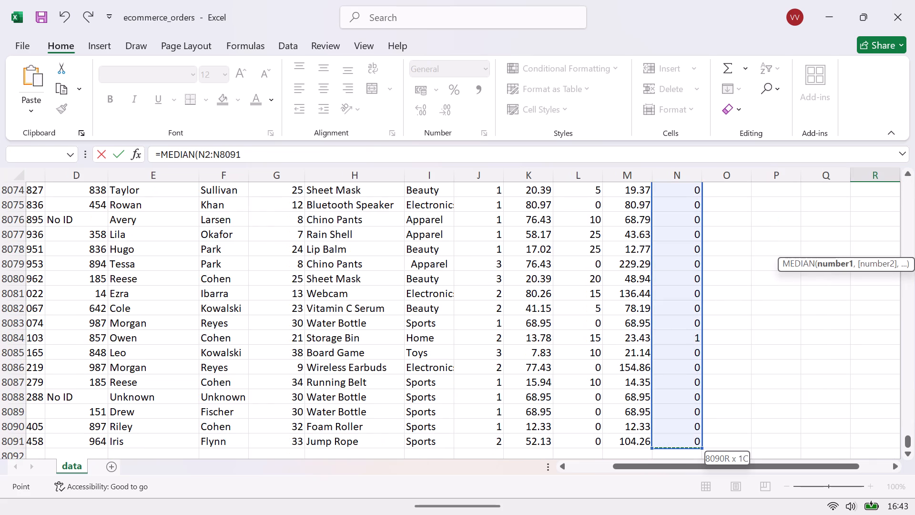
key(shift+parenleft)
key(BackSpace)
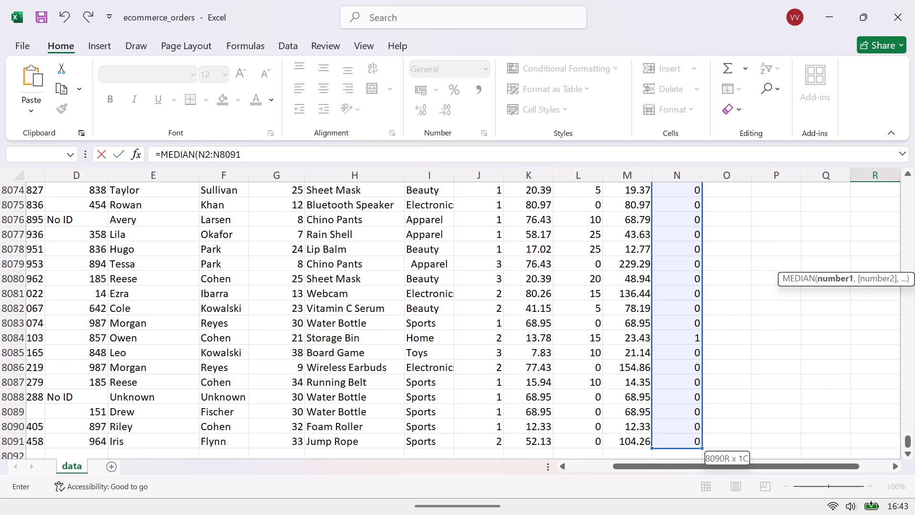
key(shift+parenright)
key(Return)
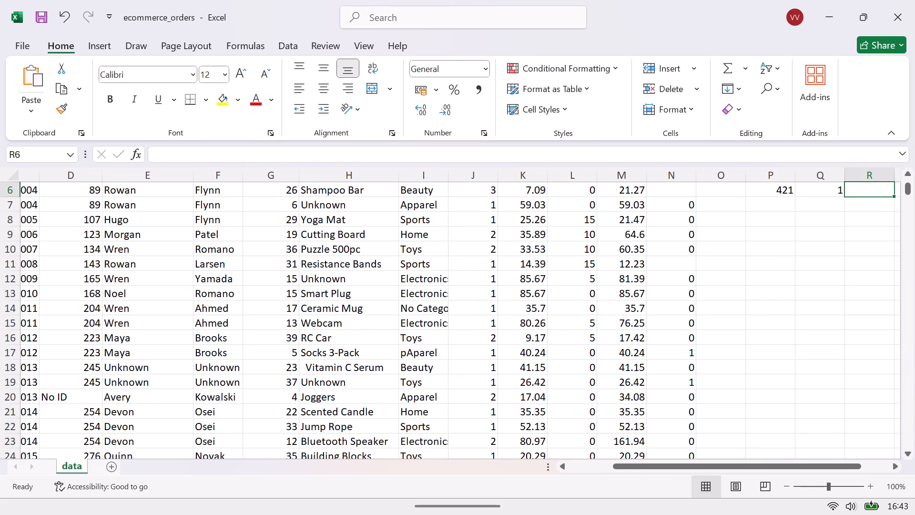
In cell R6, calculate the mode of the returned column over N2:N8091 with MODE.SNGL.
drag(912, 187, 904, 177)
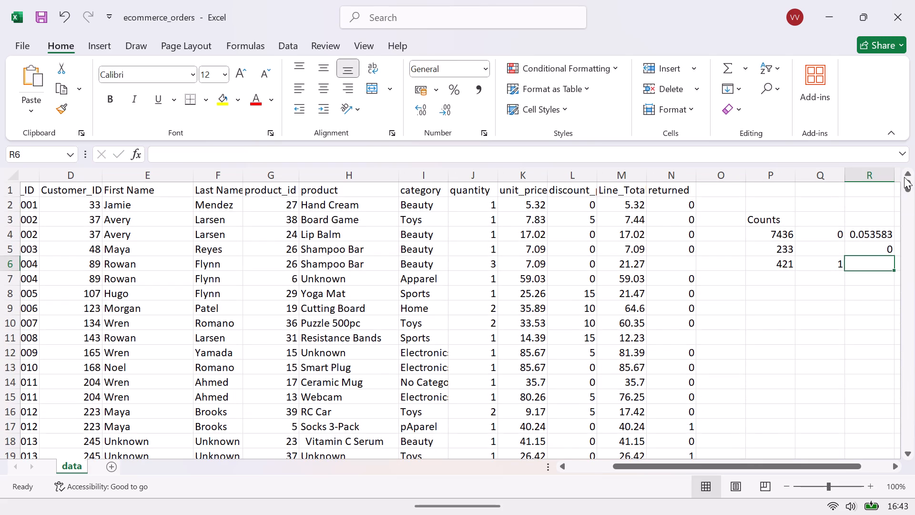
key(equal)
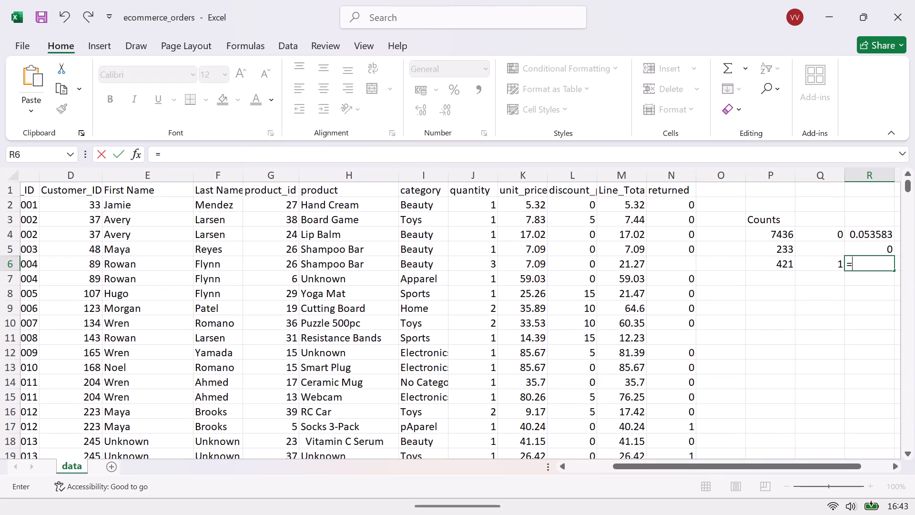
text(mode)
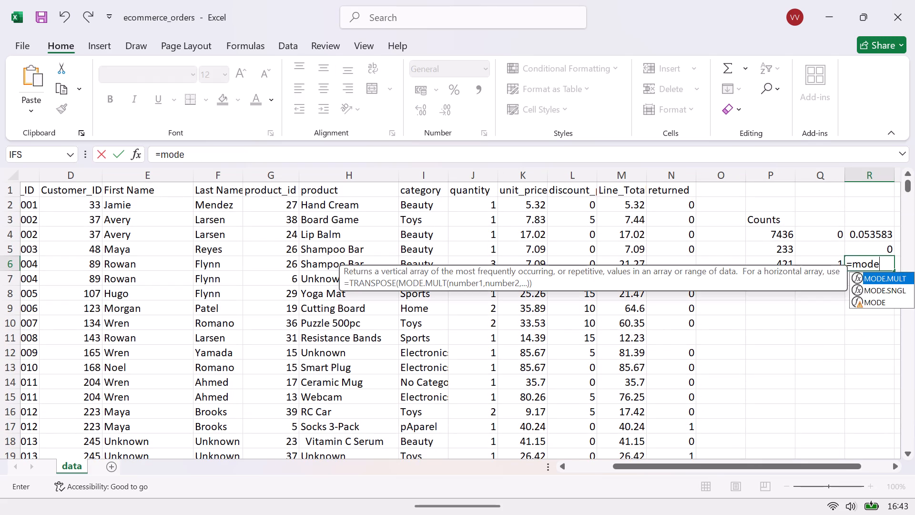
key(Down)
key(Tab)
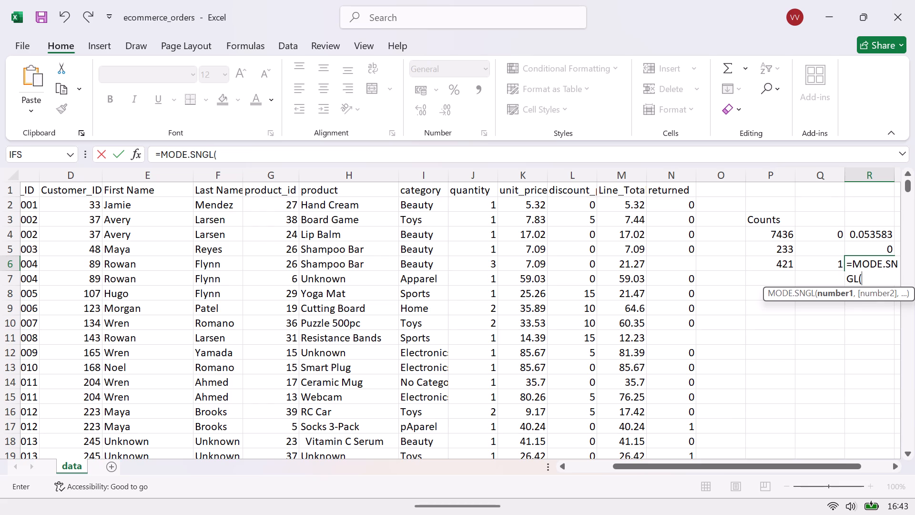
click(668, 197)
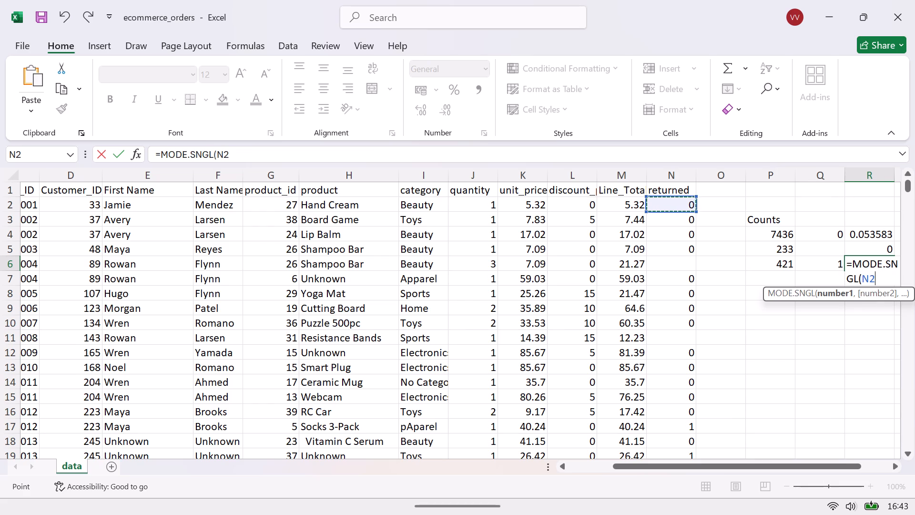
key(ctrl+shift+Down)
key(shift+parenright)
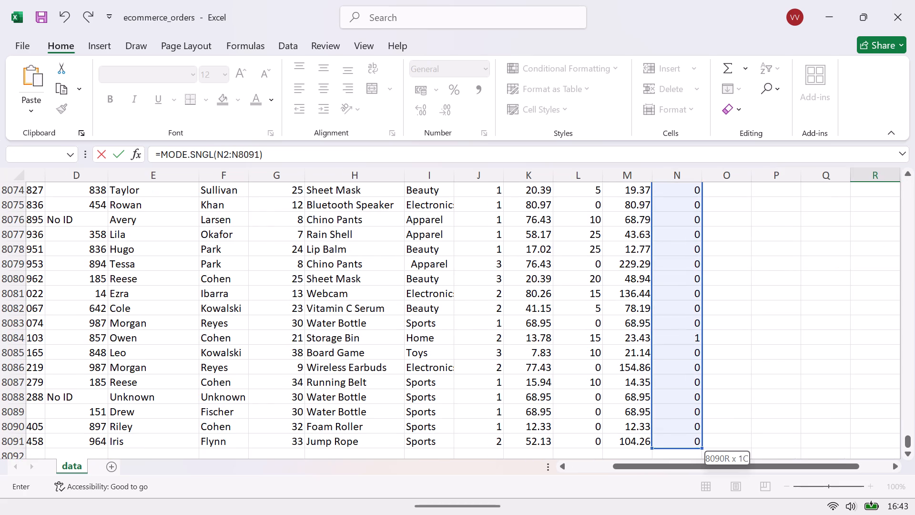
key(Return)
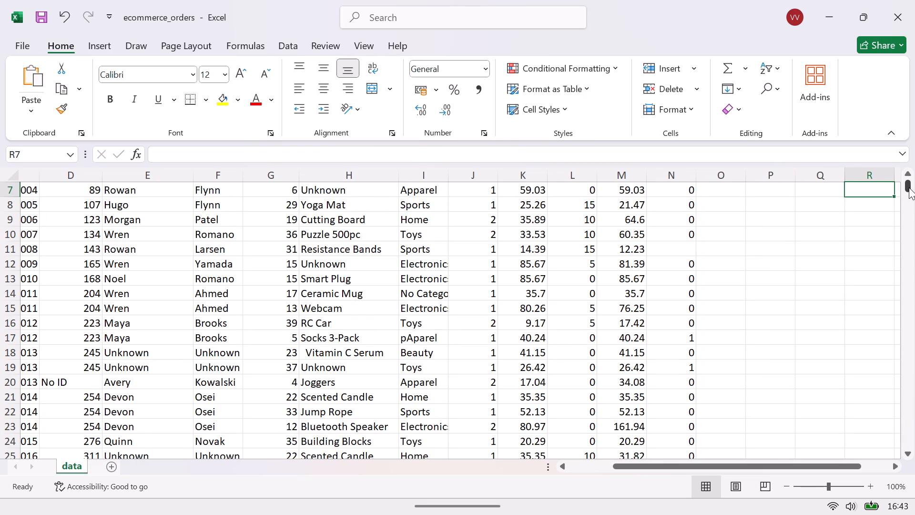
Replace all blank cells in the returned column, N2:N8091, with 0.
drag(909, 187, 909, 166)
click(684, 202)
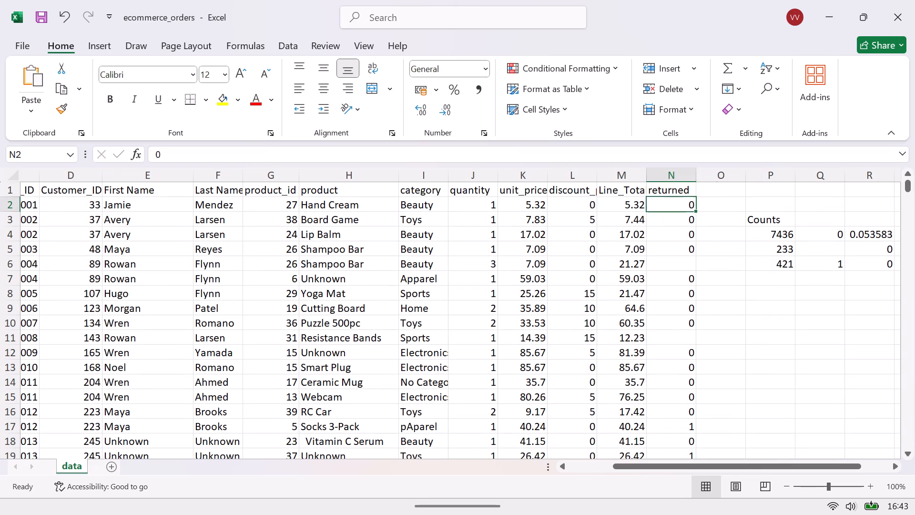
key(ctrl+shift+Down)
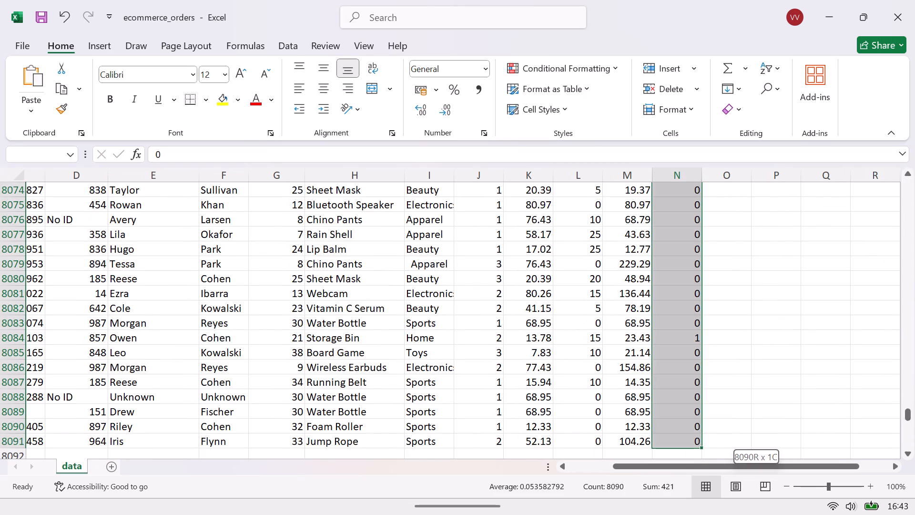
key(ctrl+h)
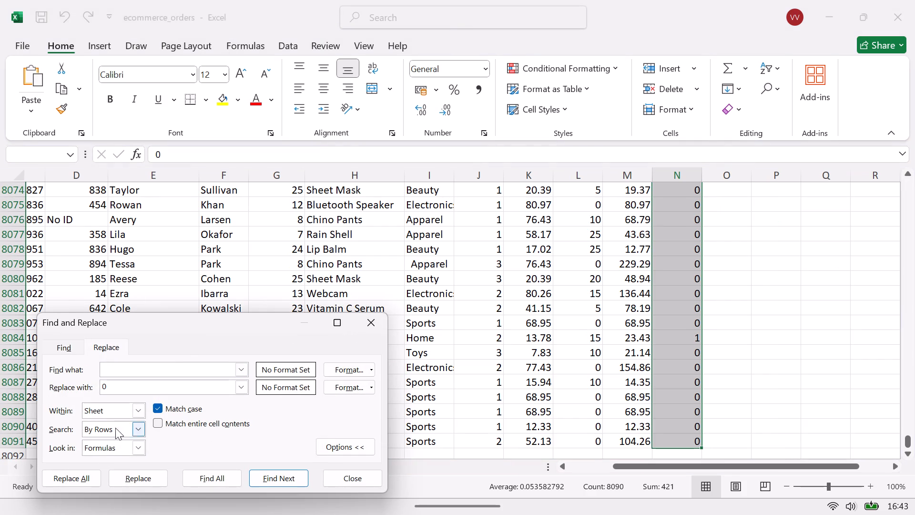
click(75, 473)
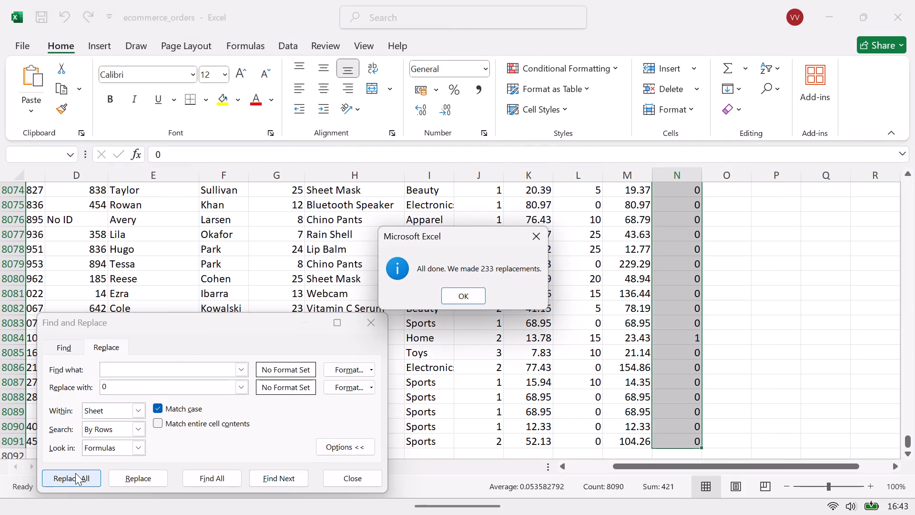
click(453, 297)
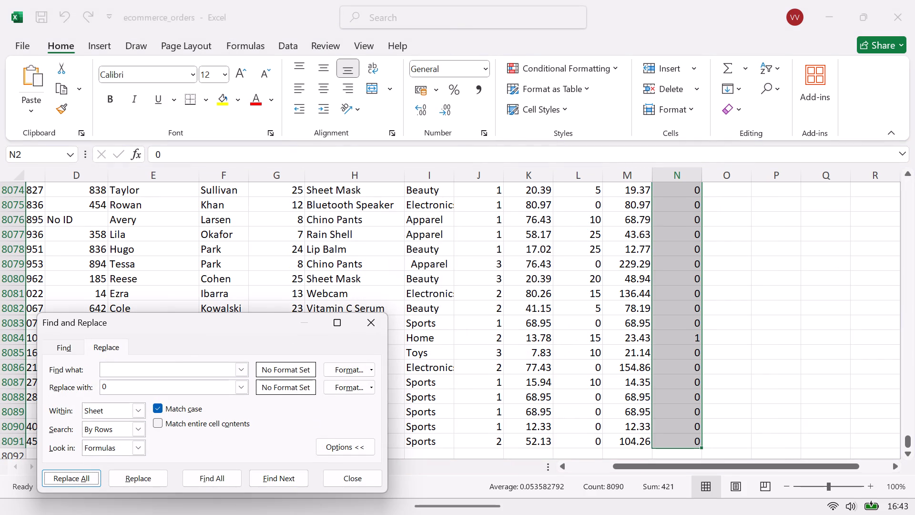
click(343, 476)
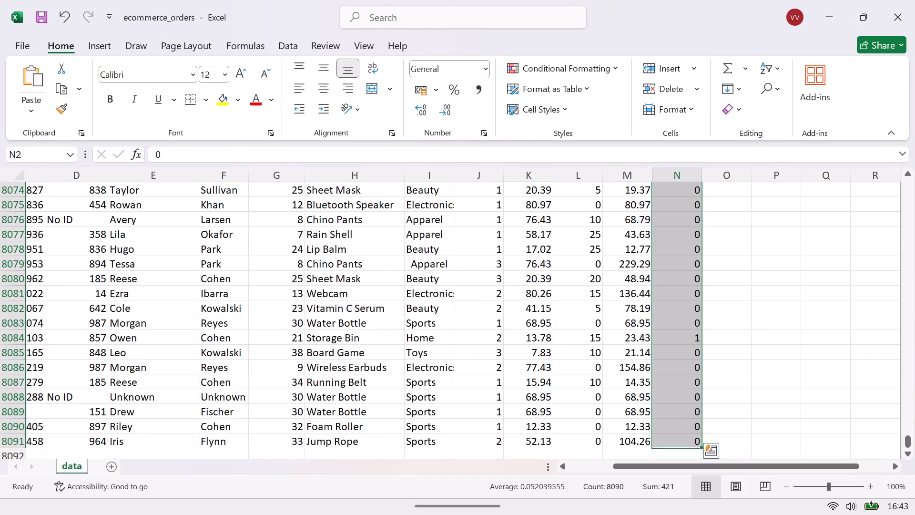
Try to clear the helper counts, unique values and statistics in cells P3:R6 beside the data.
drag(906, 442, 895, 235)
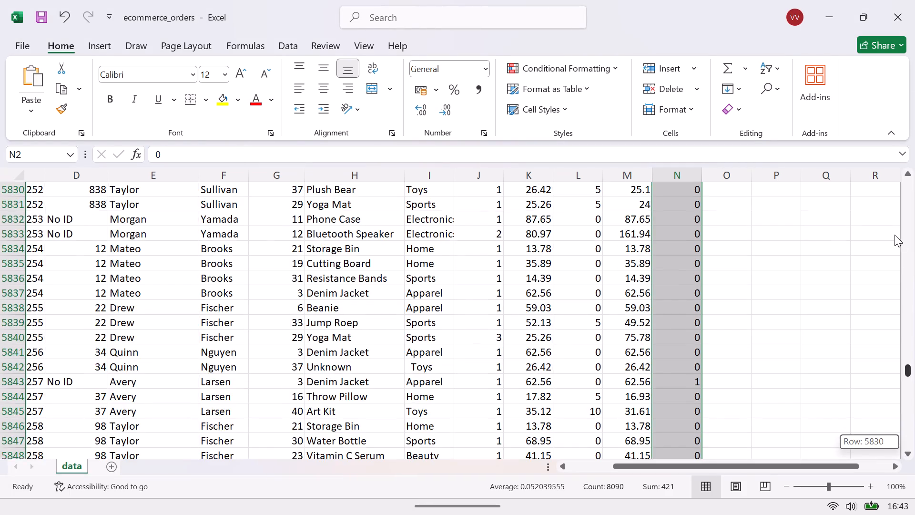
drag(895, 235, 896, 161)
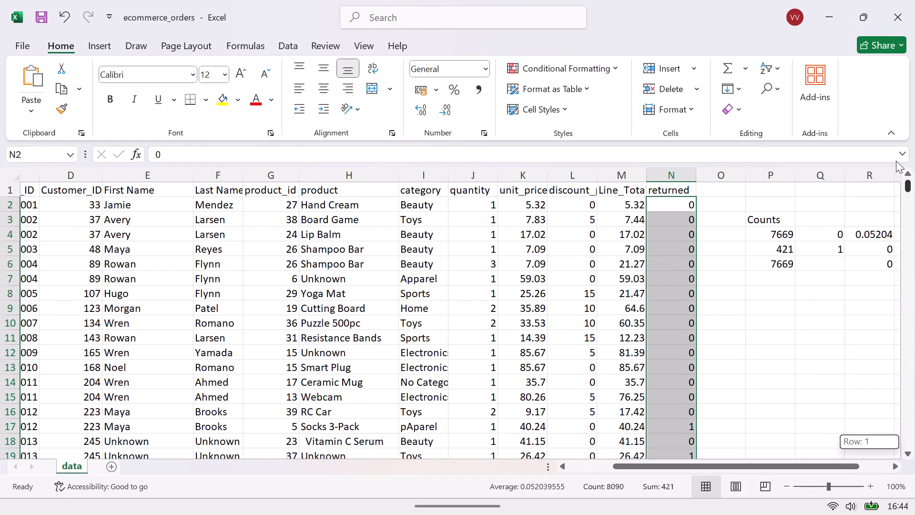
drag(896, 161, 867, 278)
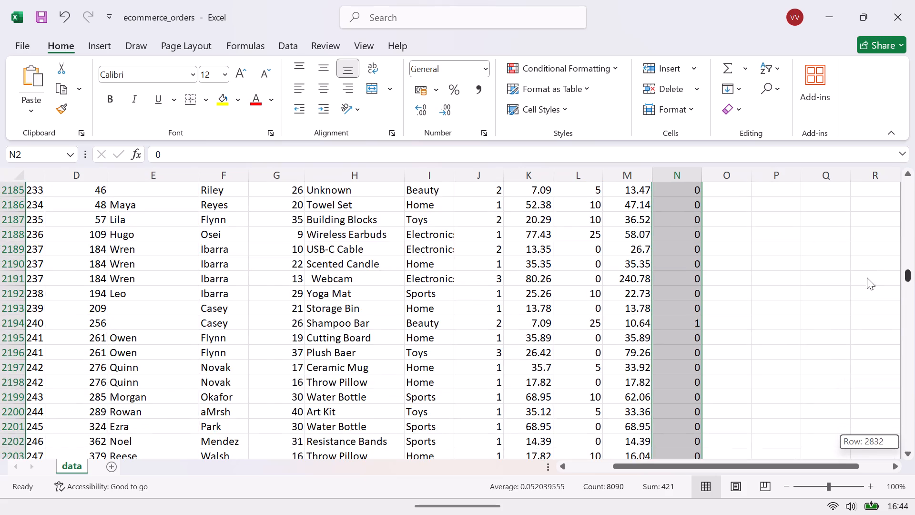
drag(867, 278, 841, 74)
drag(759, 219, 840, 247)
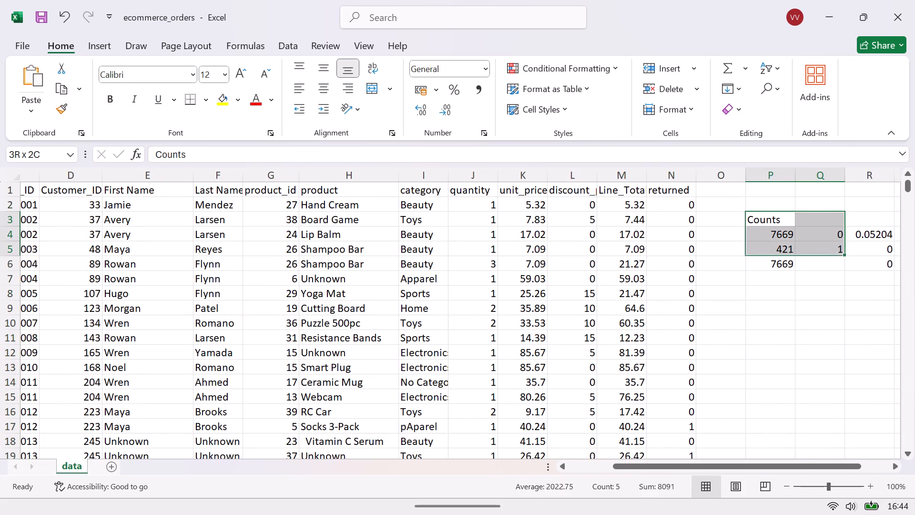
drag(840, 247, 874, 260)
key(BackSpace)
key(Delete)
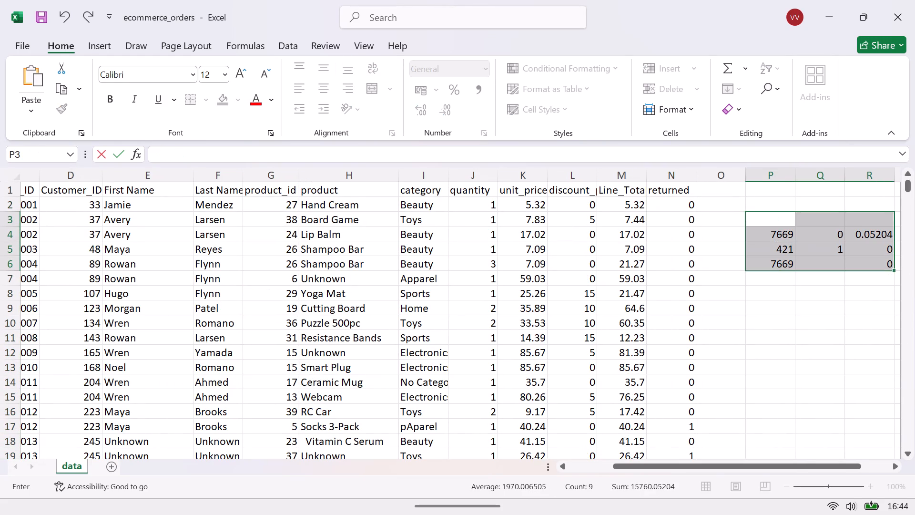
click(813, 288)
Clear all contents of columns P to R, removing the helper counts, unique values and statistics.
drag(773, 180, 876, 178)
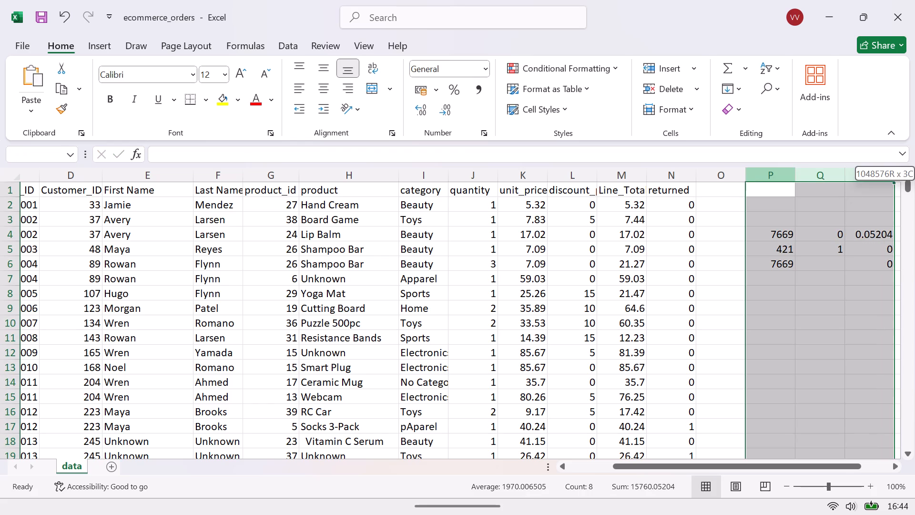
drag(876, 178, 880, 178)
key(Delete)
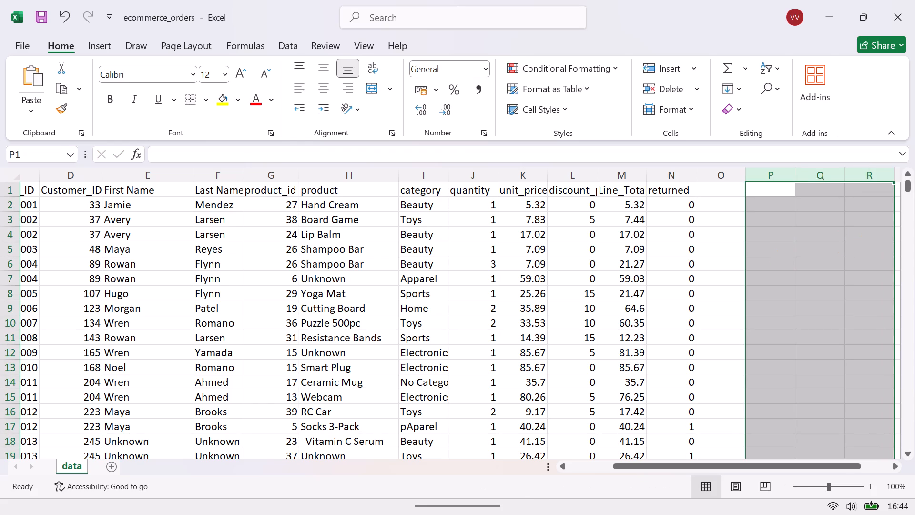
click(764, 242)
Add the column header Net_Line_total in cell O1, beside the returned column.
click(718, 189)
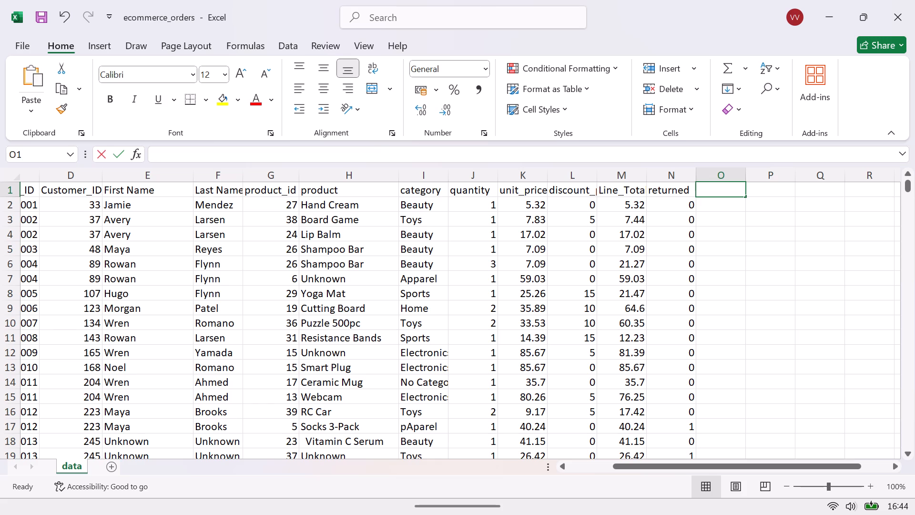
text(et)
key(shift+underscore)
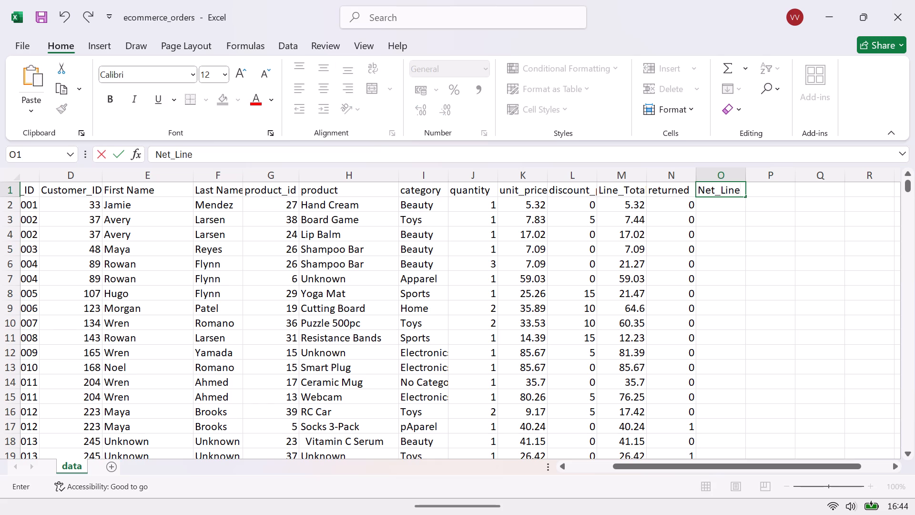
key(shift+underscore)
text(total)
click(724, 210)
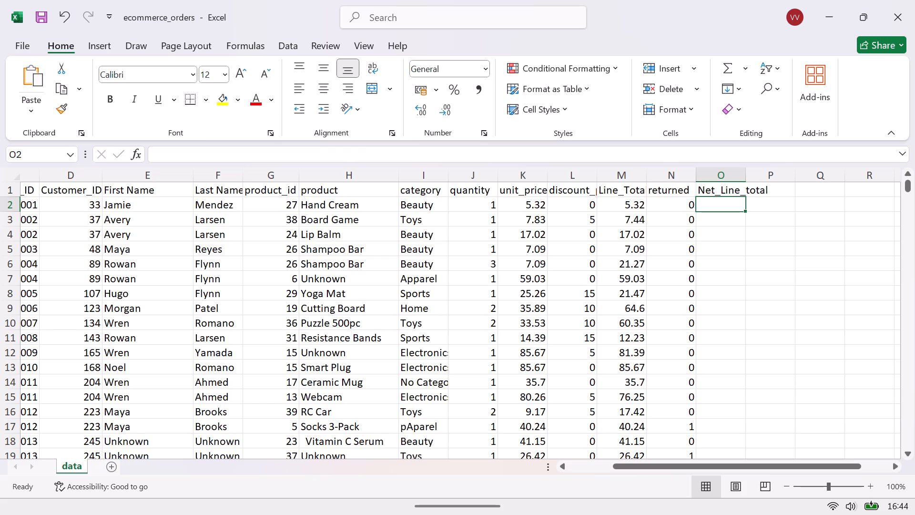
In cell O2, calculate the net line total with the formula =M2-(N2*K2).
click(725, 206)
key(equal)
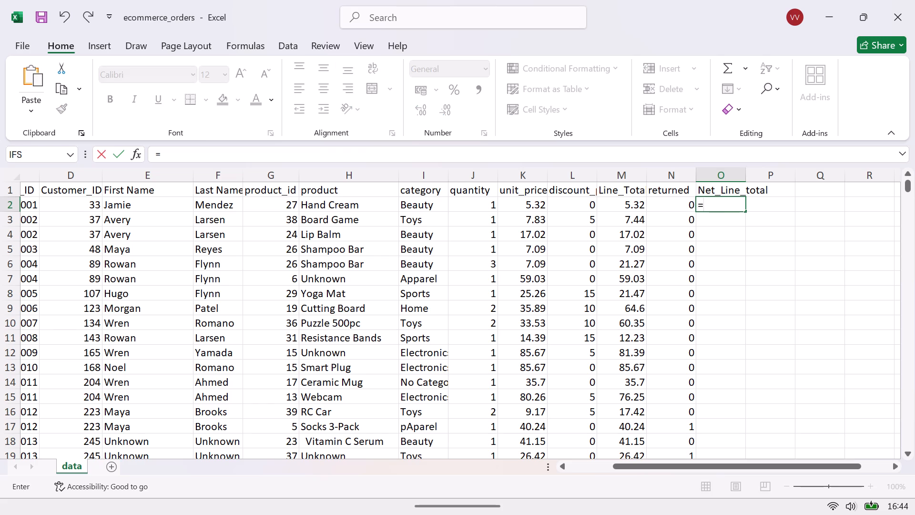
click(630, 208)
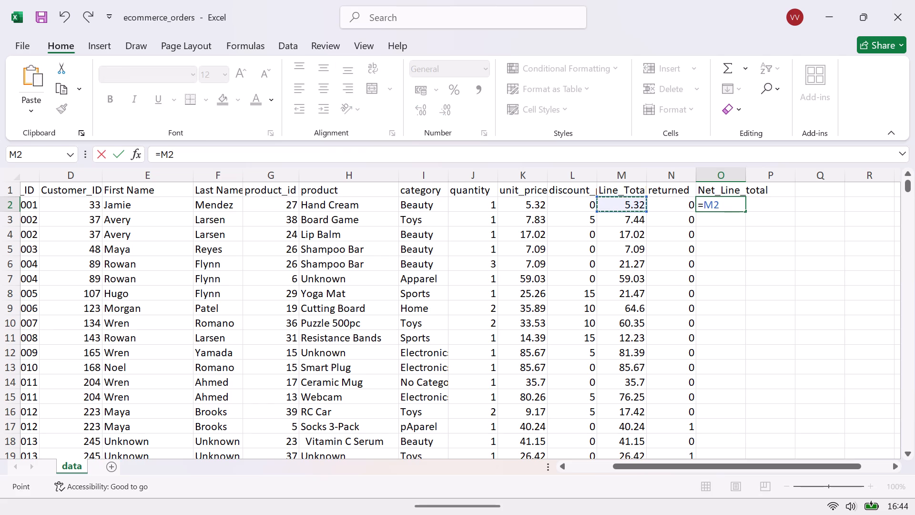
key(minus)
key(shift+parenleft)
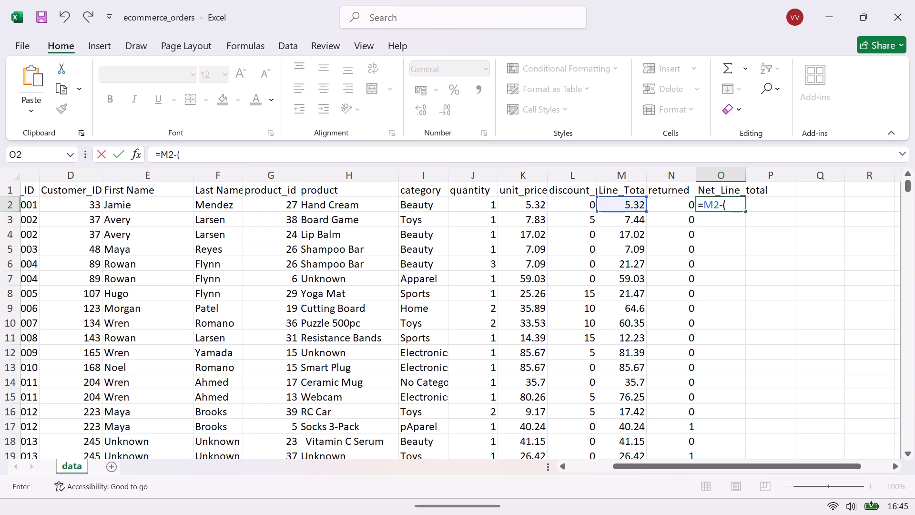
click(665, 204)
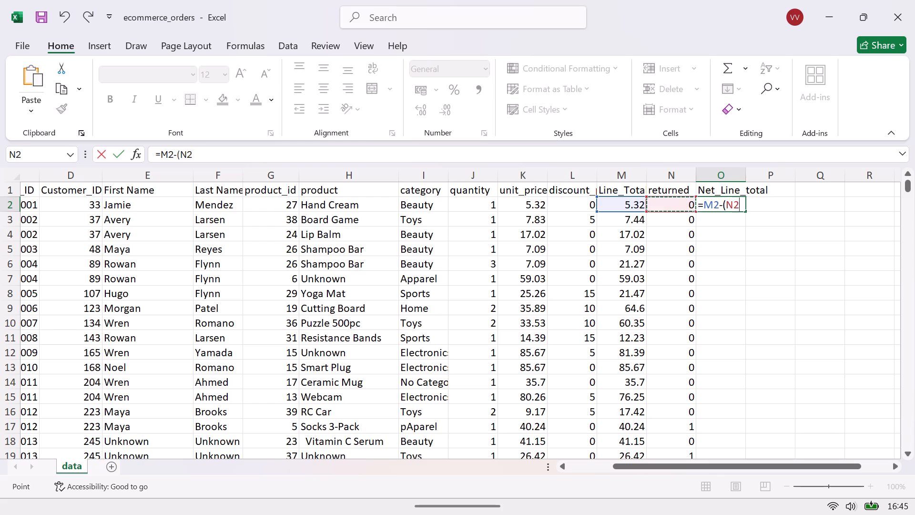
key(shift+asterisk)
click(524, 204)
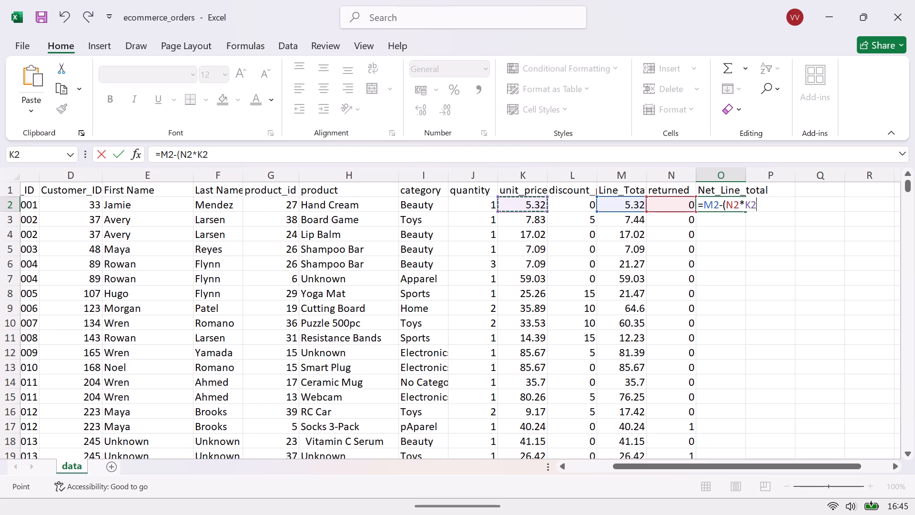
key(shift+parenright)
key(Return)
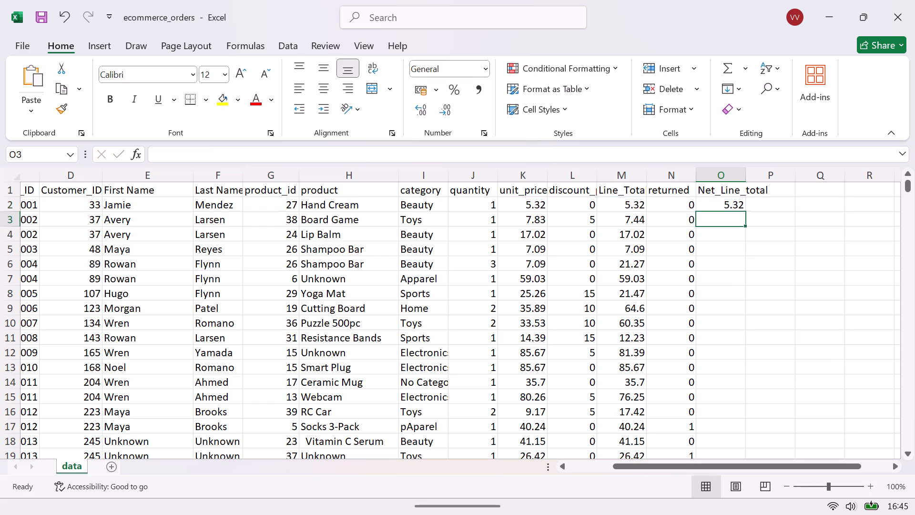
Fill the O2 formula down the Net_Line_total column to the last data row.
click(742, 203)
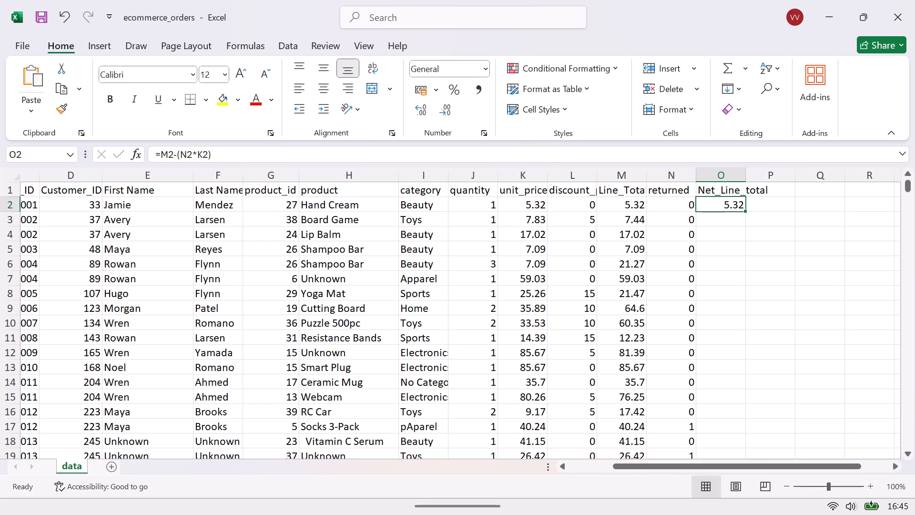
double_click(744, 210)
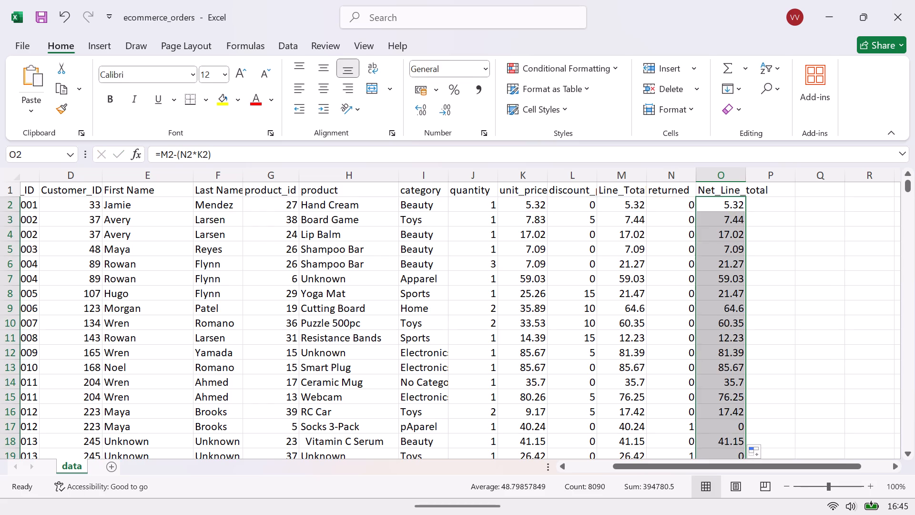
Examine the Net_Line_total values against the unit price, discount, line total and returned columns through roughly the first hundred rows.
click(907, 186)
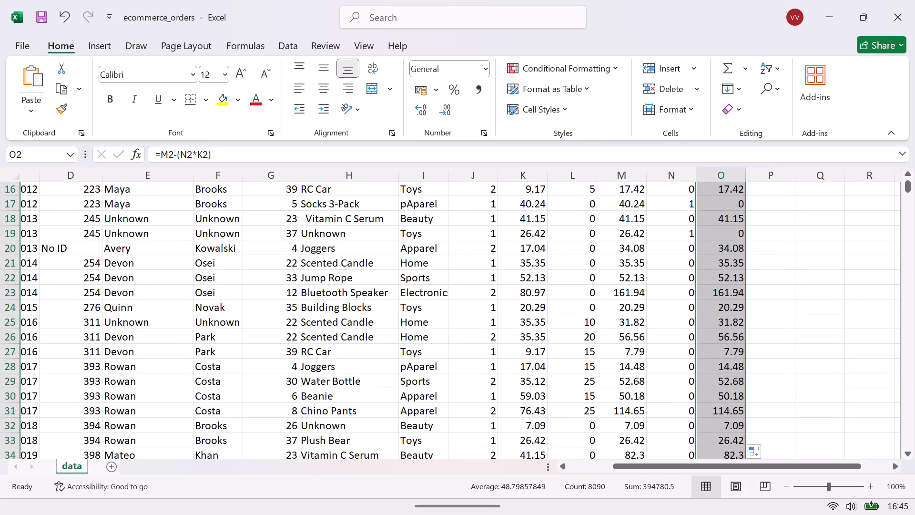
triple_click(909, 175)
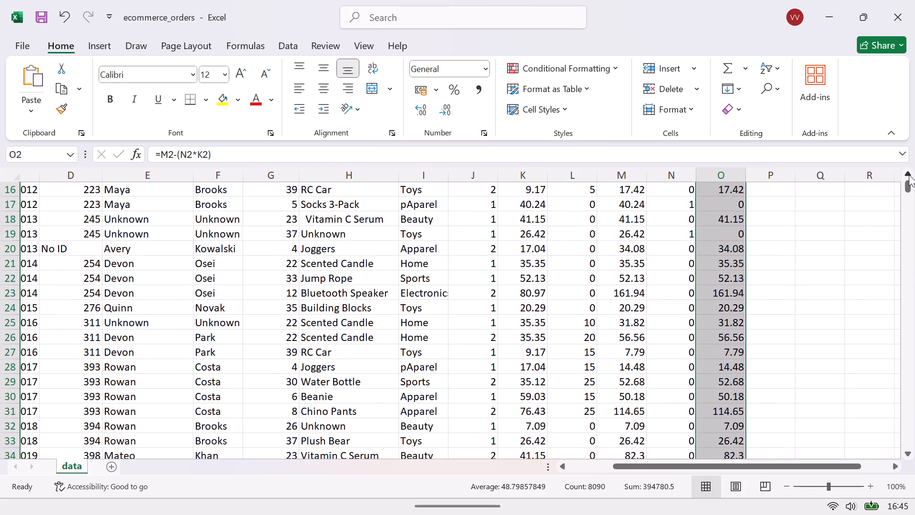
triple_click(909, 175)
triple_click(909, 175)
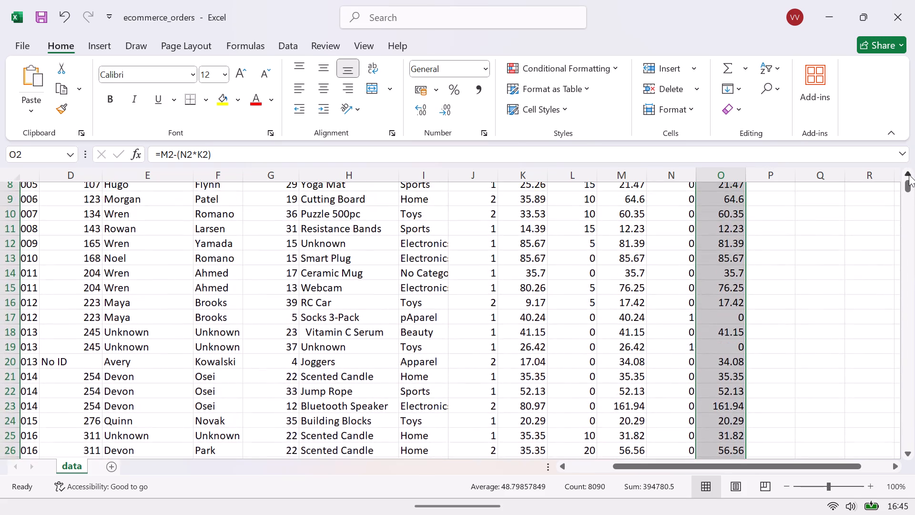
double_click(909, 175)
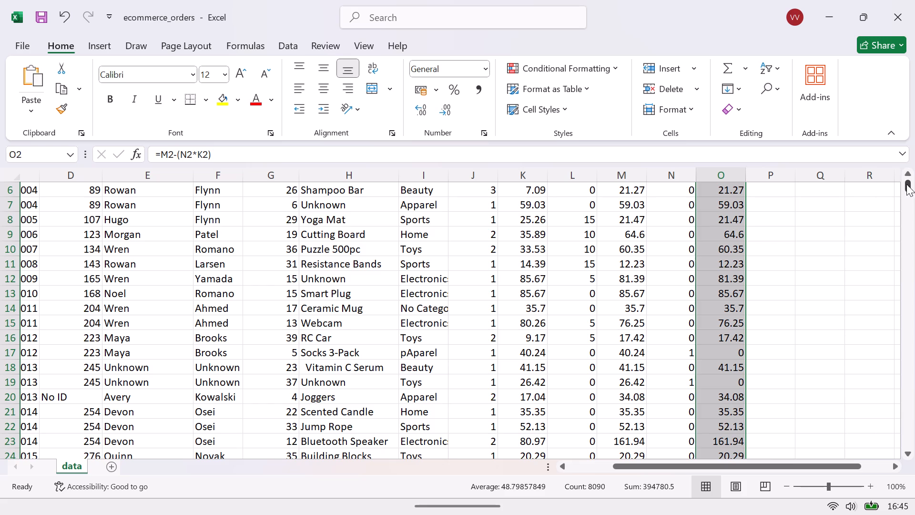
click(909, 453)
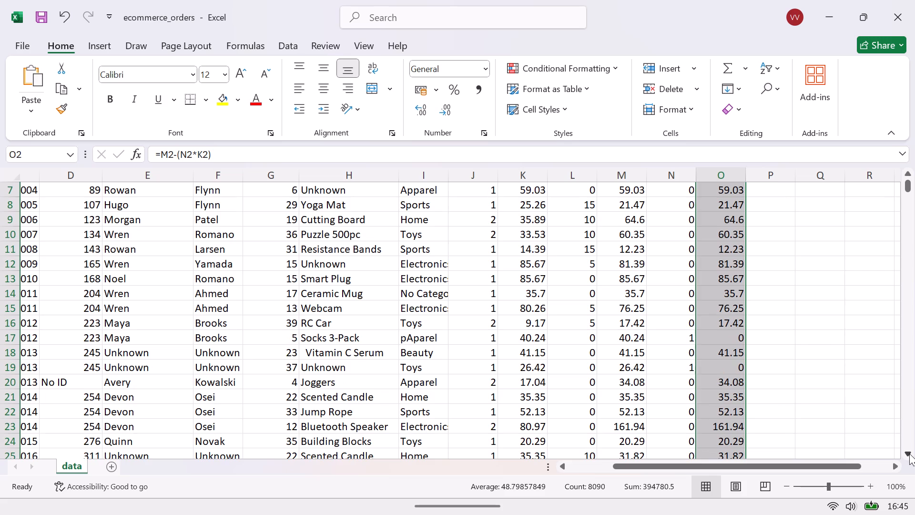
click(909, 453)
triple_click(909, 453)
click(909, 453)
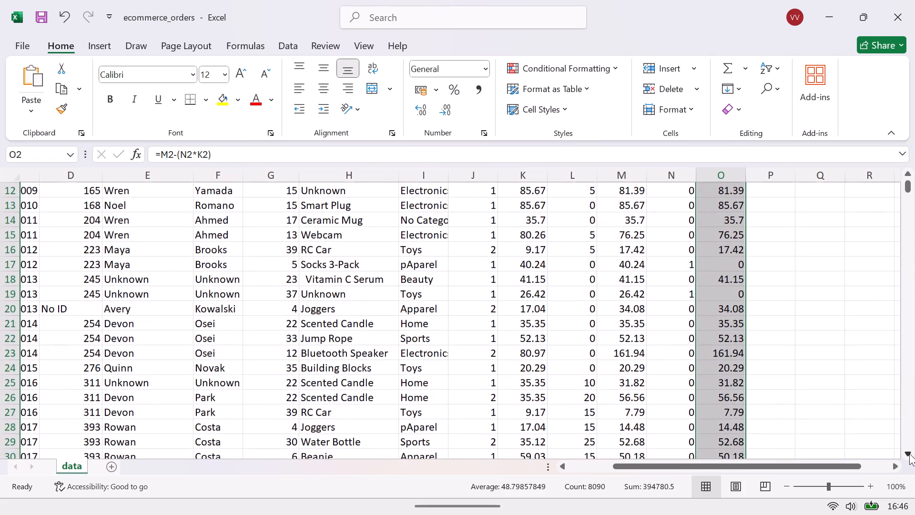
click(909, 453)
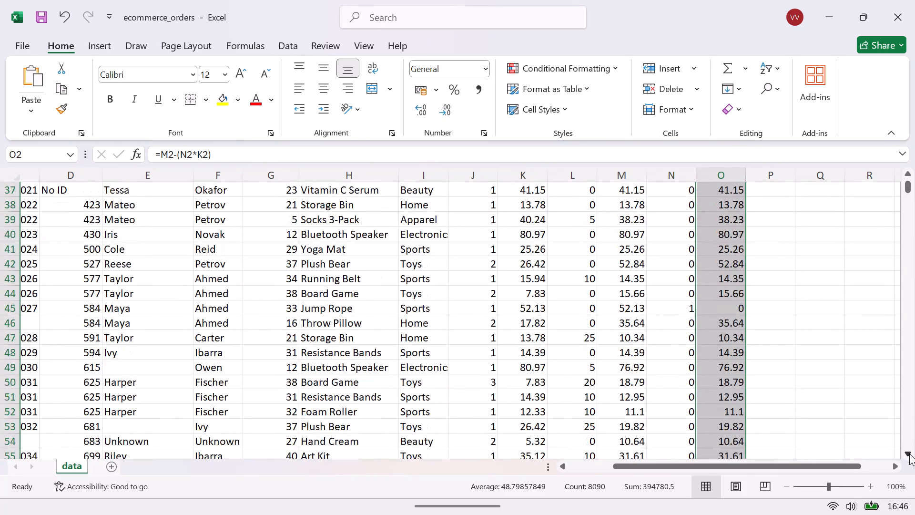
click(909, 453)
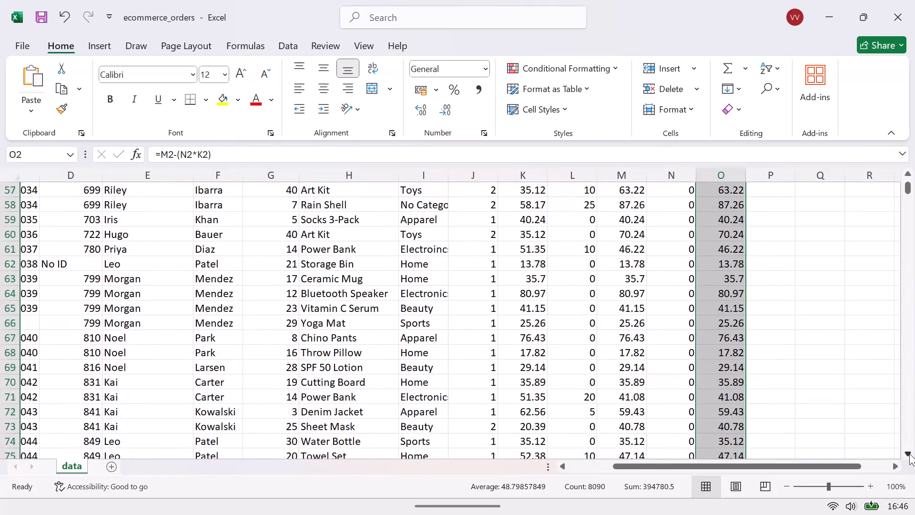
click(909, 453)
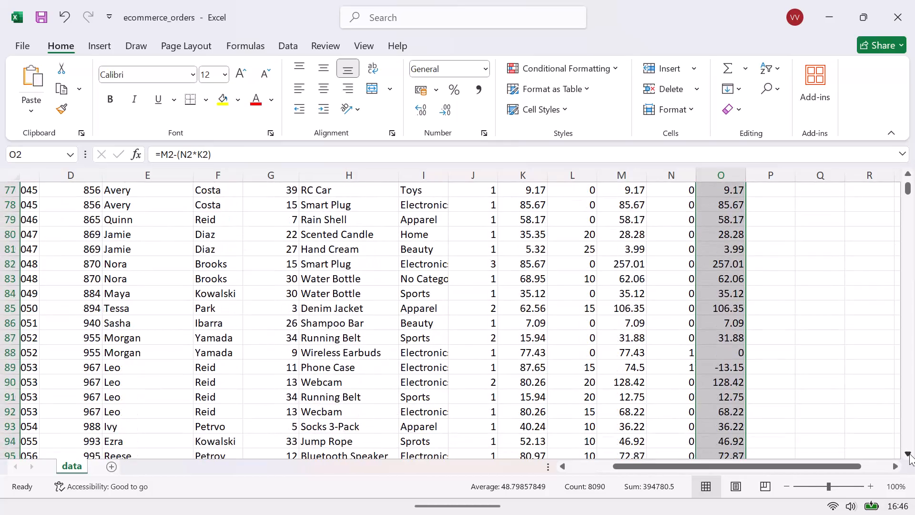
click(909, 453)
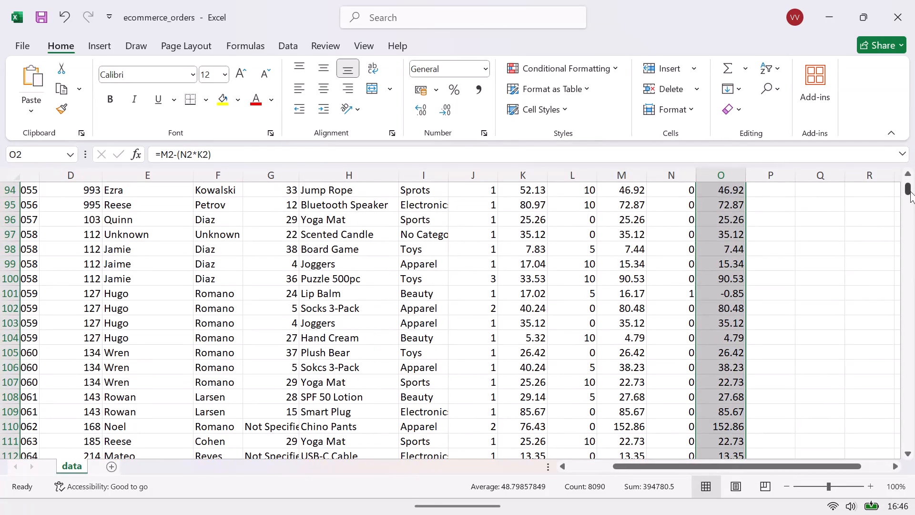
double_click(911, 179)
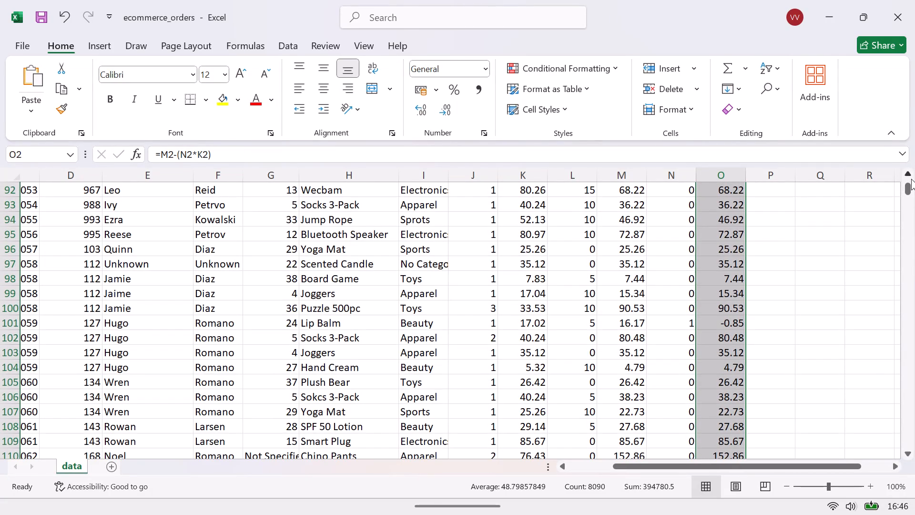
drag(903, 188, 905, 163)
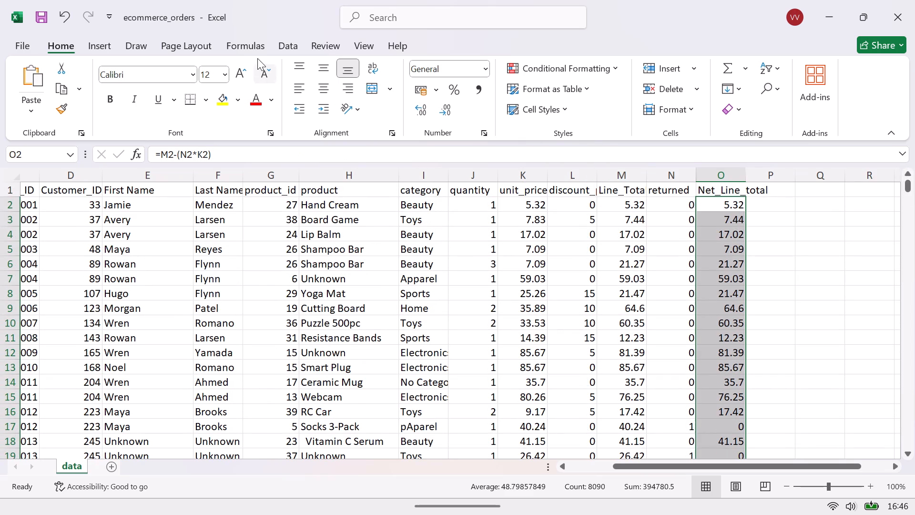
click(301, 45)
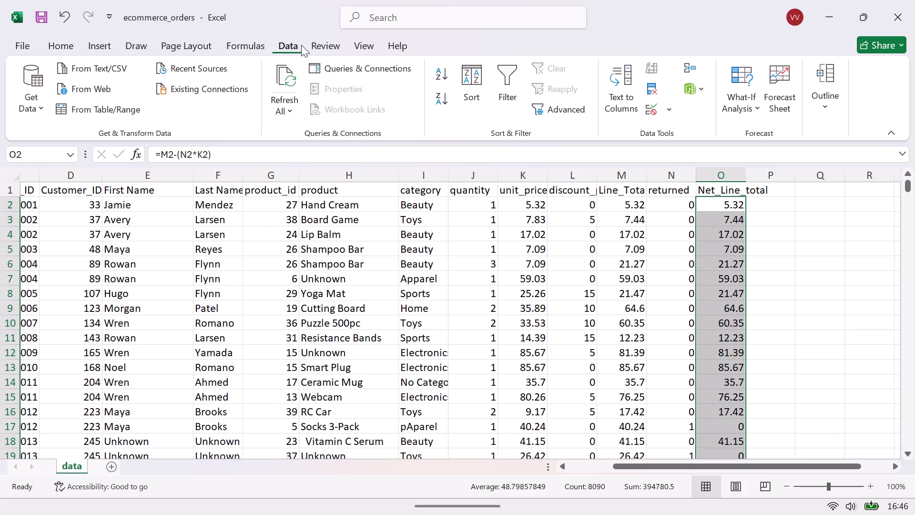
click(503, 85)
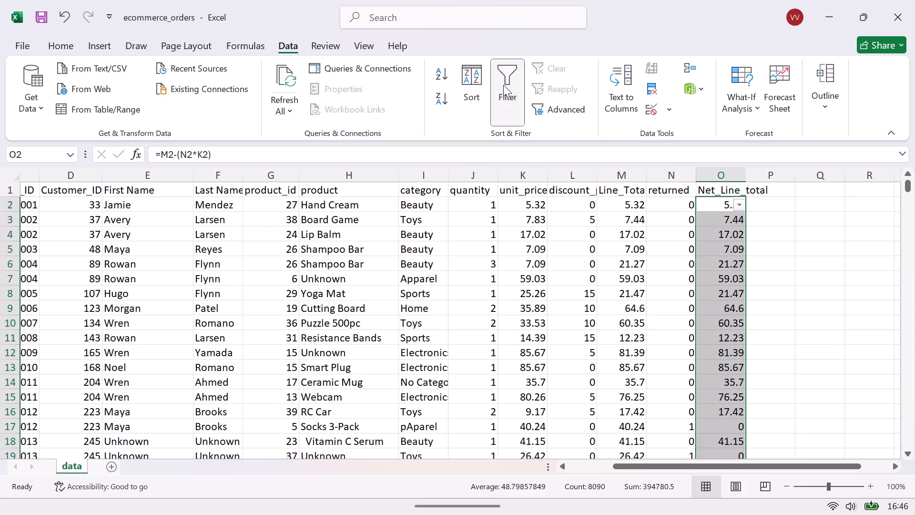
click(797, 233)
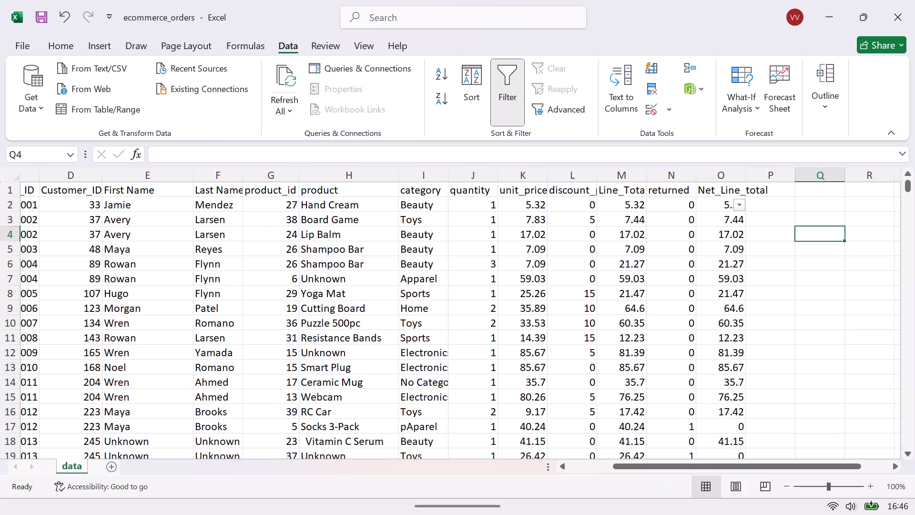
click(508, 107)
Filter the returned column to show only the rows with the value 1.
click(687, 198)
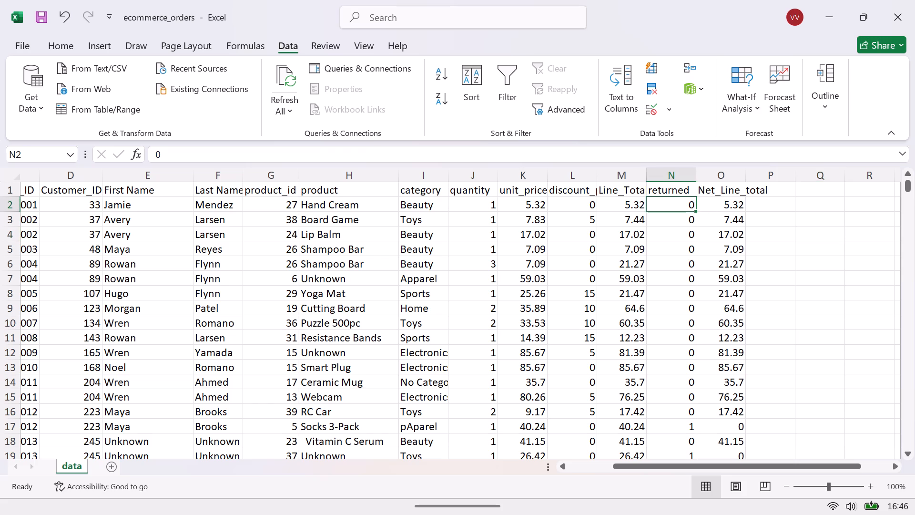
click(684, 179)
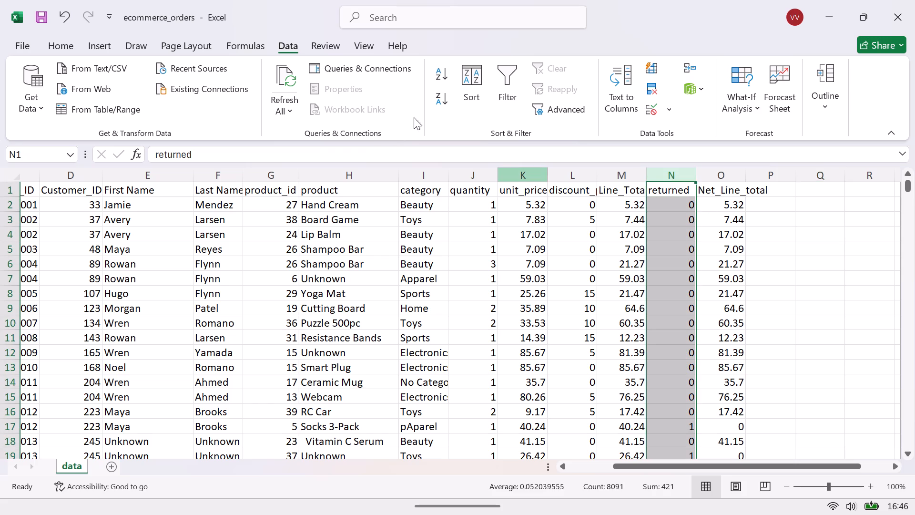
click(491, 103)
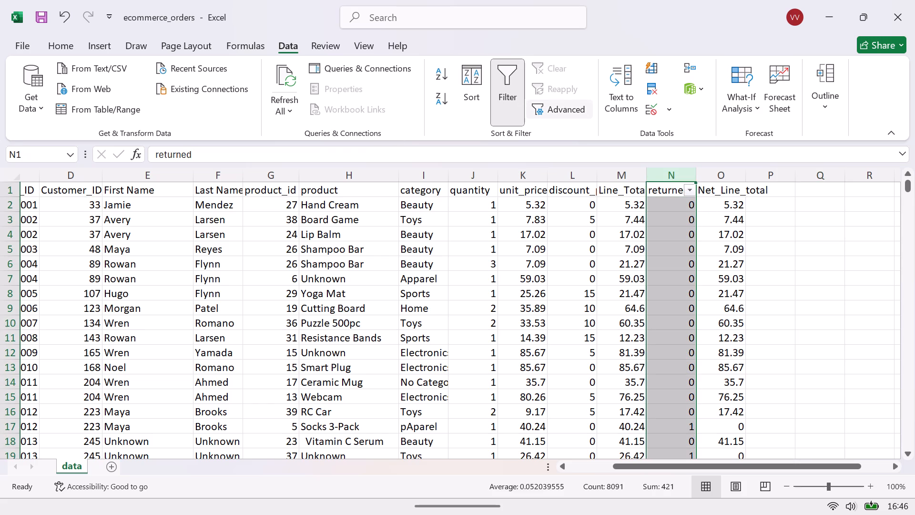
click(689, 190)
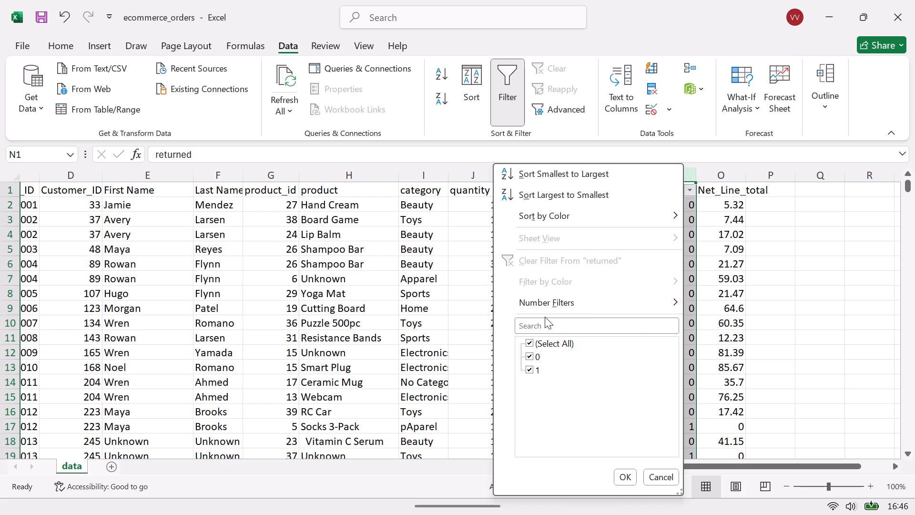
click(530, 351)
click(619, 471)
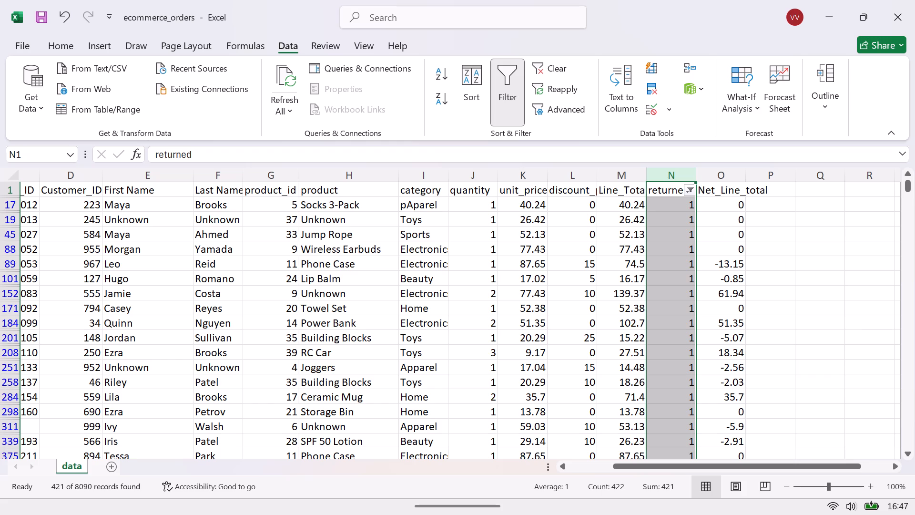
Clear the filter criteria from the returned column so all order rows are included again.
click(690, 192)
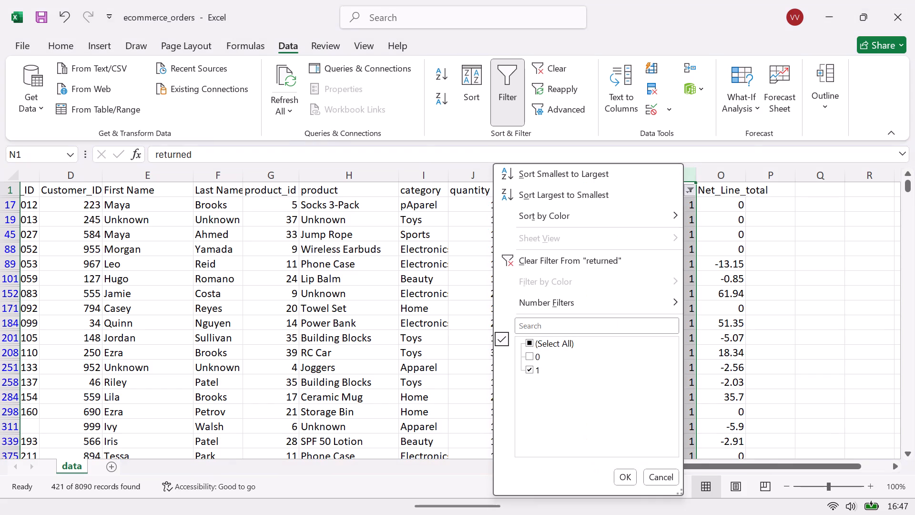
click(529, 343)
click(596, 265)
click(775, 316)
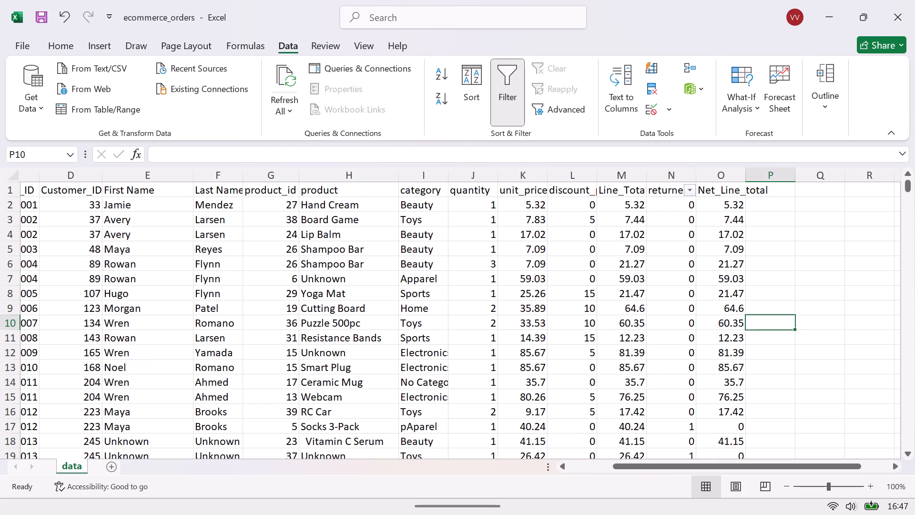
Auto-fit the width of the Net_Line_total column to its contents.
double_click(748, 175)
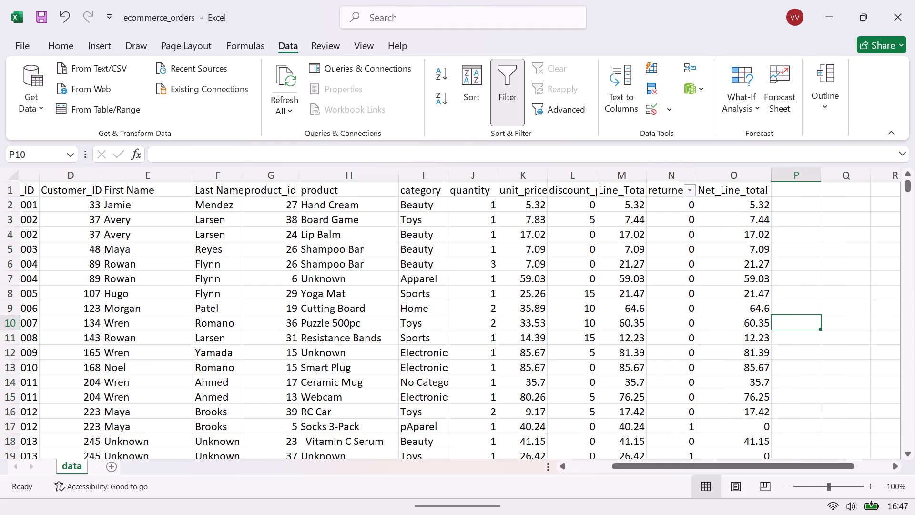
Turn off filtering on the returned column header.
click(692, 195)
click(692, 195)
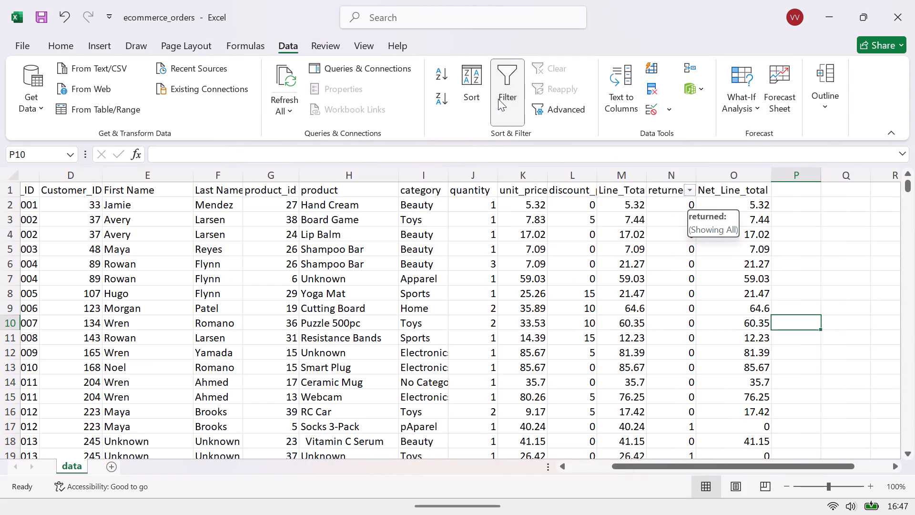
click(498, 99)
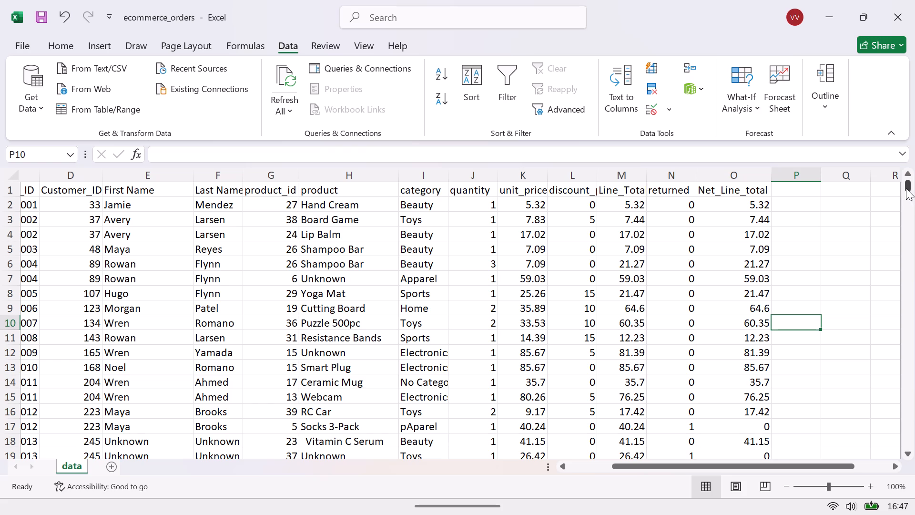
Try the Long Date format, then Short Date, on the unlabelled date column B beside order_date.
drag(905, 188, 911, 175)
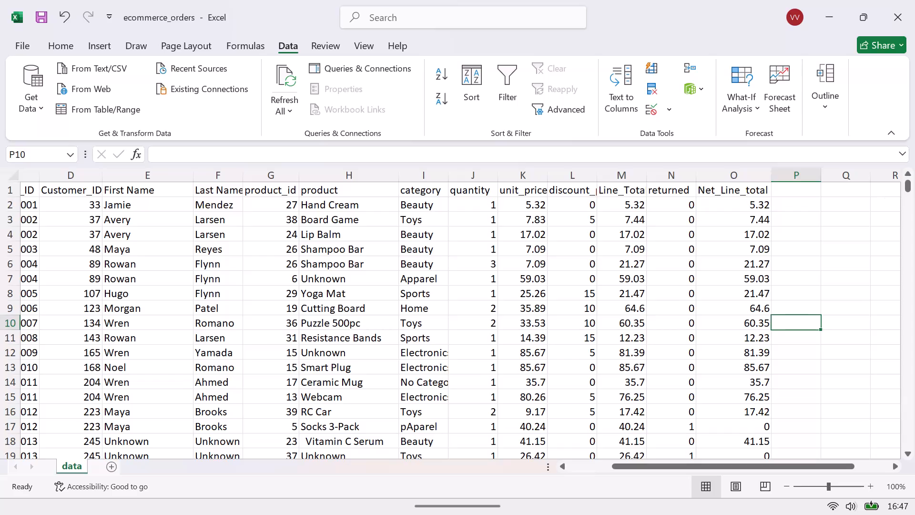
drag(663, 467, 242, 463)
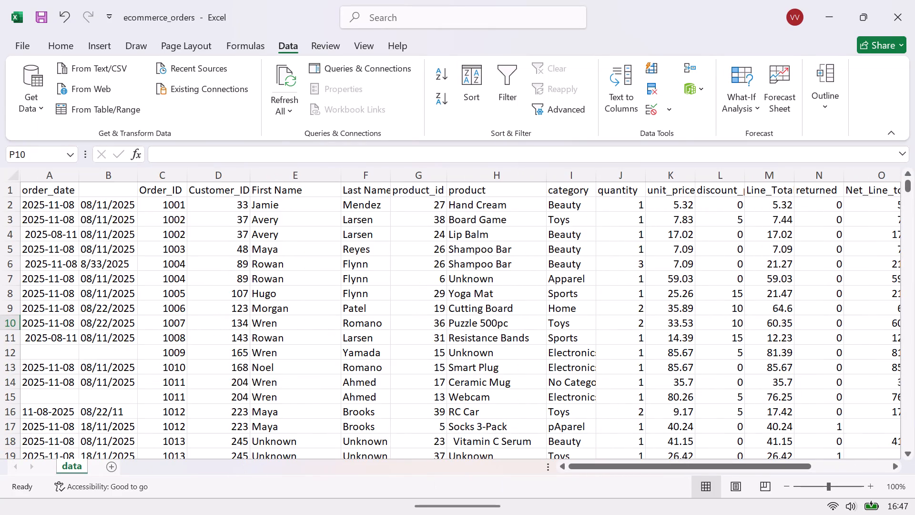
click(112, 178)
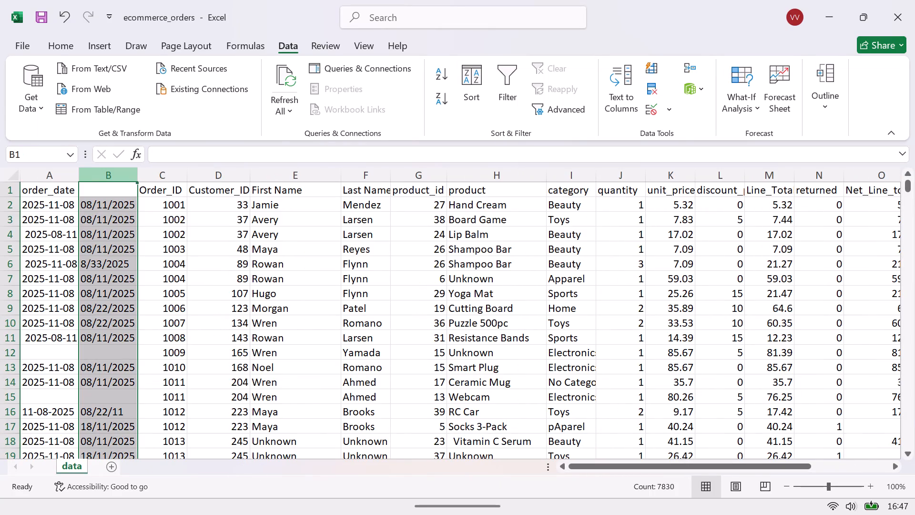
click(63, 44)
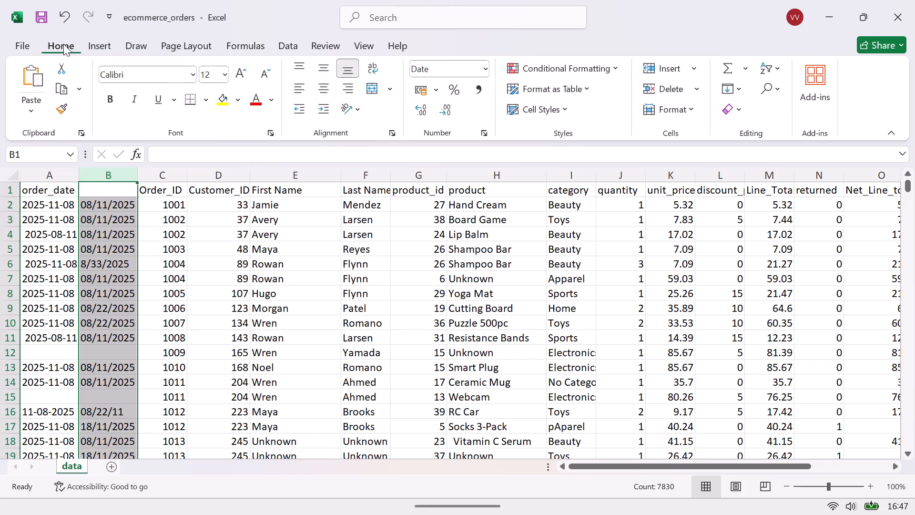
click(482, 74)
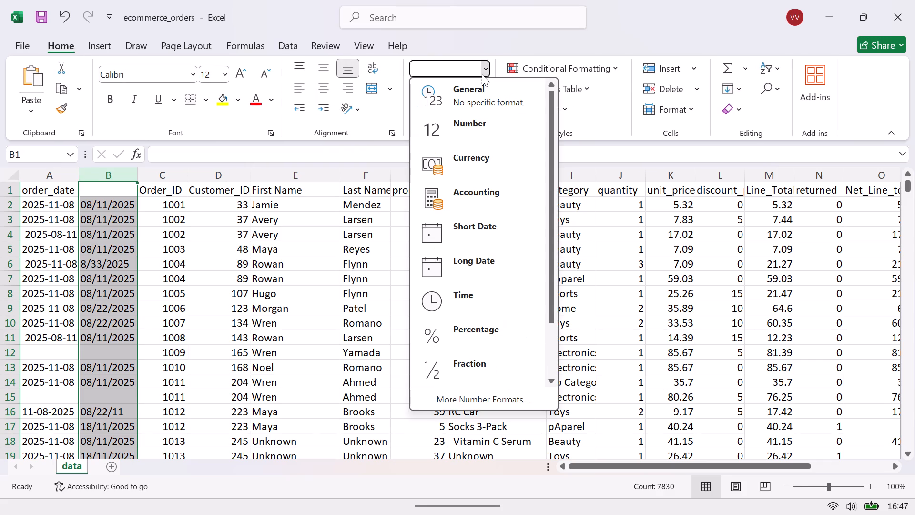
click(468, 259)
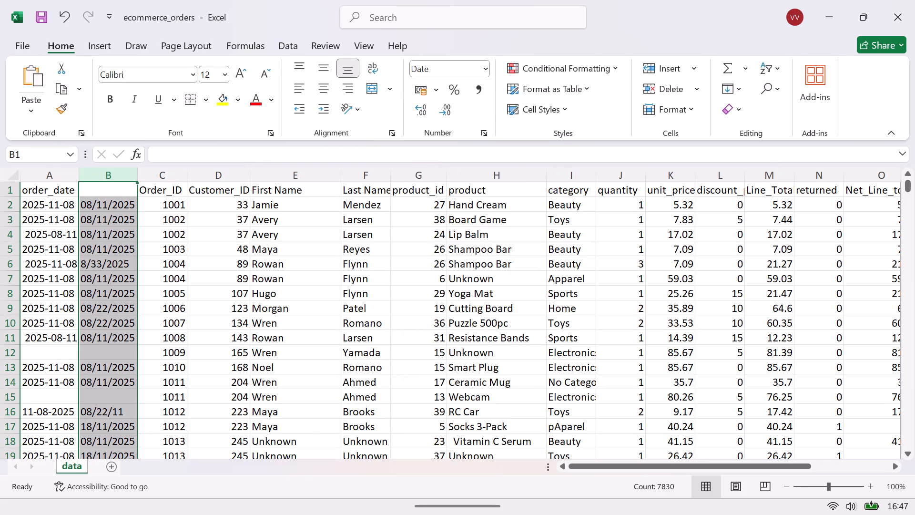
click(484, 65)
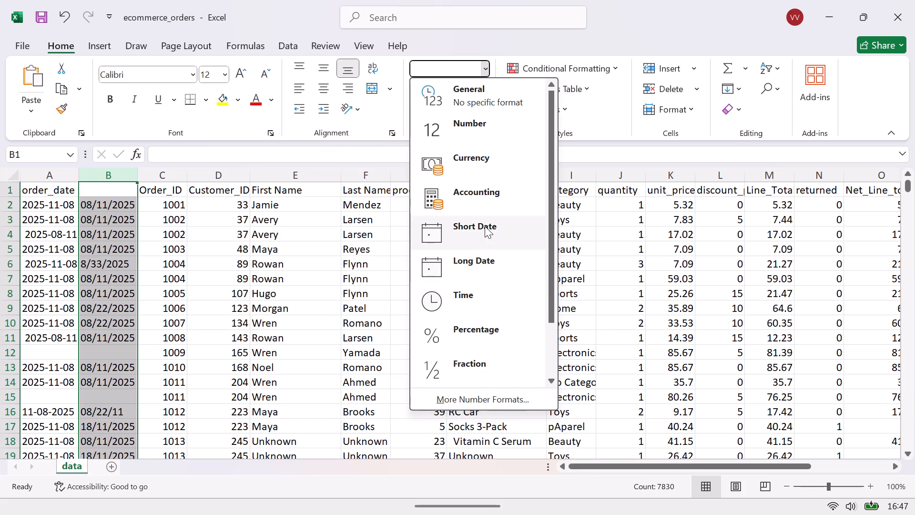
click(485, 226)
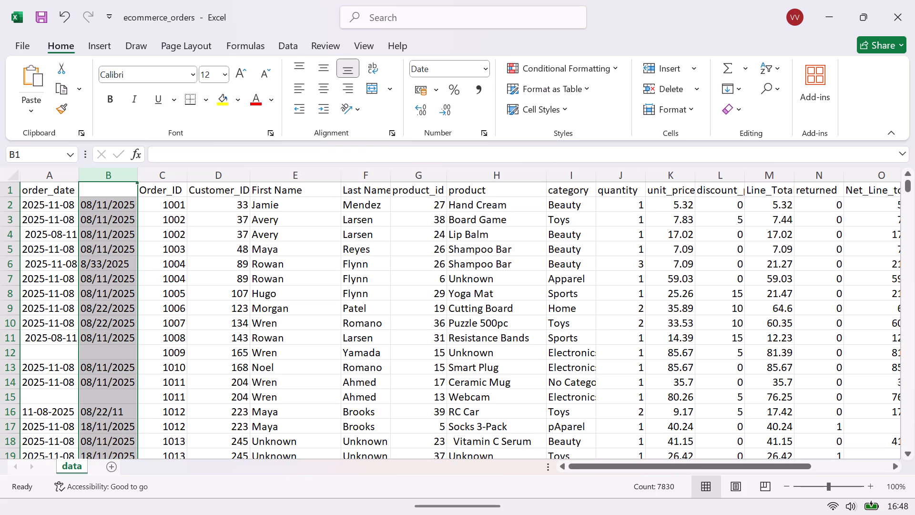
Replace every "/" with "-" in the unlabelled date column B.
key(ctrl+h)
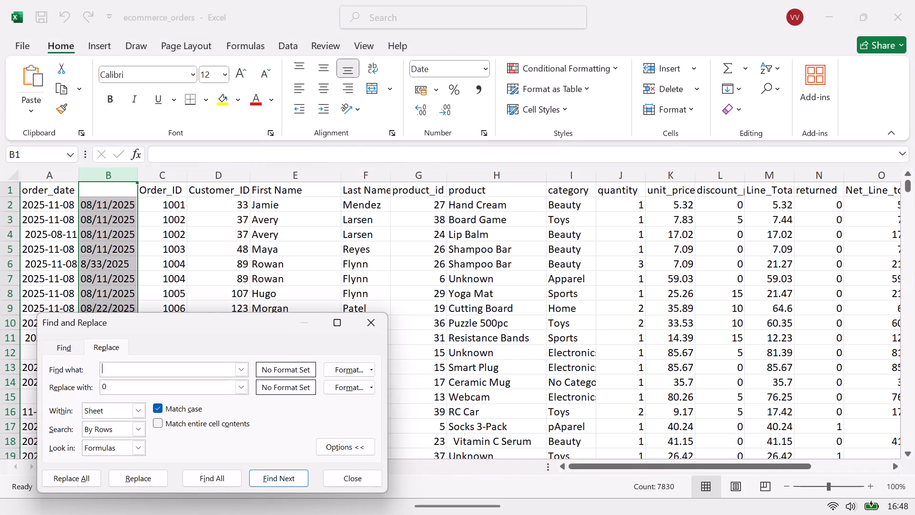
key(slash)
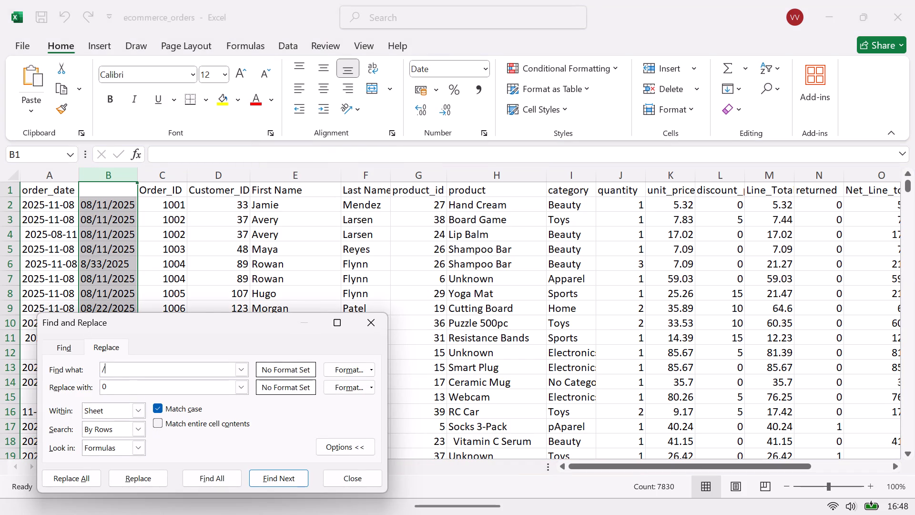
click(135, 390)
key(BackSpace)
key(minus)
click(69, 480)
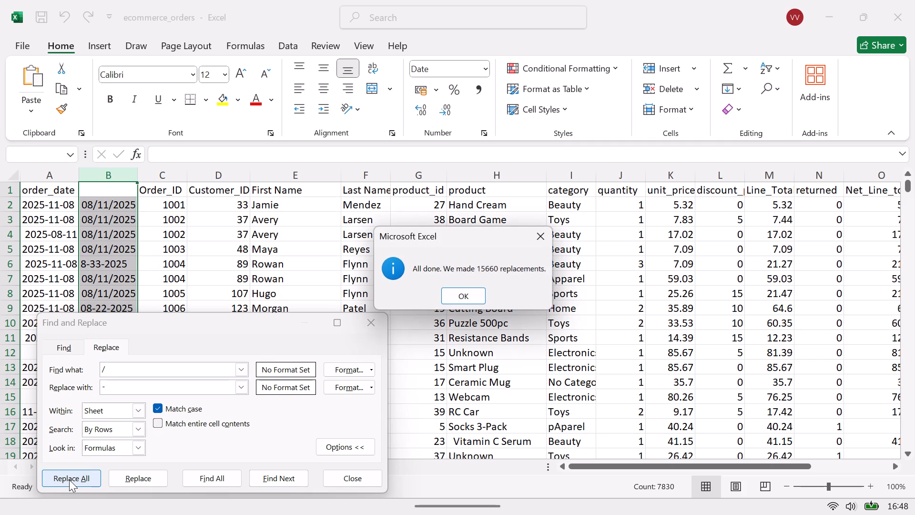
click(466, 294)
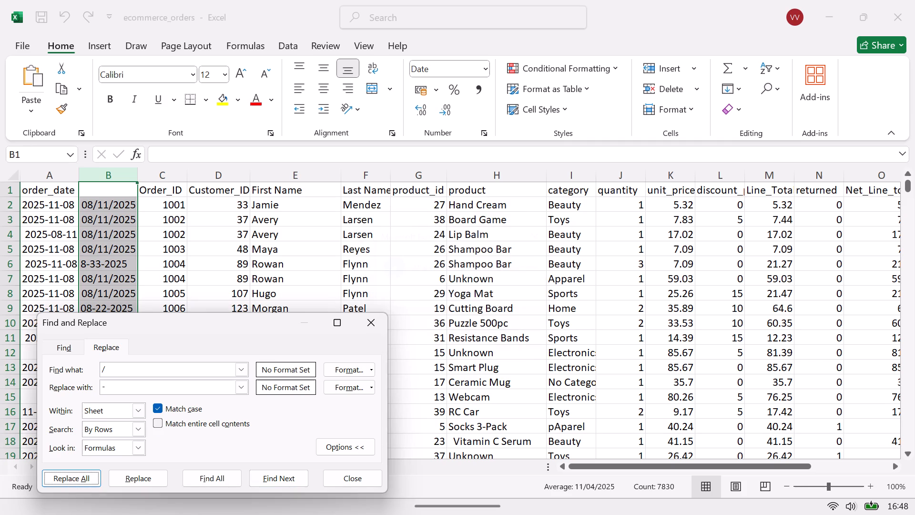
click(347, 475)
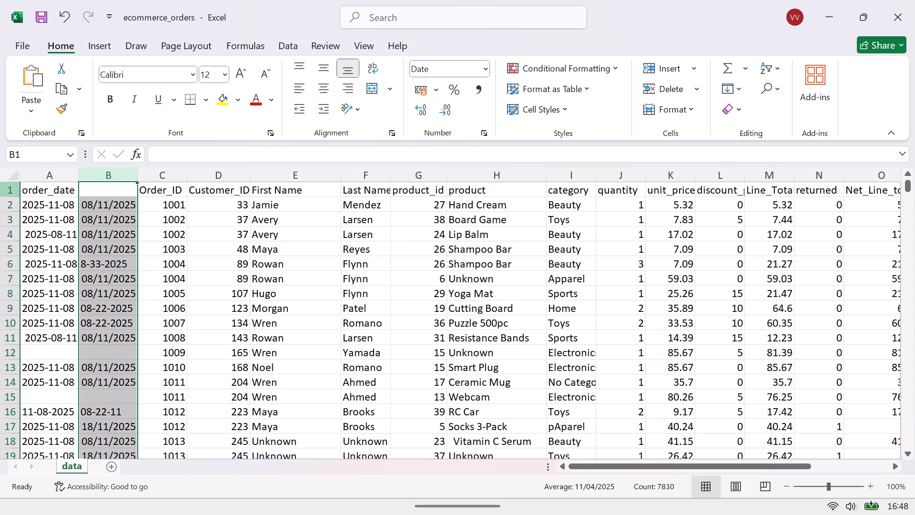
Delete the unlabelled date column B between order_date and Order_ID.
click(113, 175)
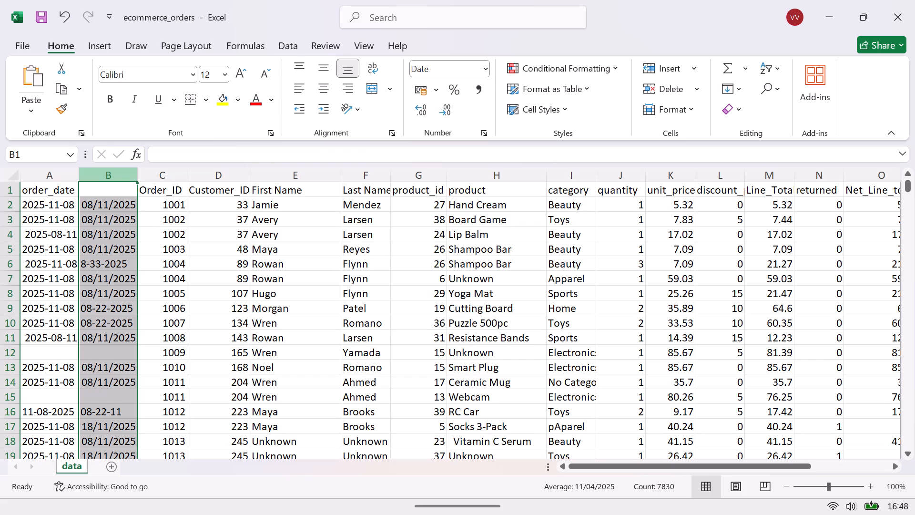
right_click(113, 175)
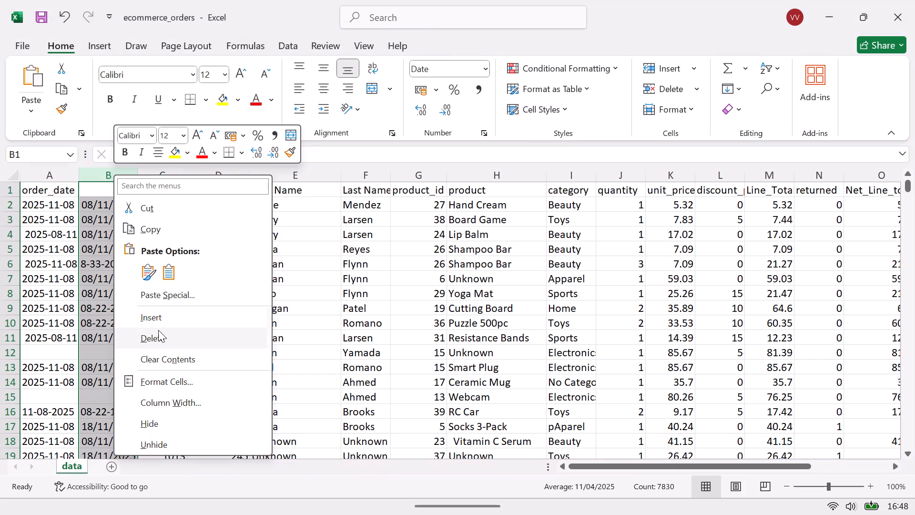
click(158, 331)
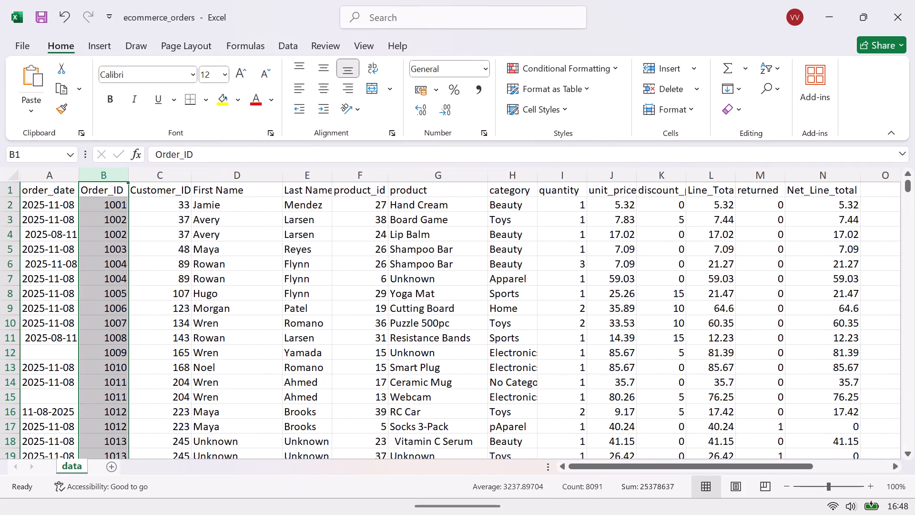
Apply the Short Date number format to the whole order_date column.
click(65, 176)
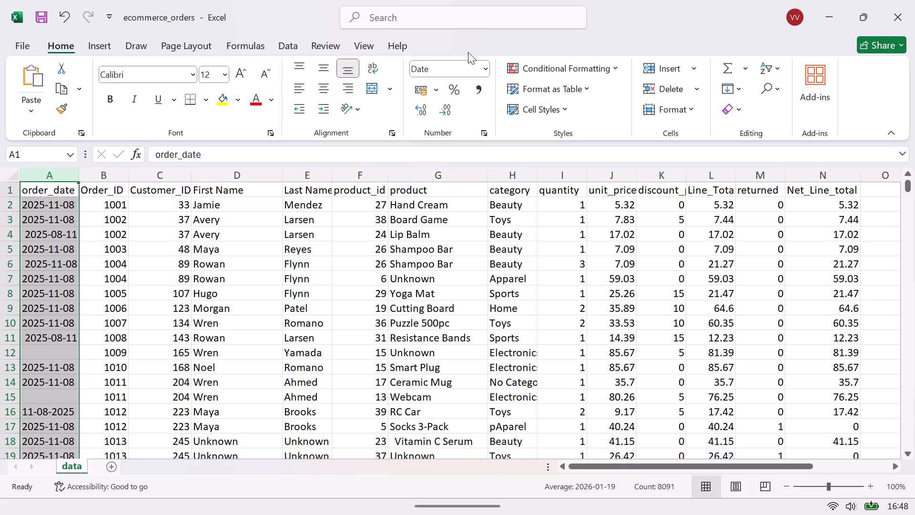
click(485, 64)
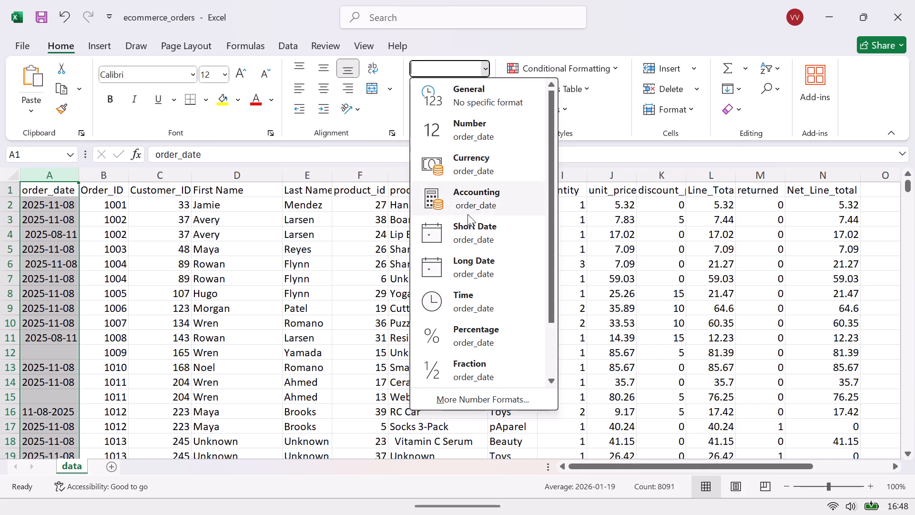
click(467, 224)
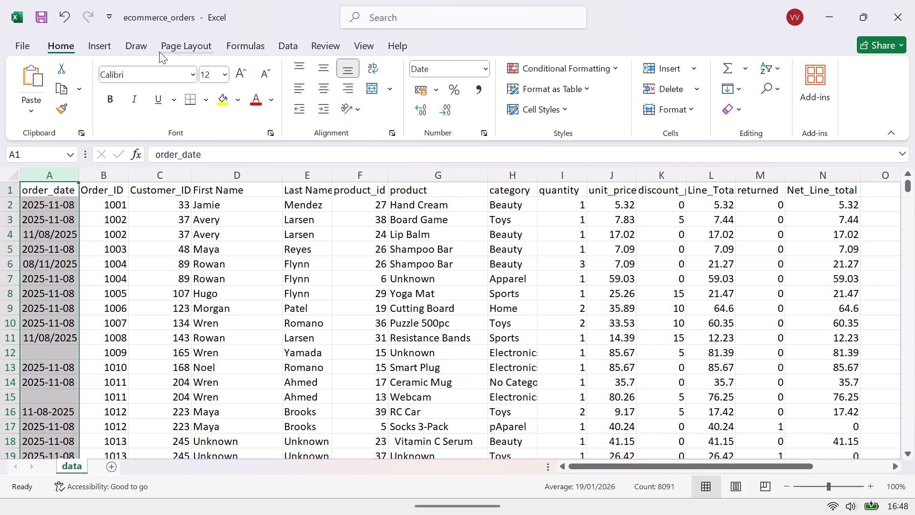
Run Text to Columns on the order_date column as delimited data, with only Tab as delimiter and the column data format set to Date DMY.
click(282, 44)
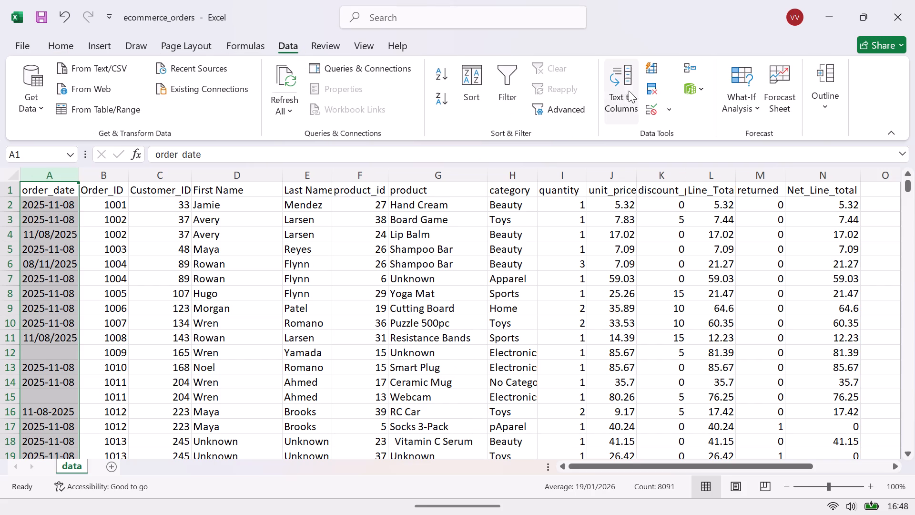
click(631, 103)
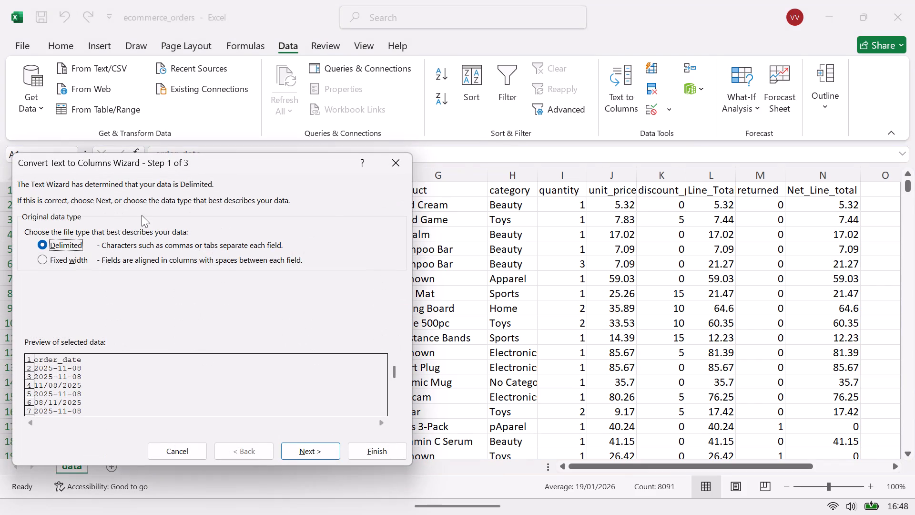
click(314, 448)
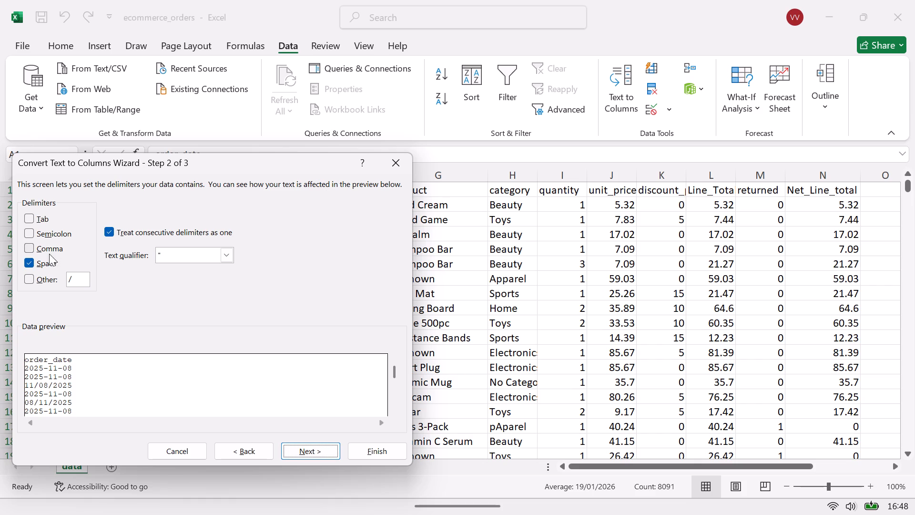
click(24, 266)
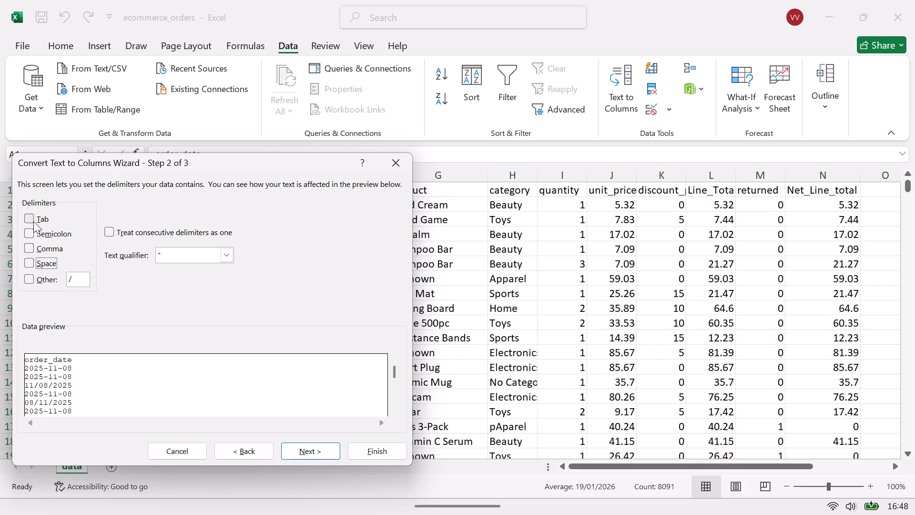
click(33, 221)
click(86, 280)
key(BackSpace)
click(26, 276)
click(293, 449)
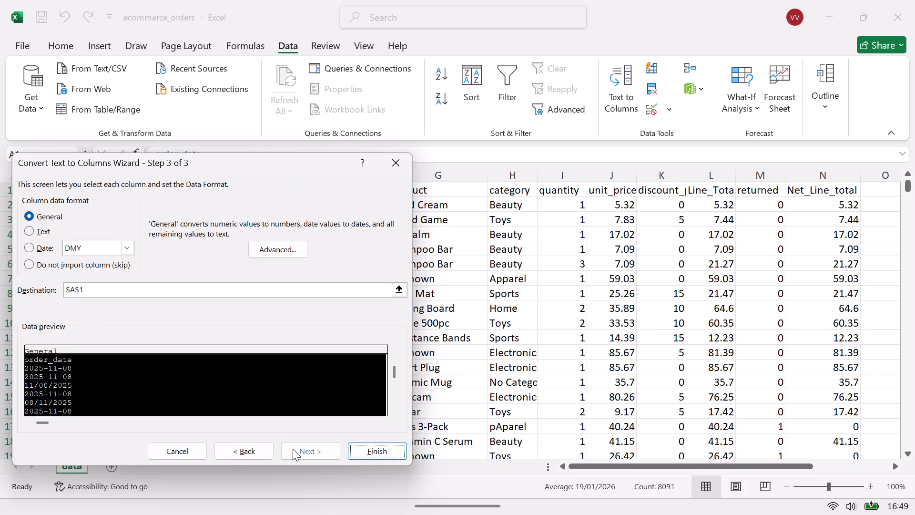
click(25, 248)
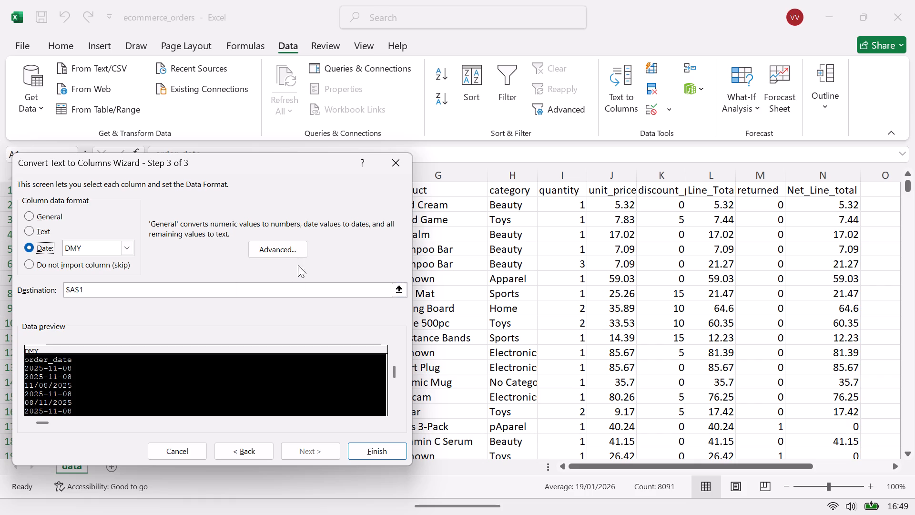
click(299, 252)
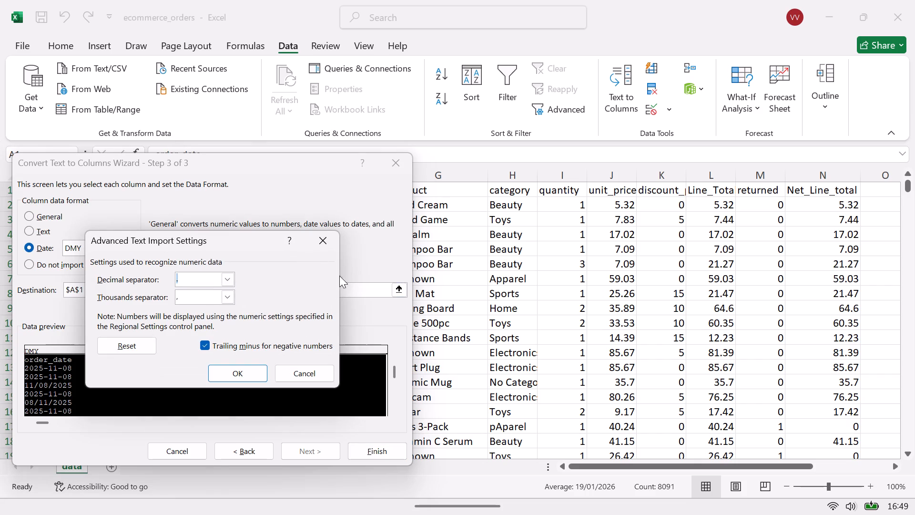
click(330, 249)
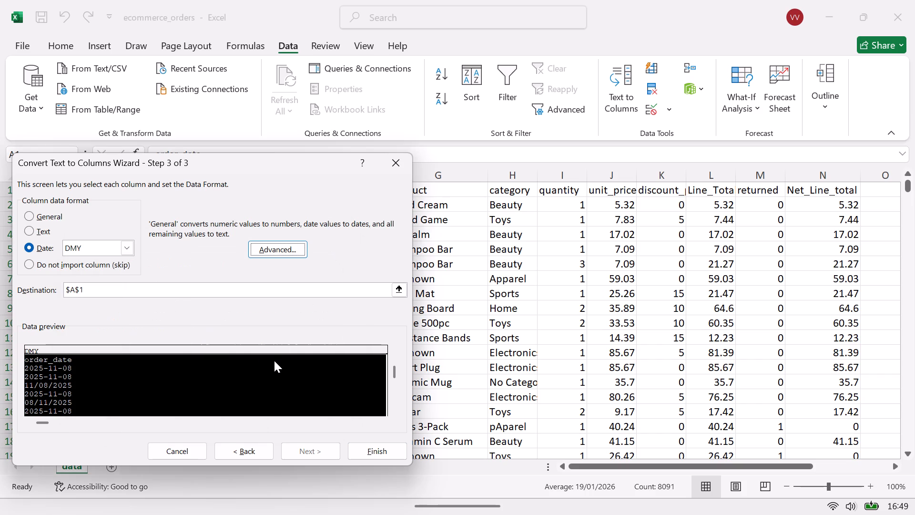
click(358, 453)
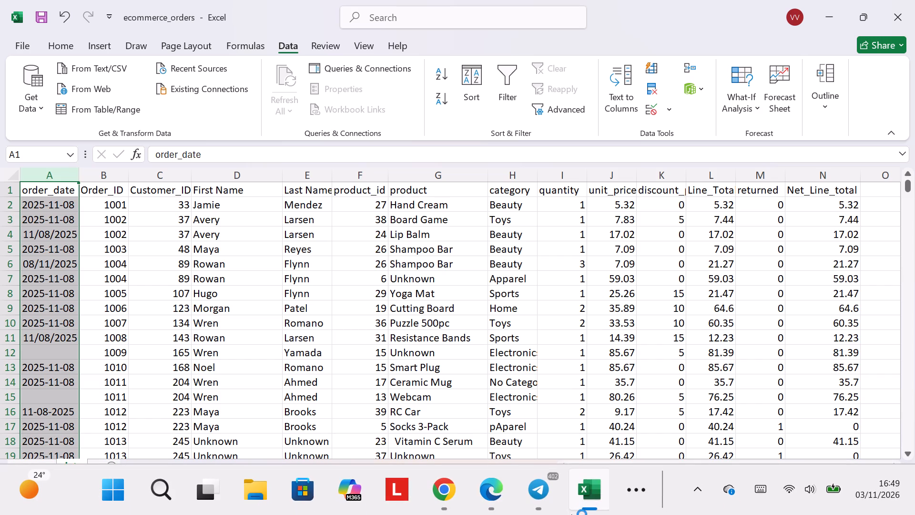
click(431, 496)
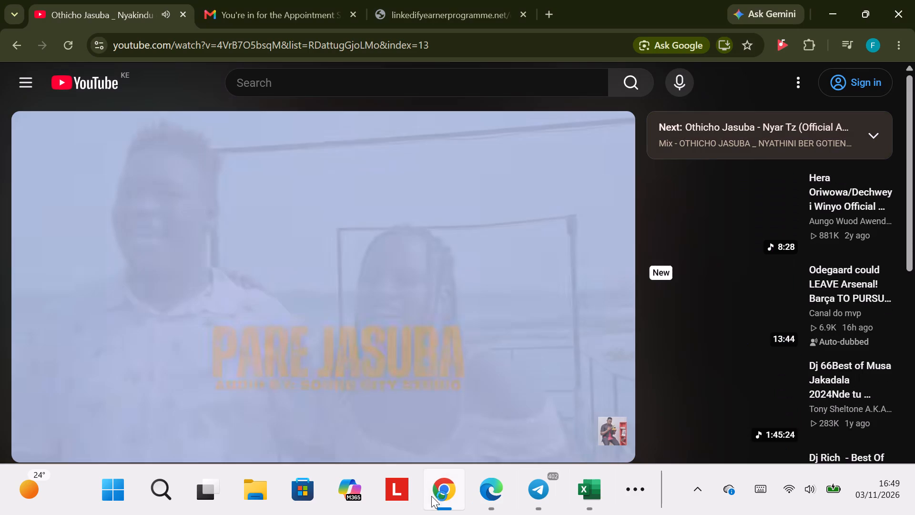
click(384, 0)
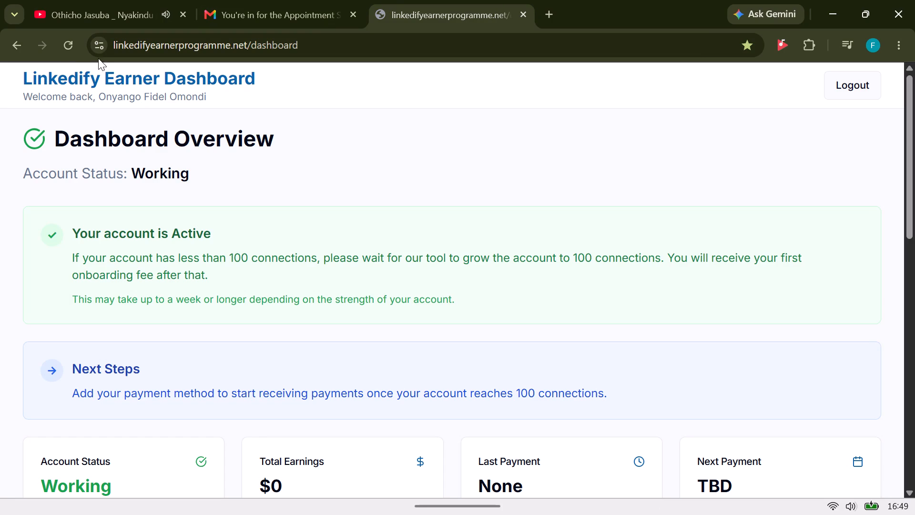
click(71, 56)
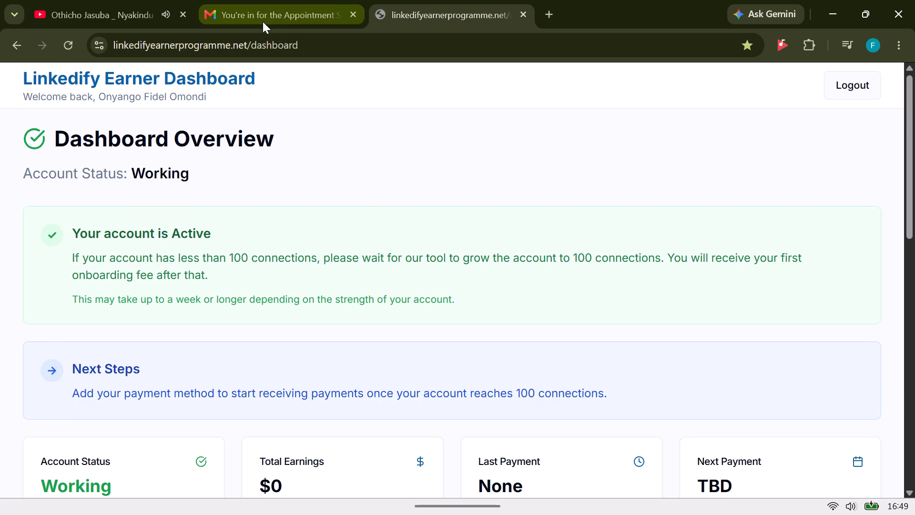
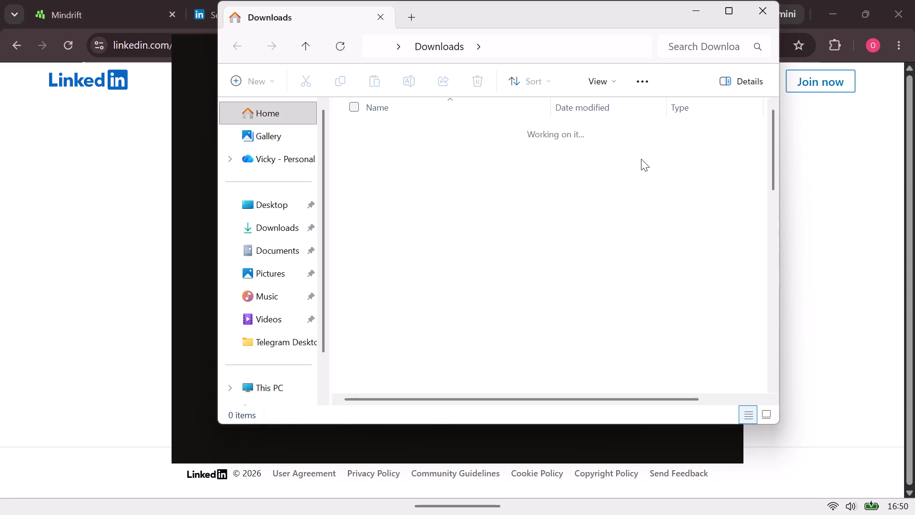
double_click(568, 139)
double_click(560, 144)
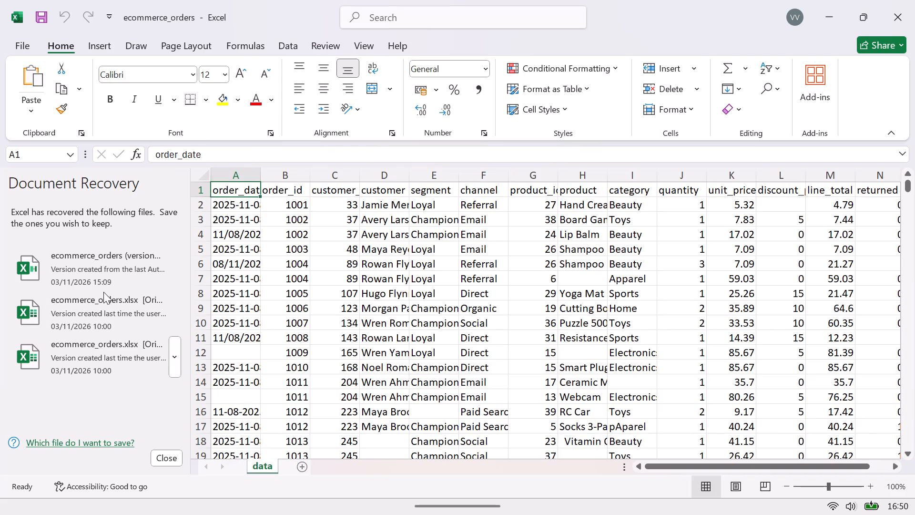
Open the AutoRecovered version of ecommerce_orders and close the document recovery list.
click(112, 275)
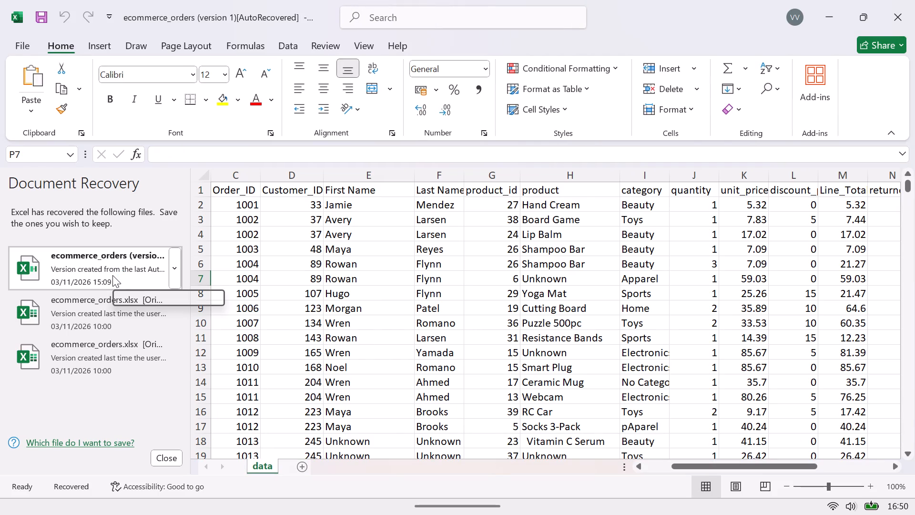
click(174, 465)
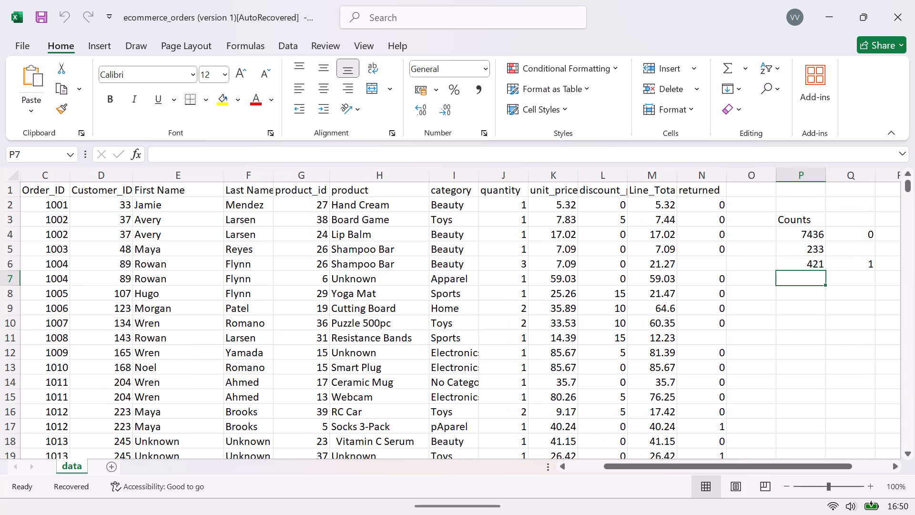
Clear the contents of columns P and Q, which hold the Counts figures.
drag(791, 173, 853, 219)
key(Delete)
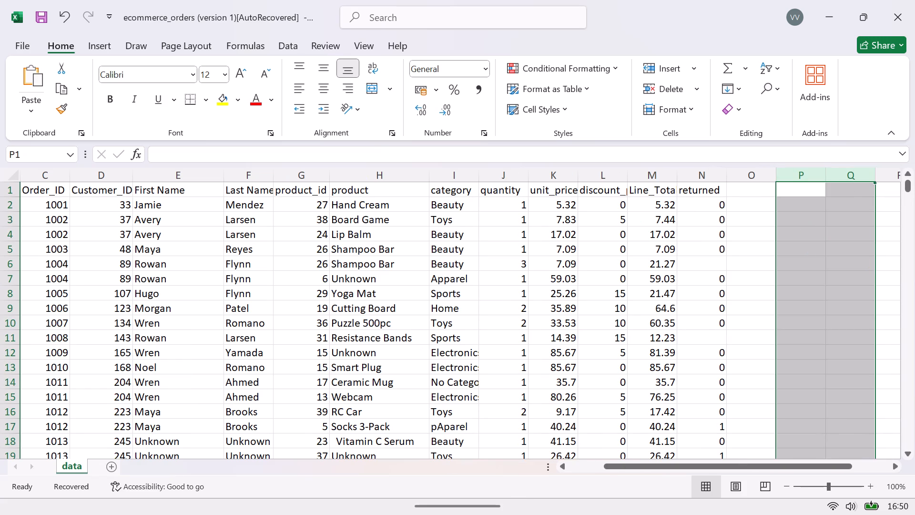
Delete the unlabelled date column B between order_date and Order_ID.
drag(676, 467, 441, 451)
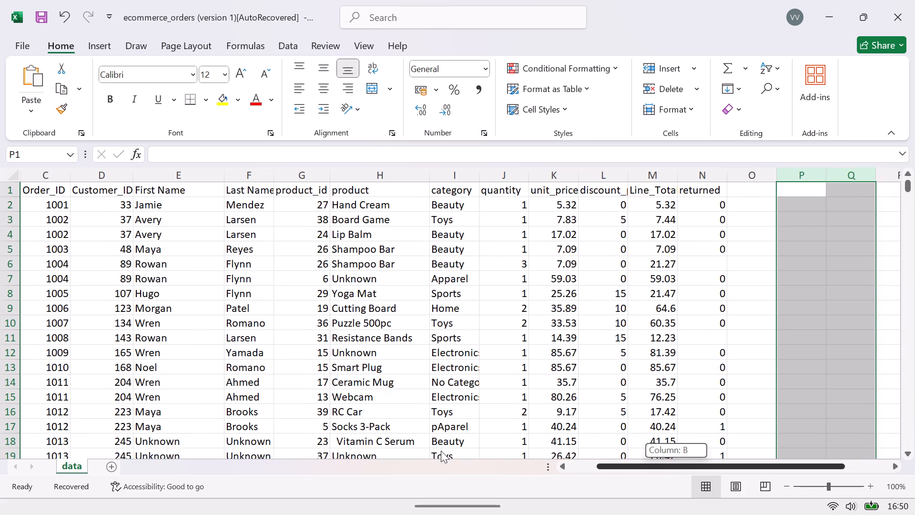
drag(441, 451, 277, 459)
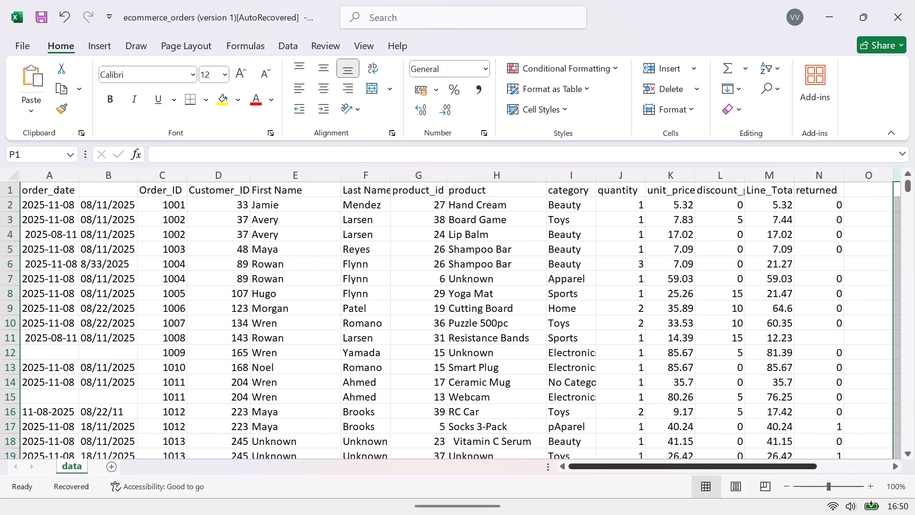
click(117, 175)
right_click(117, 175)
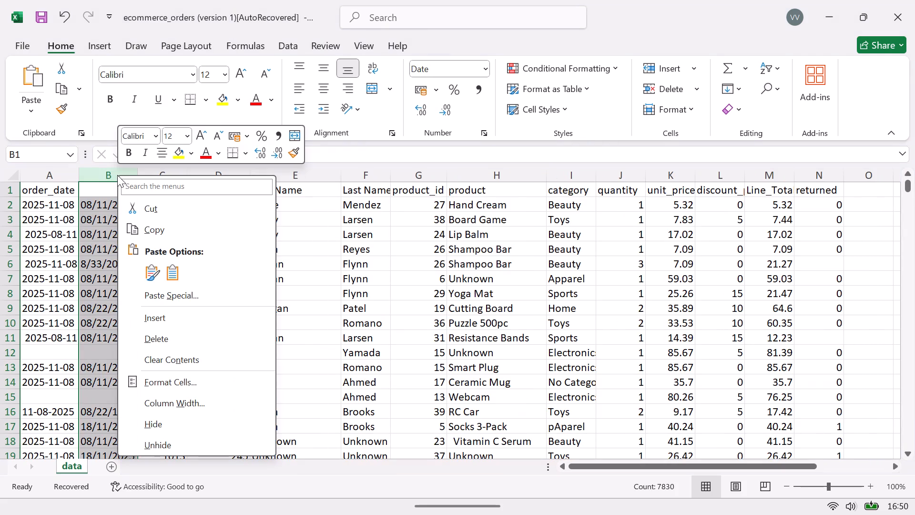
click(155, 334)
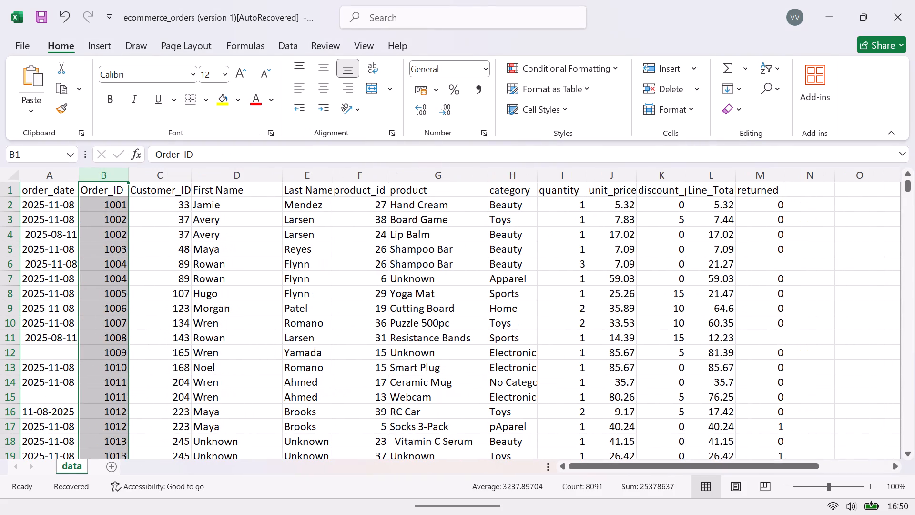
Make the header row 1 bold.
click(16, 193)
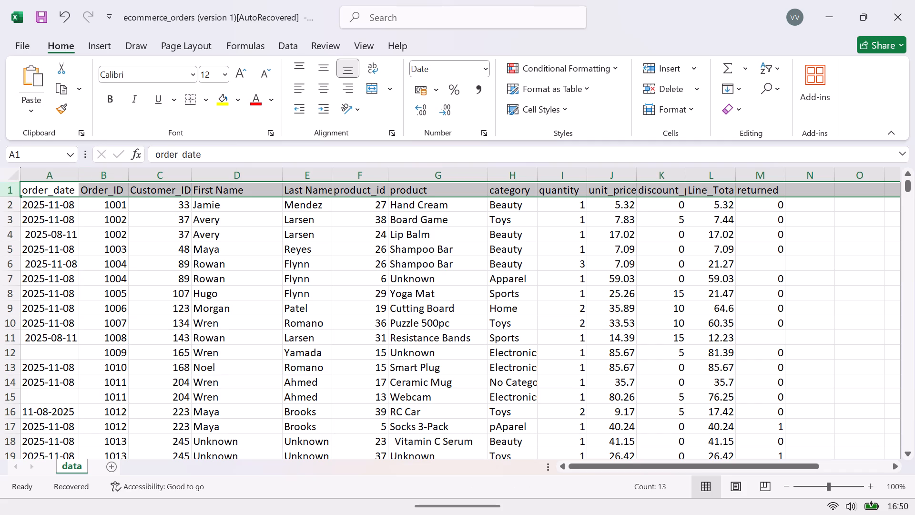
key(ctrl+b)
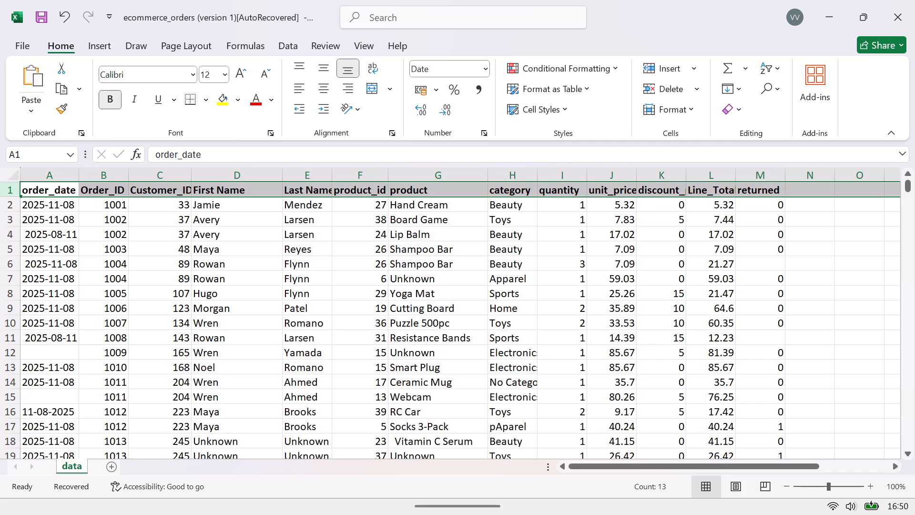
AutoFit the widths of columns A to M, from order_date to returned, to their contents.
double_click(79, 177)
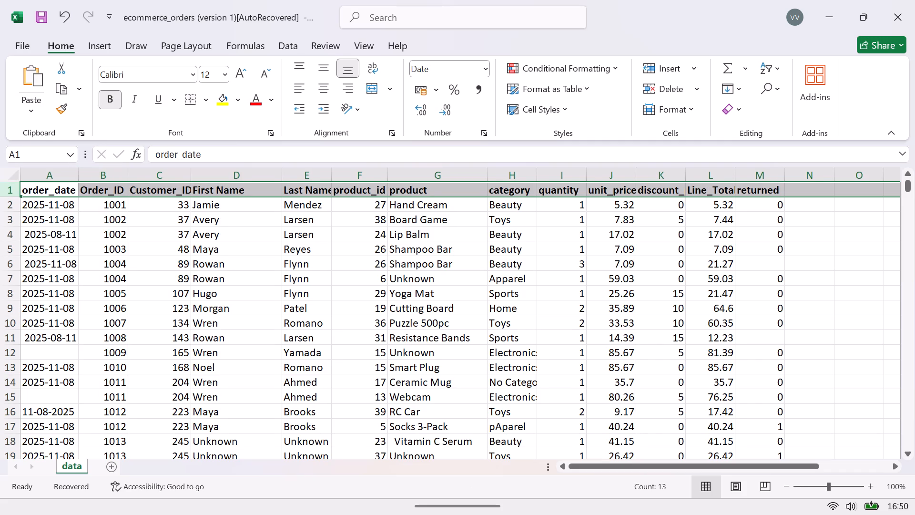
click(53, 174)
drag(53, 174, 410, 132)
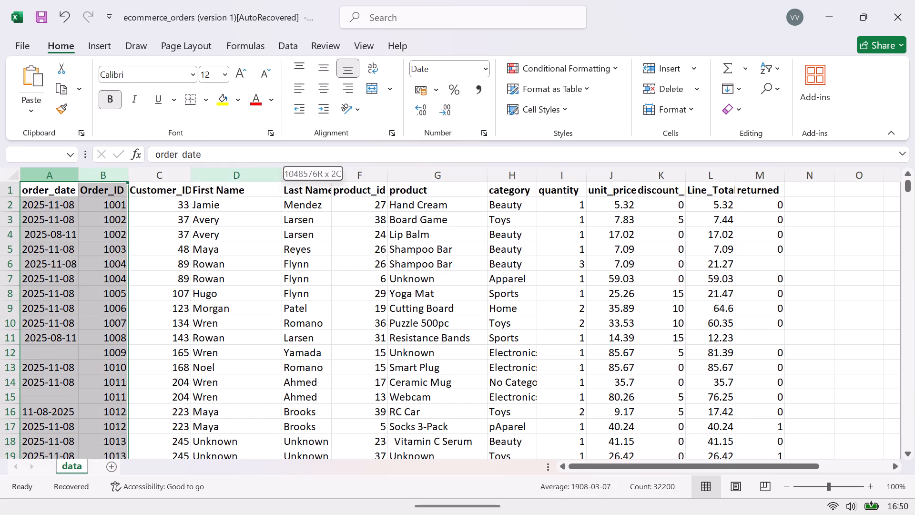
drag(410, 132, 778, 161)
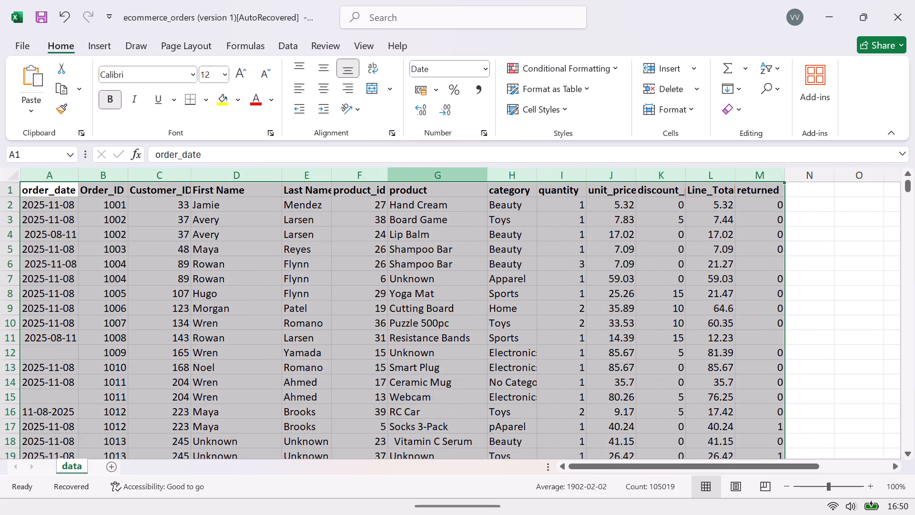
double_click(332, 178)
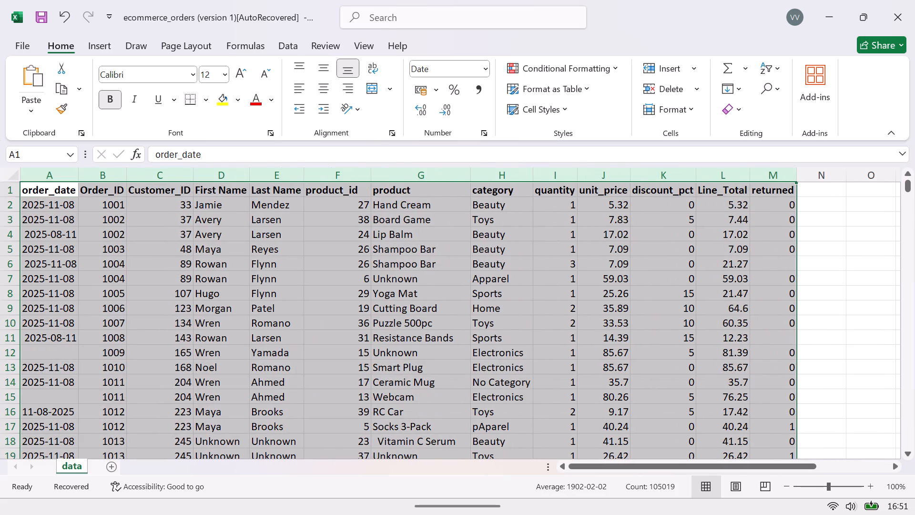
click(614, 291)
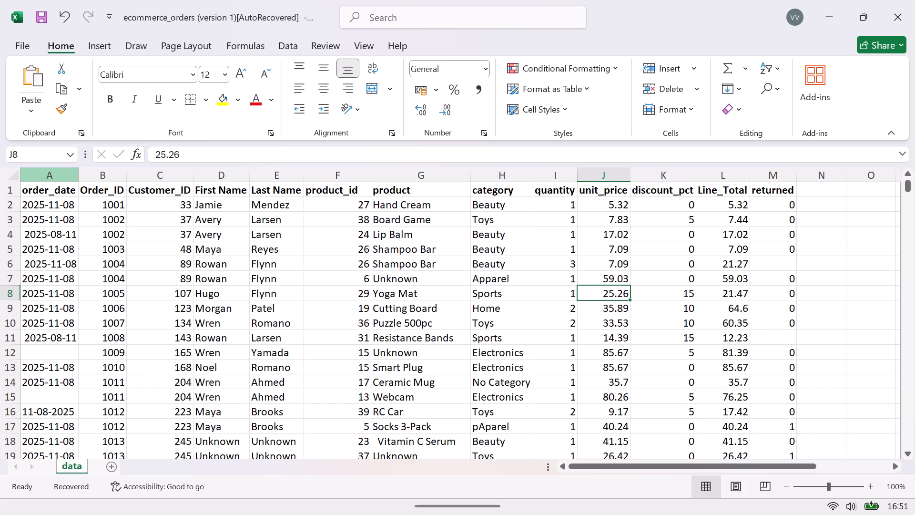
Insert a blank column between product and category.
click(479, 182)
click(486, 175)
click(486, 175)
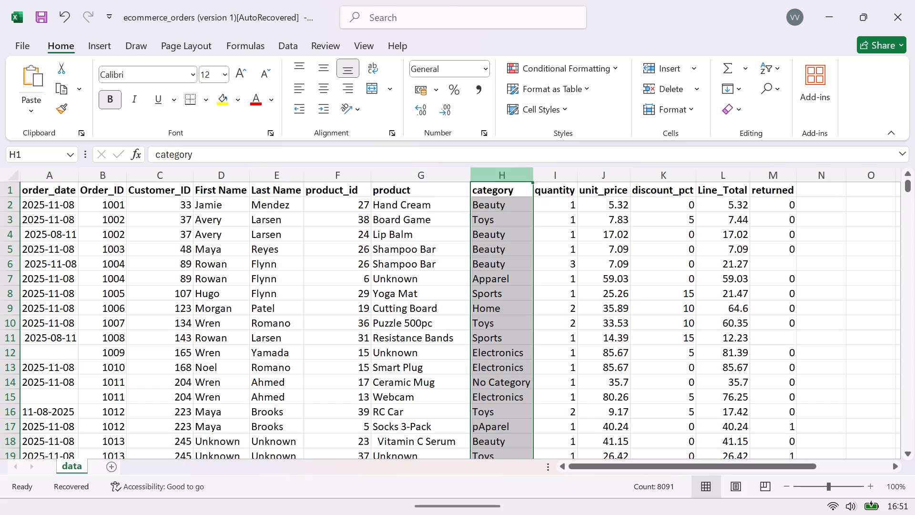
right_click(486, 175)
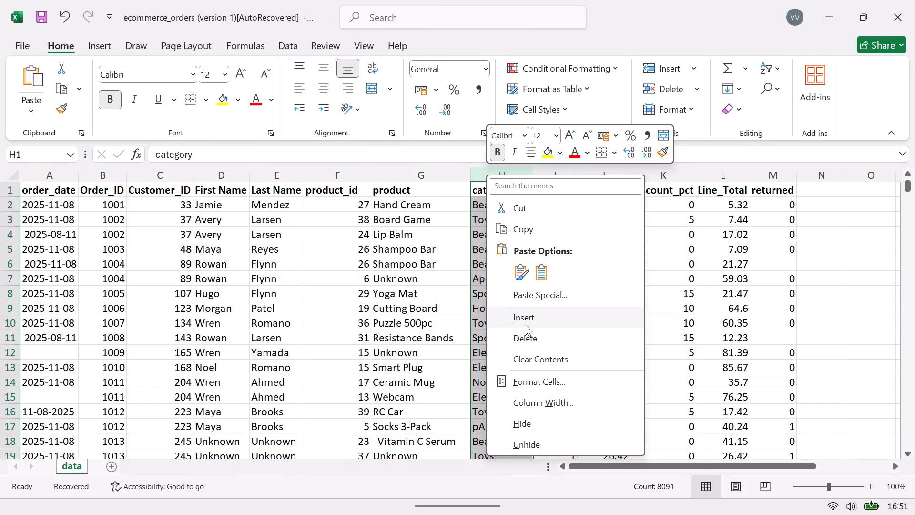
click(525, 324)
Flash Fill the blank column H with cleaned product names, using Hand Cream in H2 and Board Game in H3 as examples.
click(530, 211)
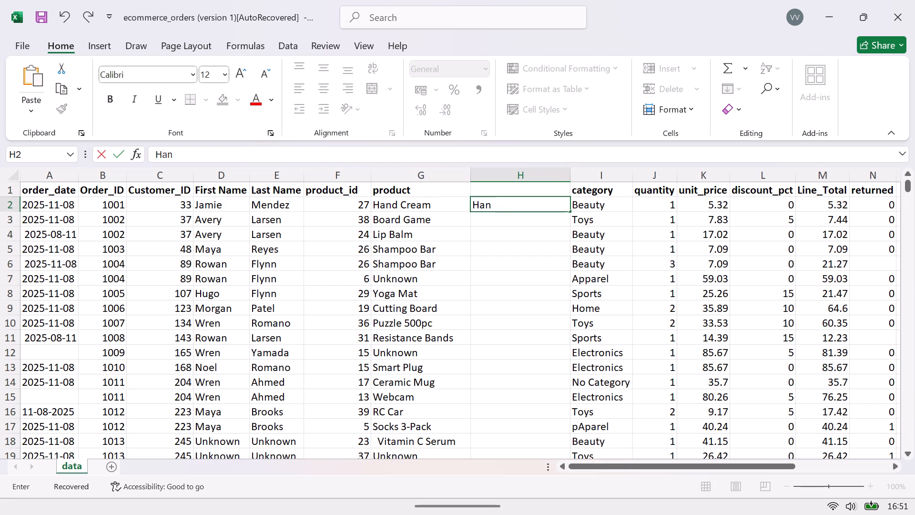
key(space)
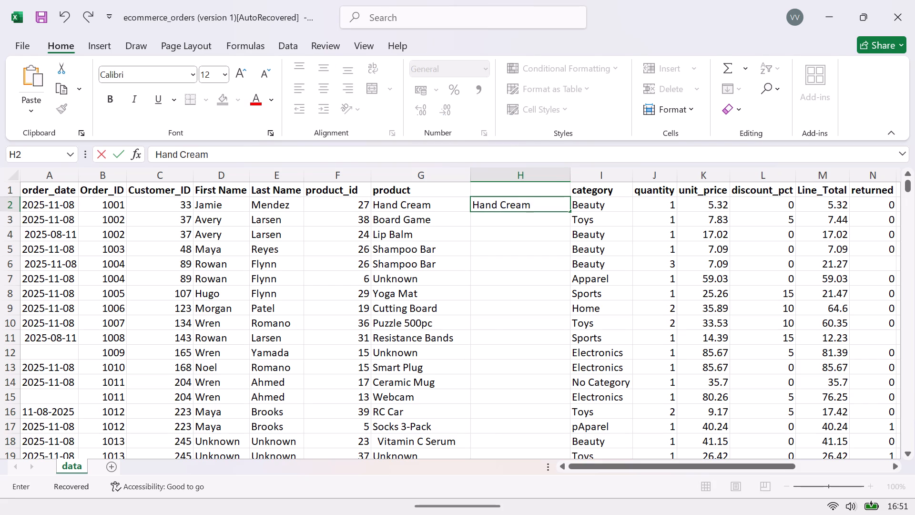
key(Return)
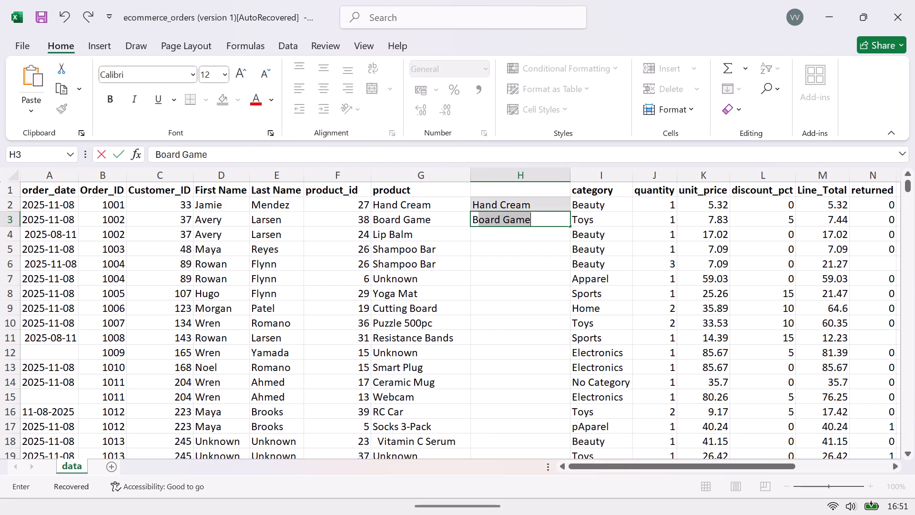
text(oard)
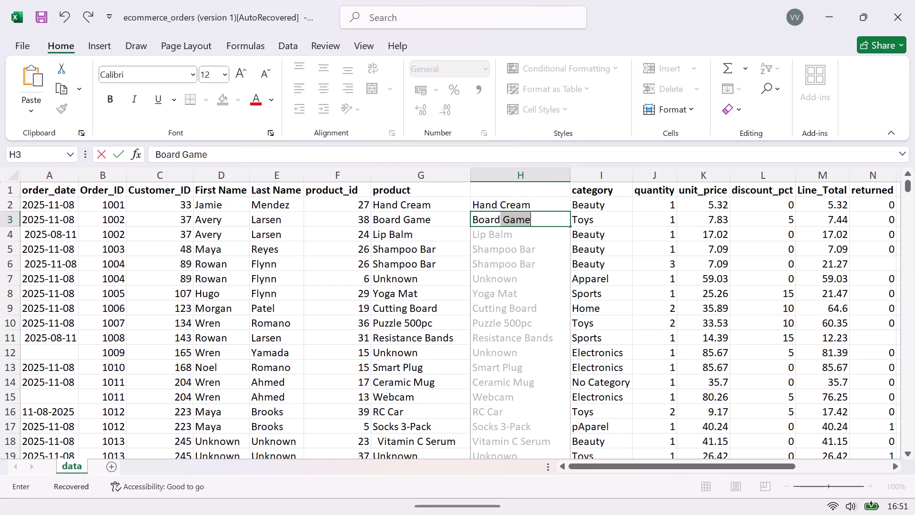
key(Tab)
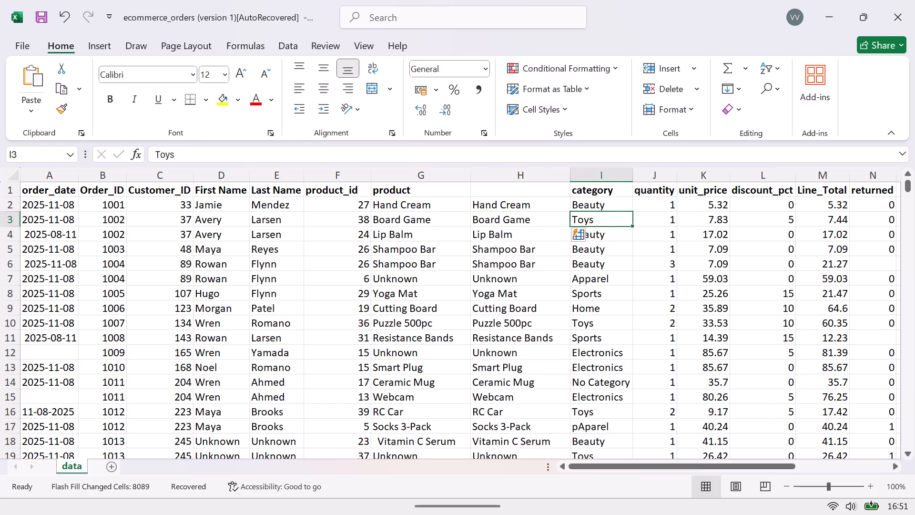
Enter the header Product in cell H1.
click(517, 180)
click(512, 193)
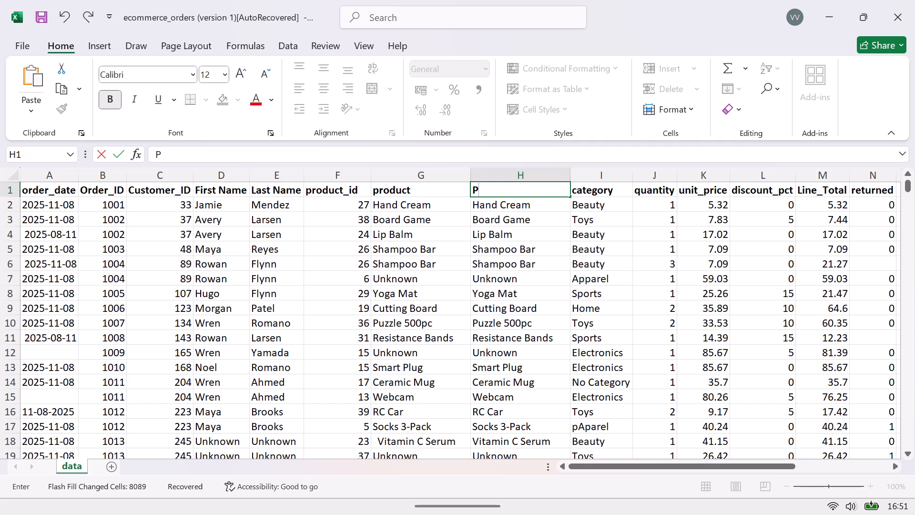
text(roduct)
key(Return)
Copy the new Product column H and paste it as values over the original product column G.
click(519, 174)
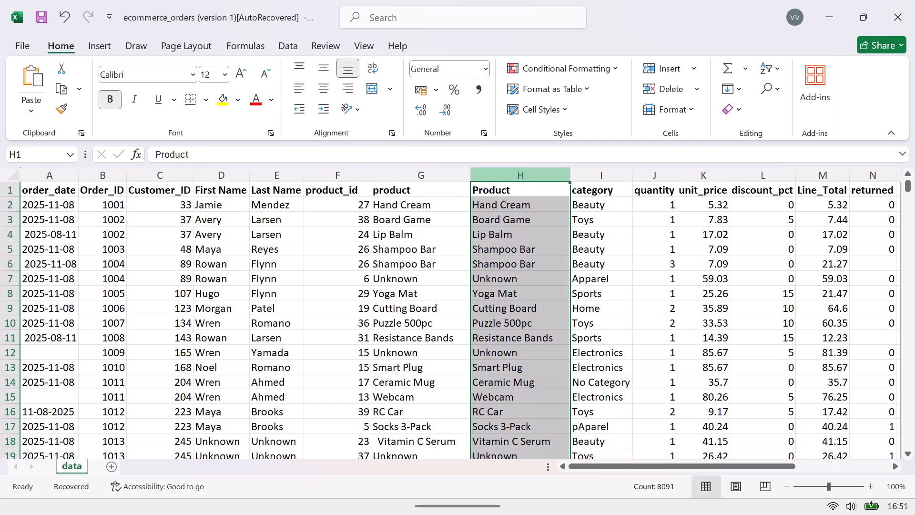
key(ctrl+c)
click(427, 179)
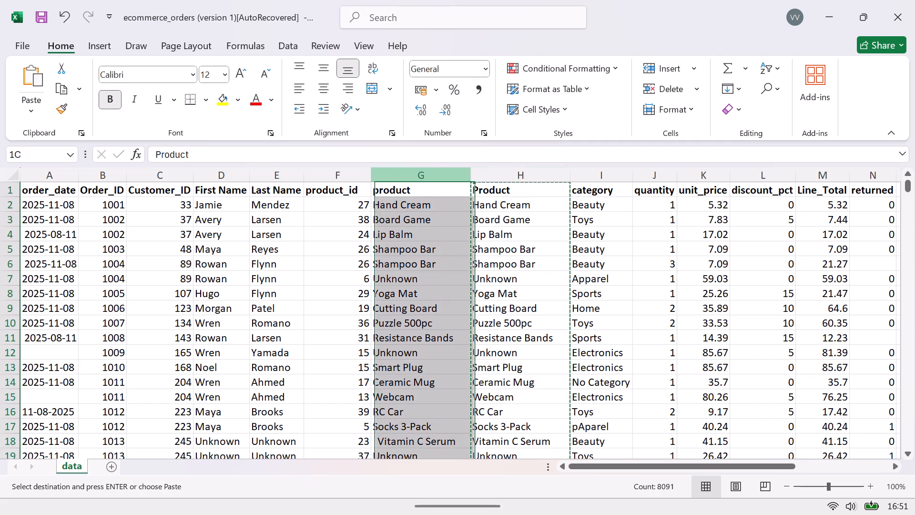
right_click(427, 179)
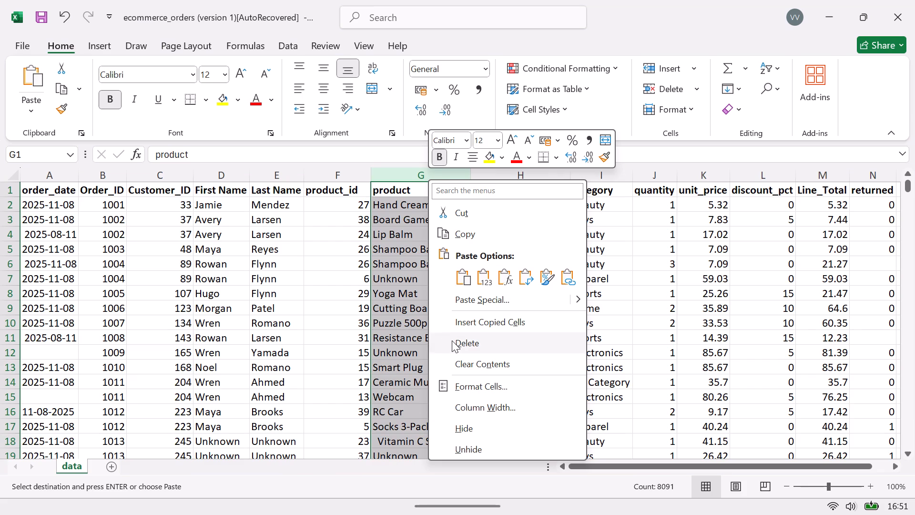
click(577, 297)
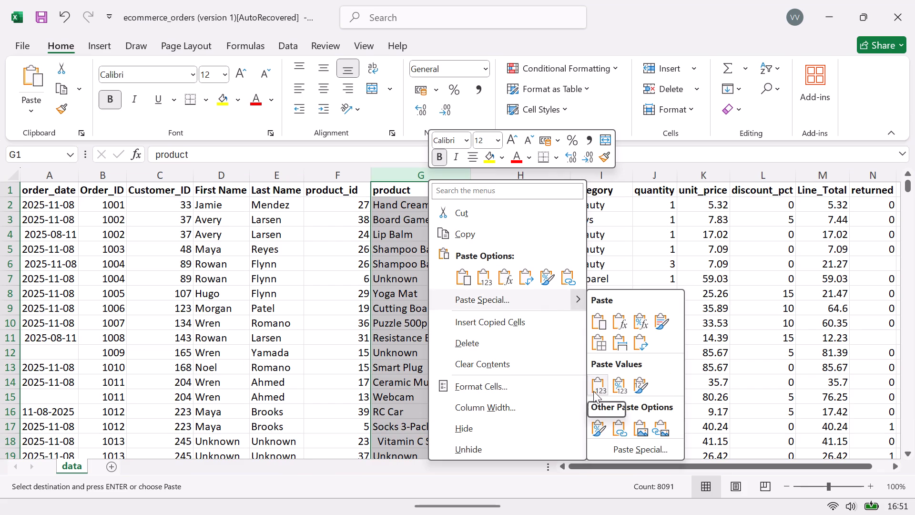
click(595, 388)
Delete the duplicate helper Product column H.
click(512, 170)
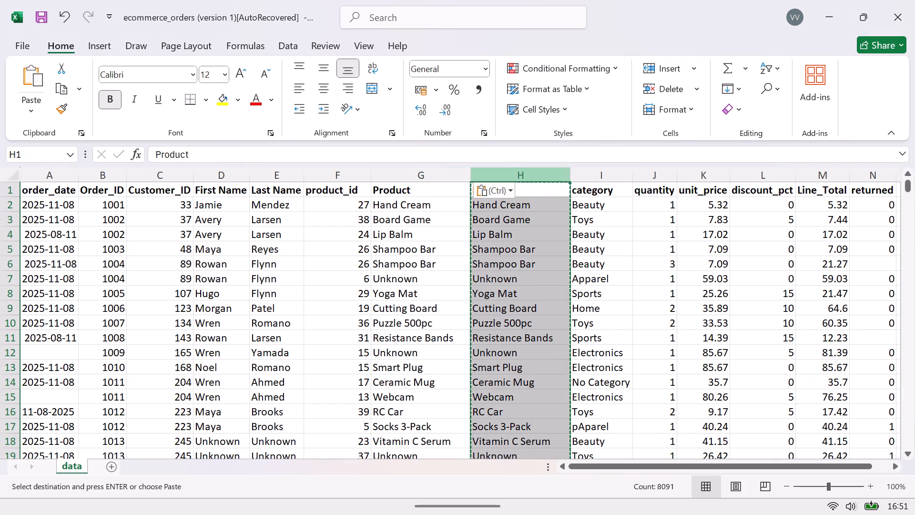
right_click(512, 170)
click(563, 337)
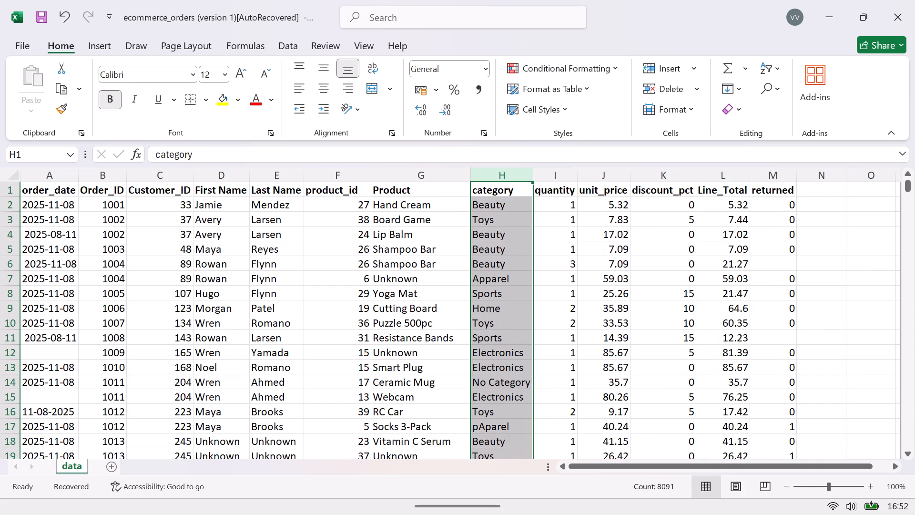
Insert a blank column between the category and quantity columns.
click(562, 181)
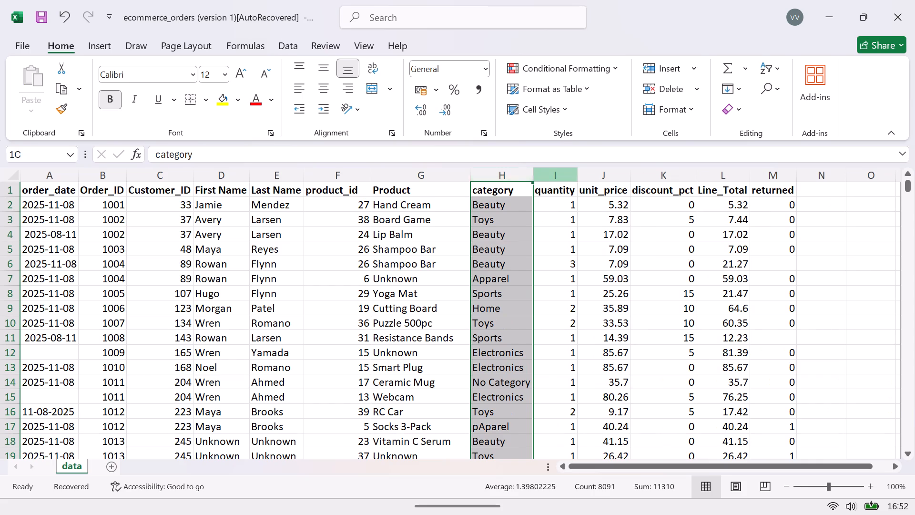
right_click(562, 181)
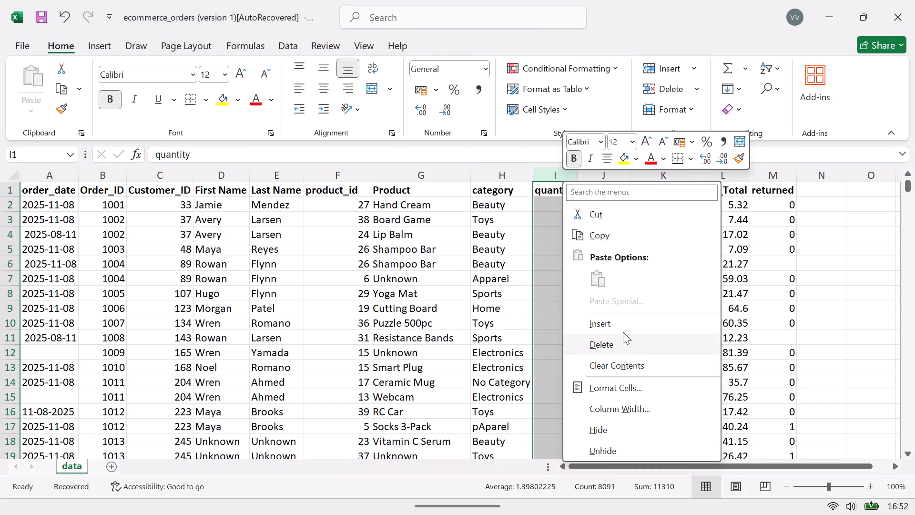
click(624, 326)
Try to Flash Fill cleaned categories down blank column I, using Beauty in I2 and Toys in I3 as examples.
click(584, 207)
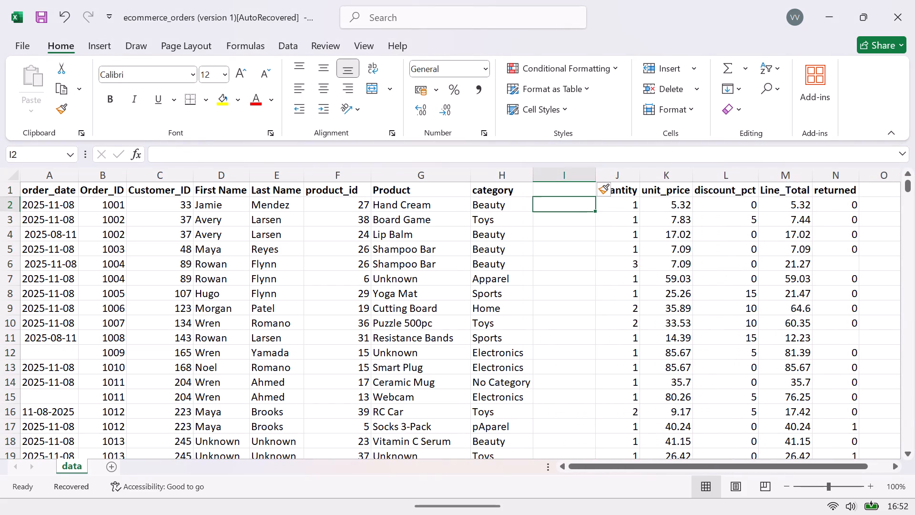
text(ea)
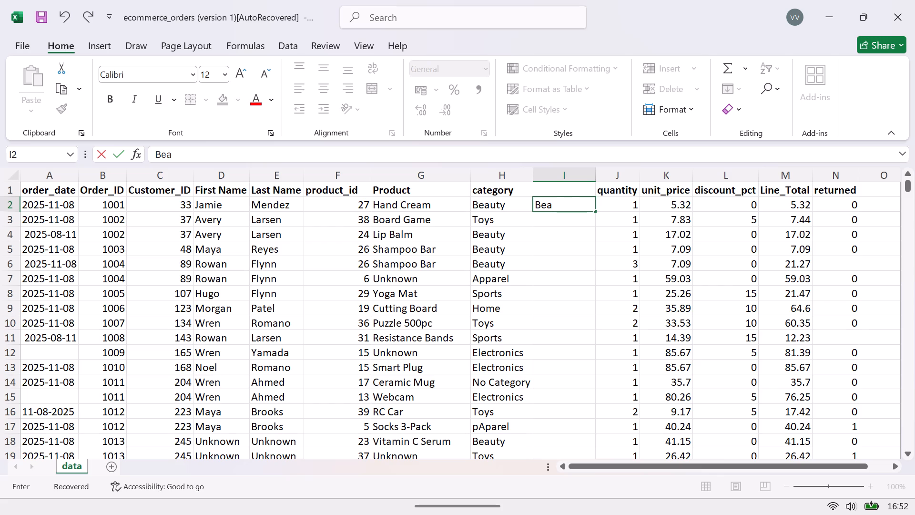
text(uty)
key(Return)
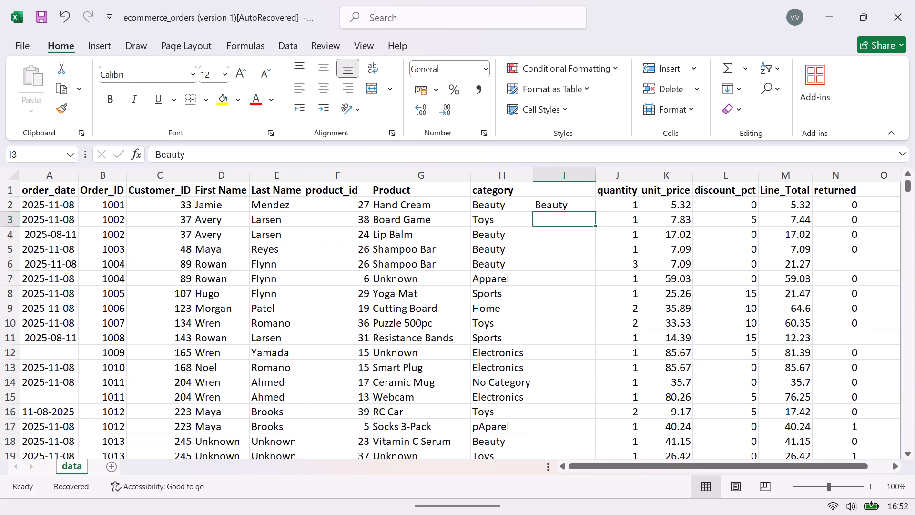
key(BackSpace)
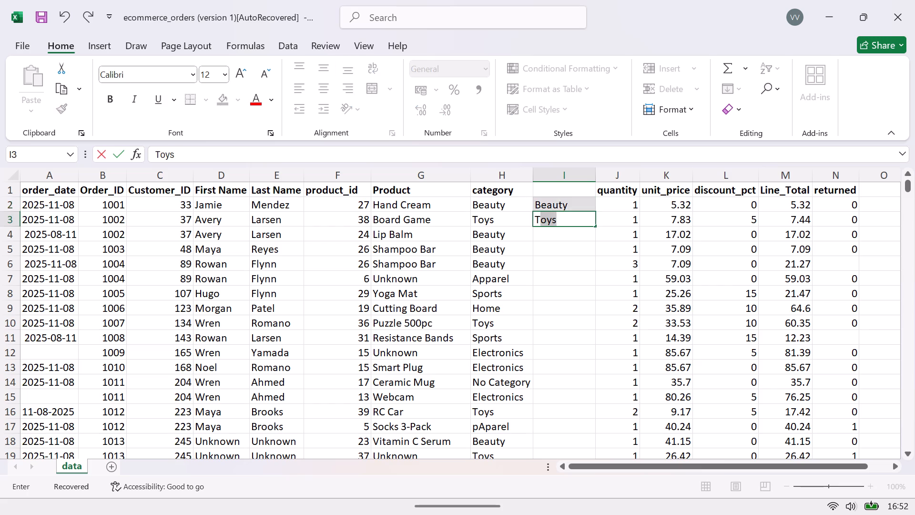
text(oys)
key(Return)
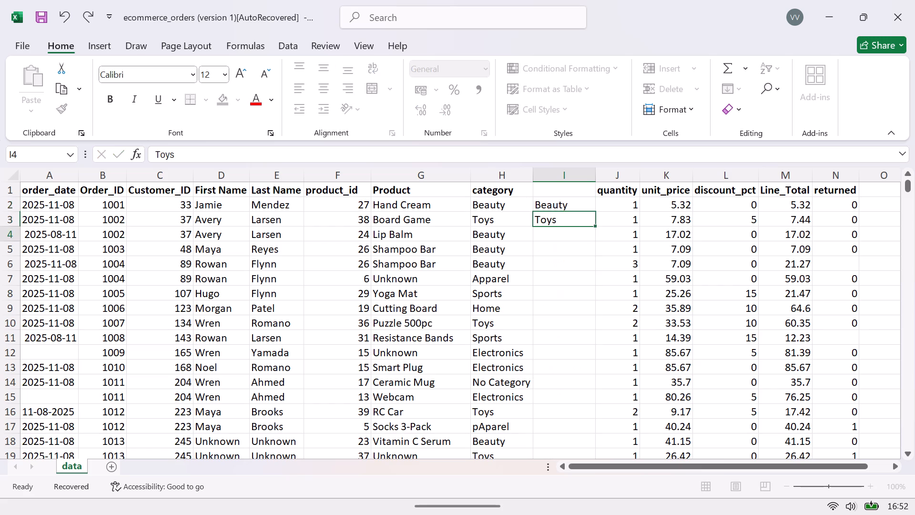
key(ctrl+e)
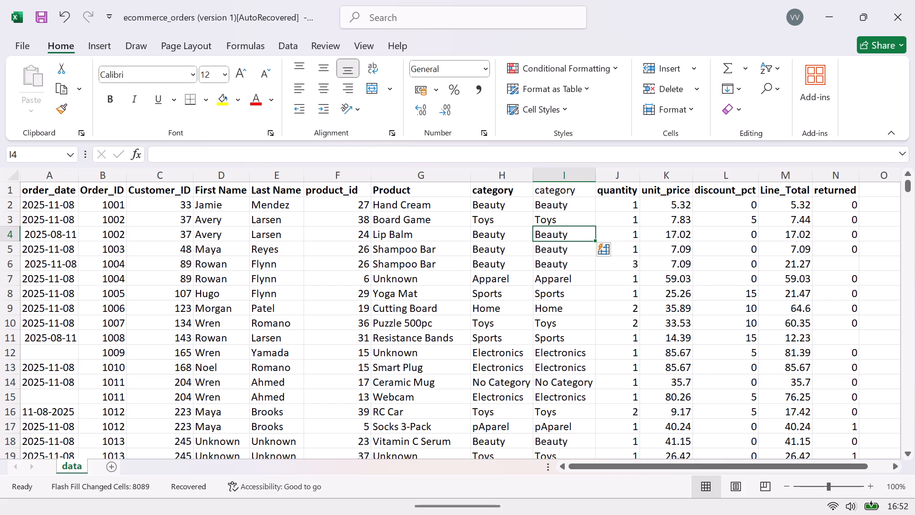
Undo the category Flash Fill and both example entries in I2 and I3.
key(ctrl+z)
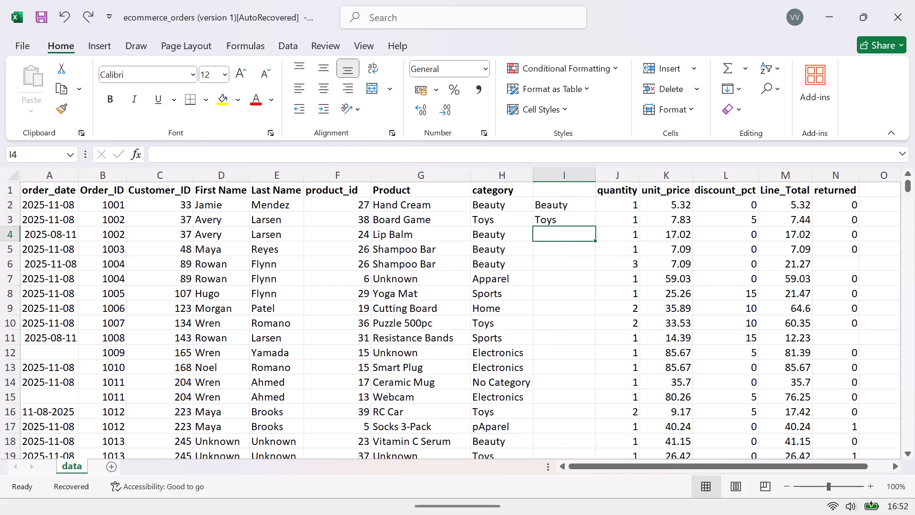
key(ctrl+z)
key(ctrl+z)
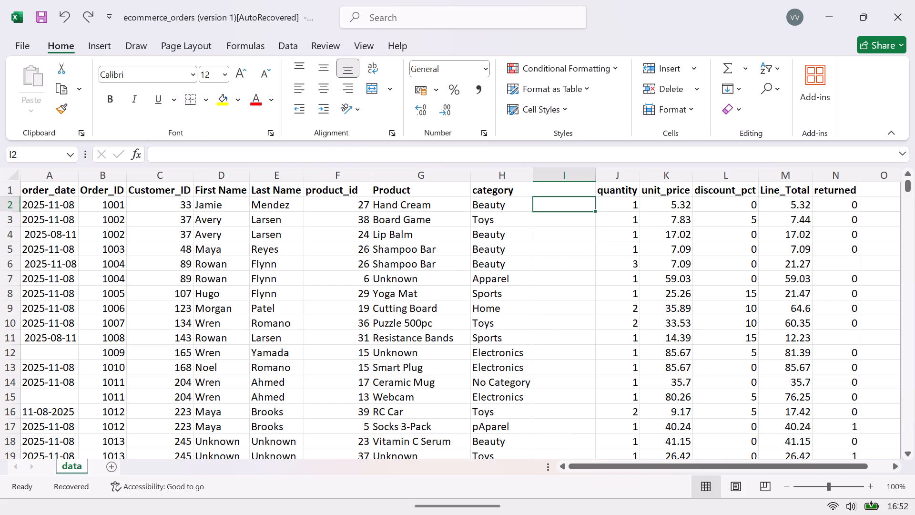
Enter =PROPER(H2) in cell I2 and fill it down column I for all data rows.
key(BackSpace)
key(equal)
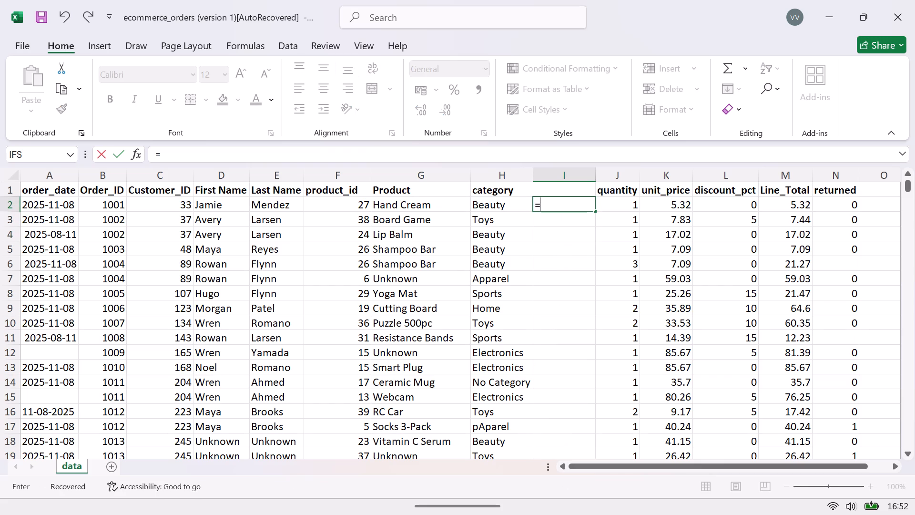
text(prop)
key(Tab)
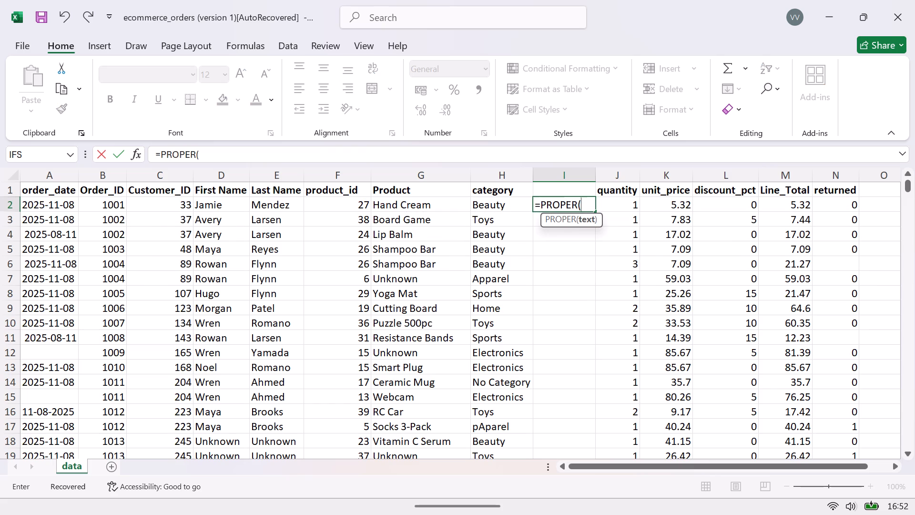
click(514, 206)
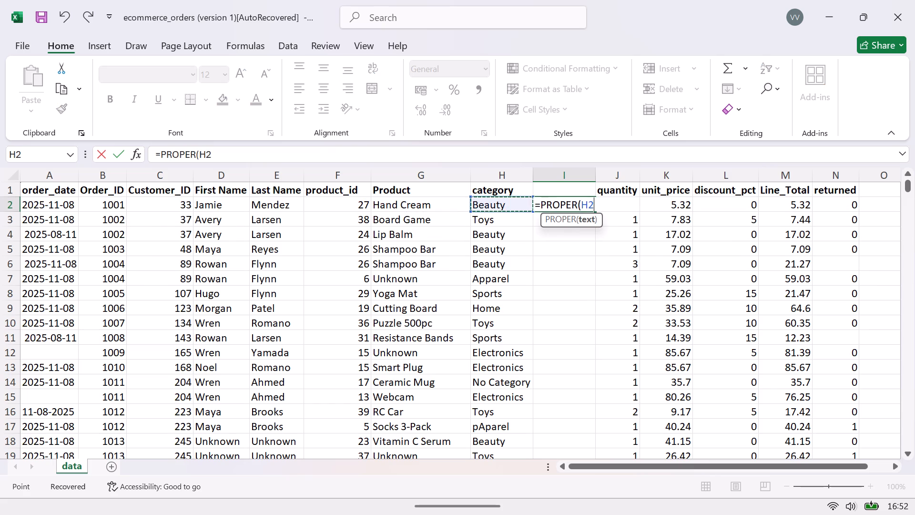
key(shift+parenright)
key(Return)
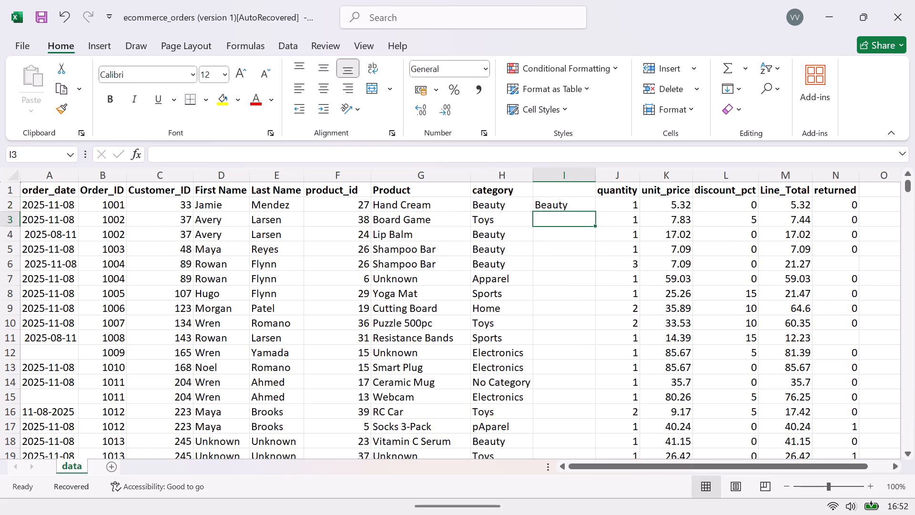
click(546, 206)
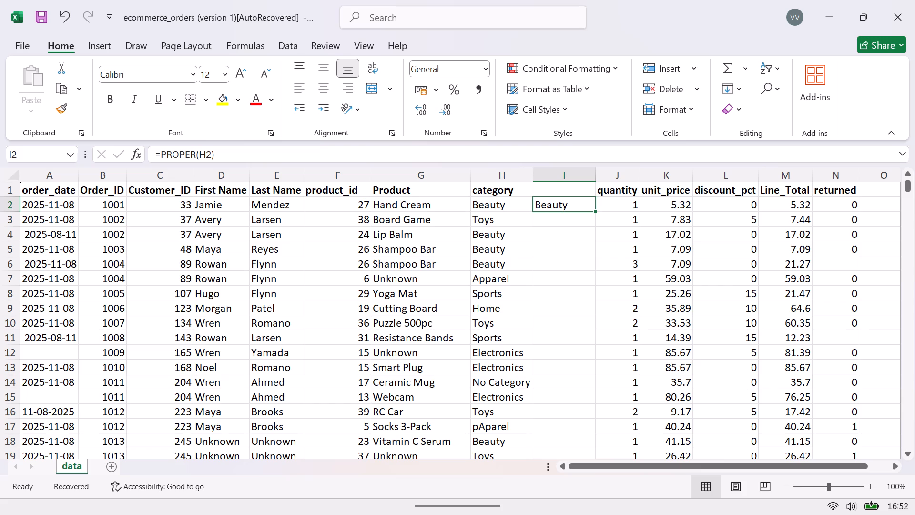
double_click(594, 209)
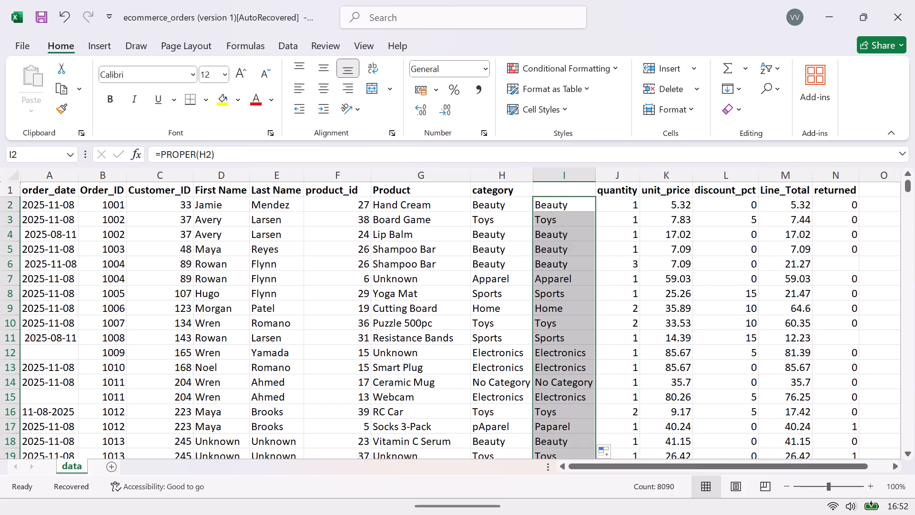
List the distinct converted categories in cell P2 with =UNIQUE(I2:I8091).
drag(792, 468, 870, 453)
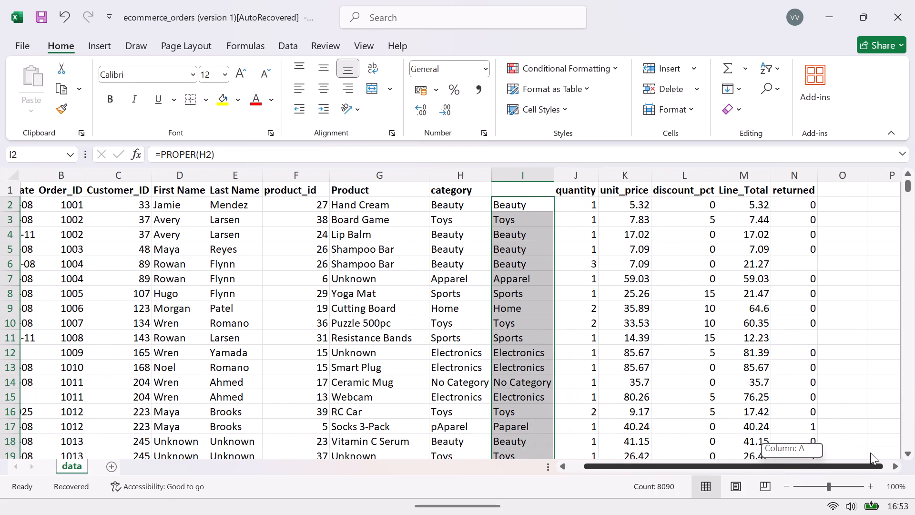
drag(870, 453, 871, 453)
click(873, 207)
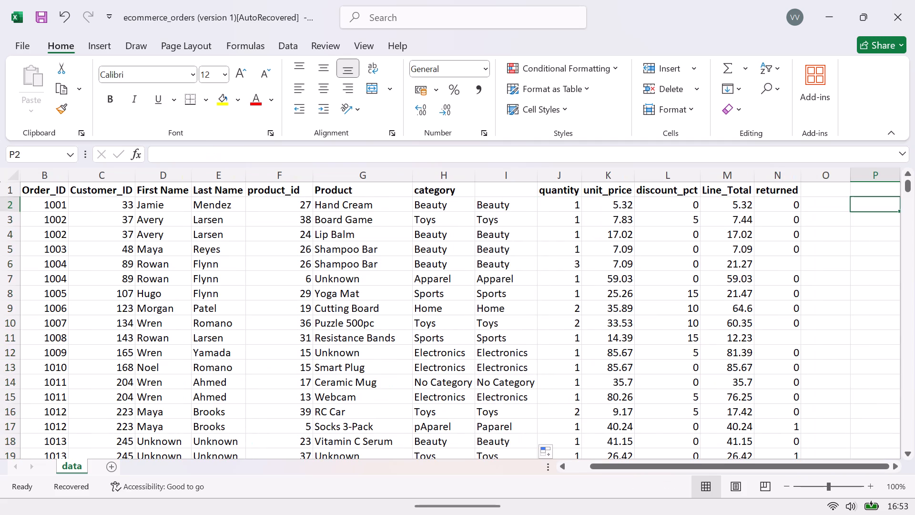
text(=uniqu)
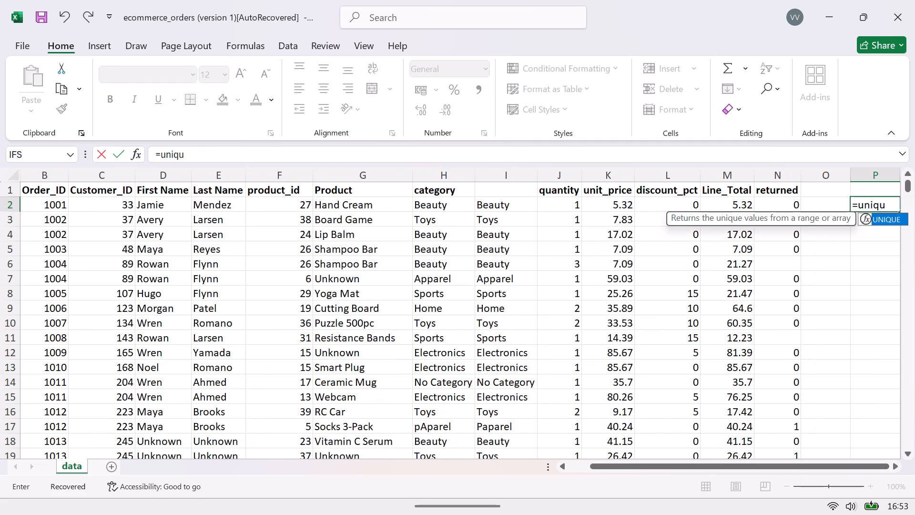
key(Tab)
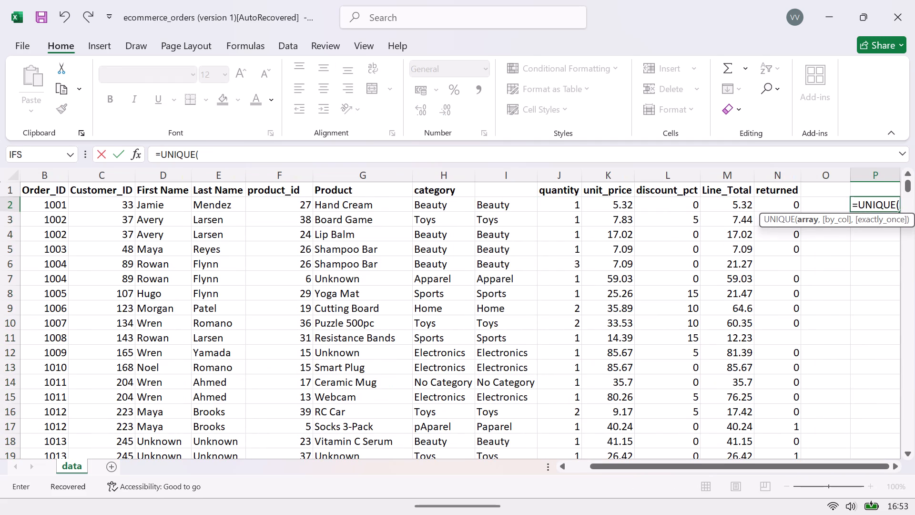
click(490, 204)
key(ctrl+shift+Down)
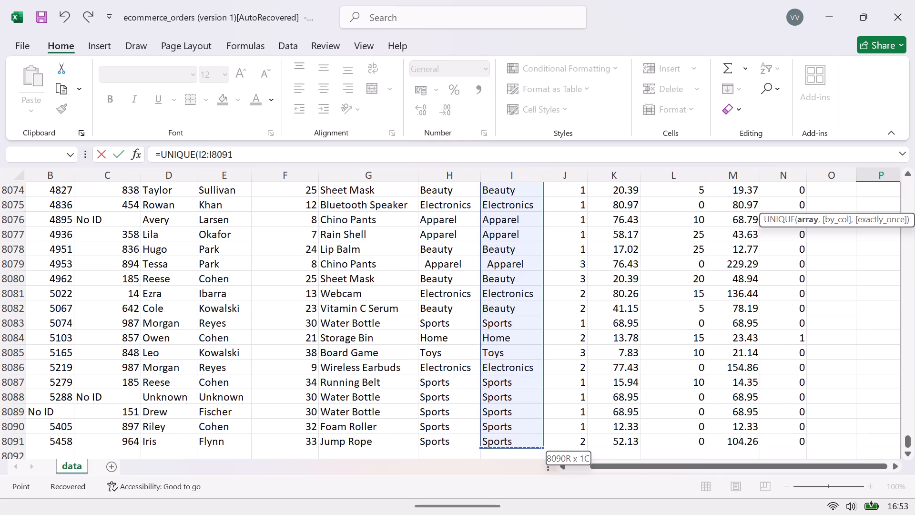
key(shift+parenright)
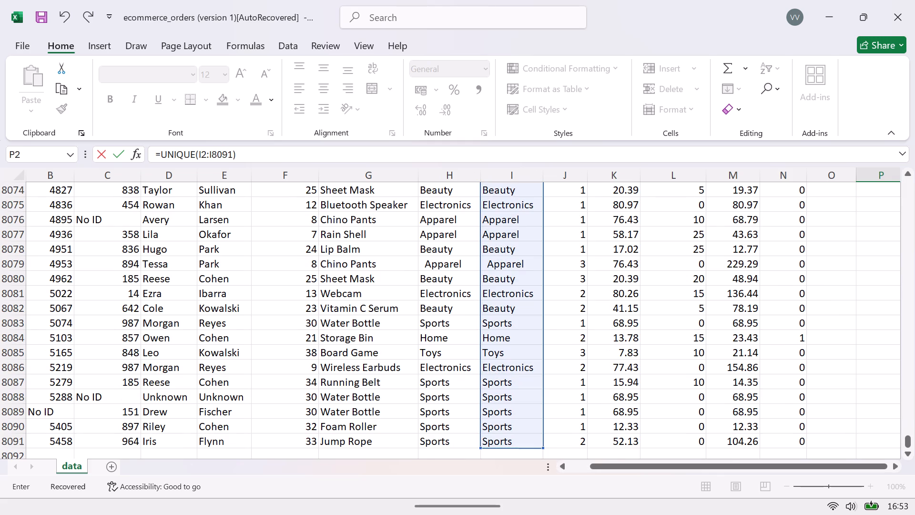
key(Return)
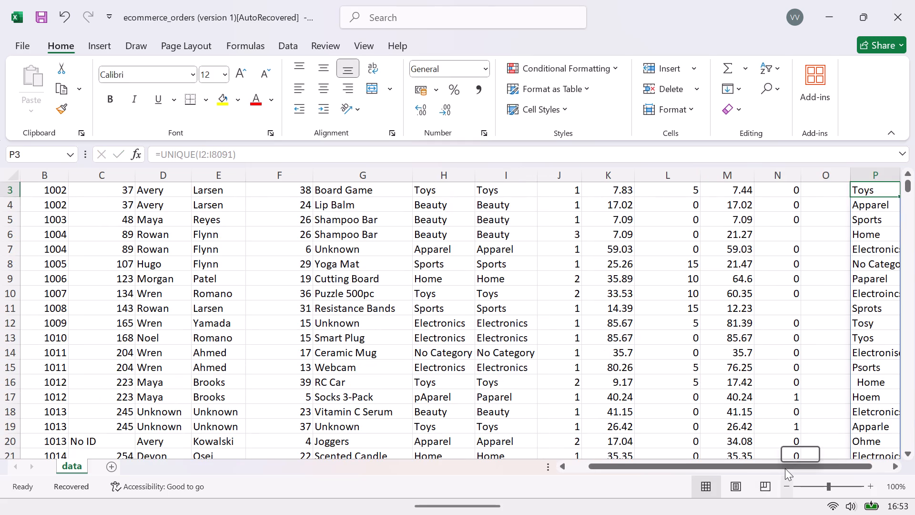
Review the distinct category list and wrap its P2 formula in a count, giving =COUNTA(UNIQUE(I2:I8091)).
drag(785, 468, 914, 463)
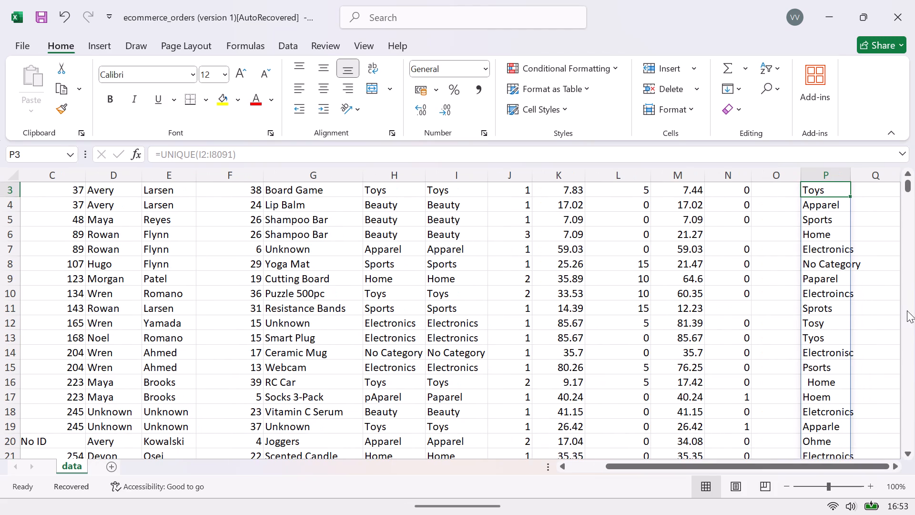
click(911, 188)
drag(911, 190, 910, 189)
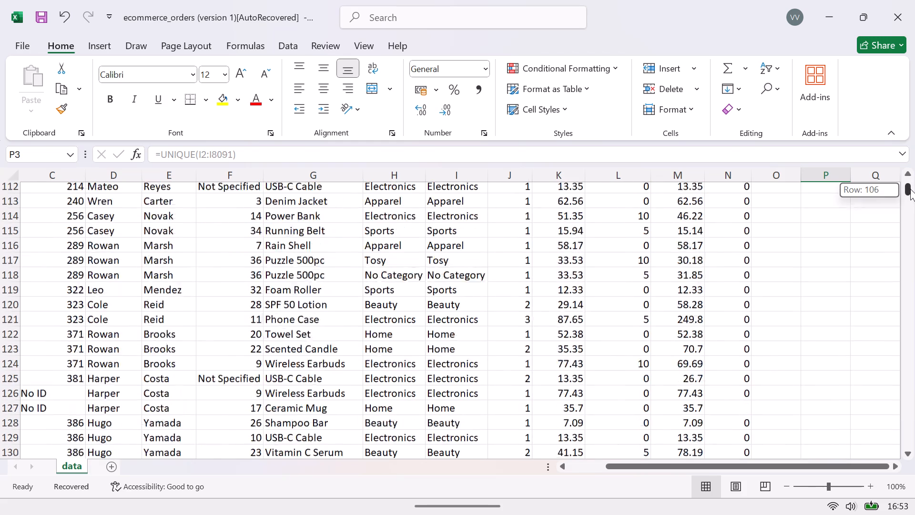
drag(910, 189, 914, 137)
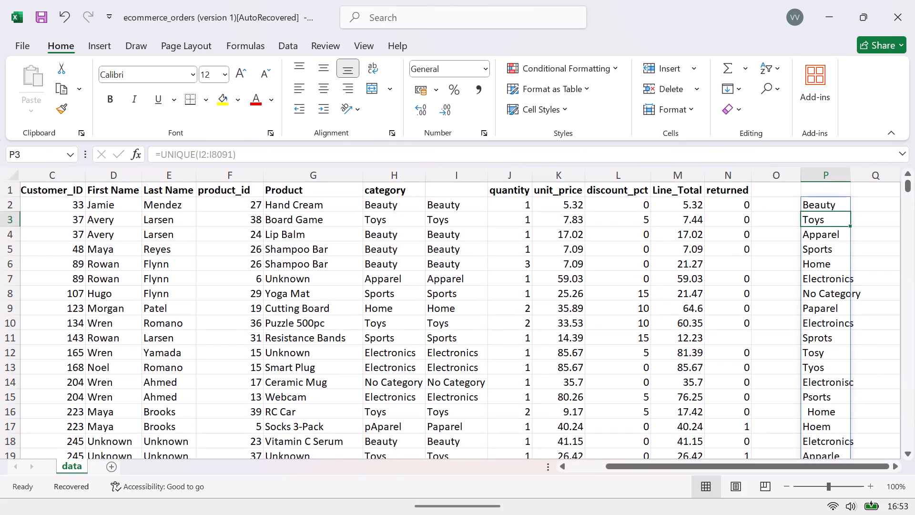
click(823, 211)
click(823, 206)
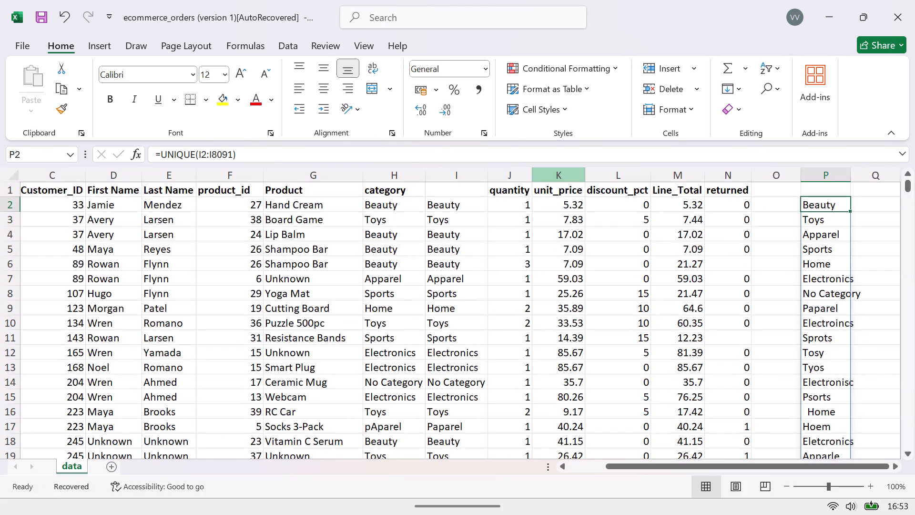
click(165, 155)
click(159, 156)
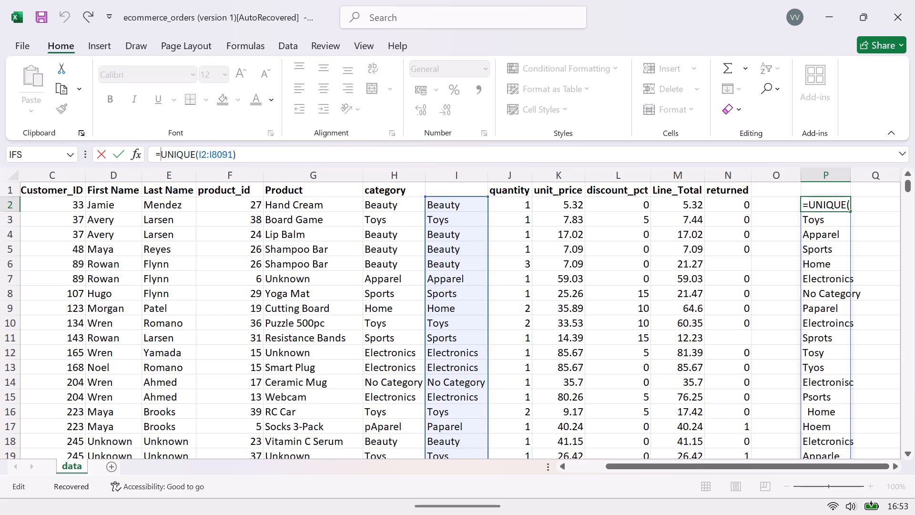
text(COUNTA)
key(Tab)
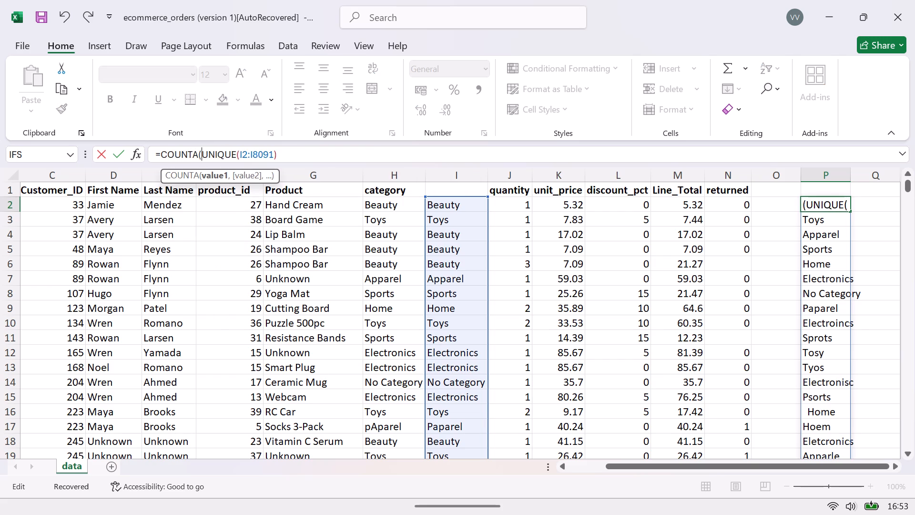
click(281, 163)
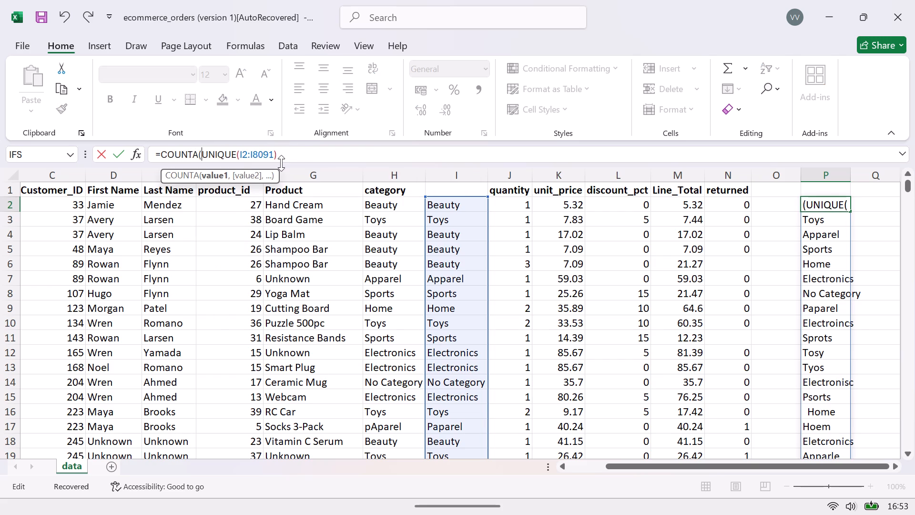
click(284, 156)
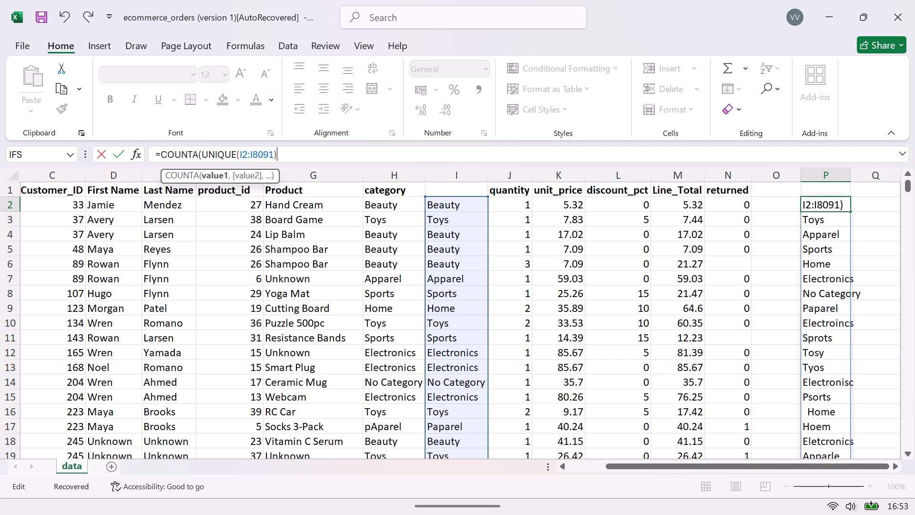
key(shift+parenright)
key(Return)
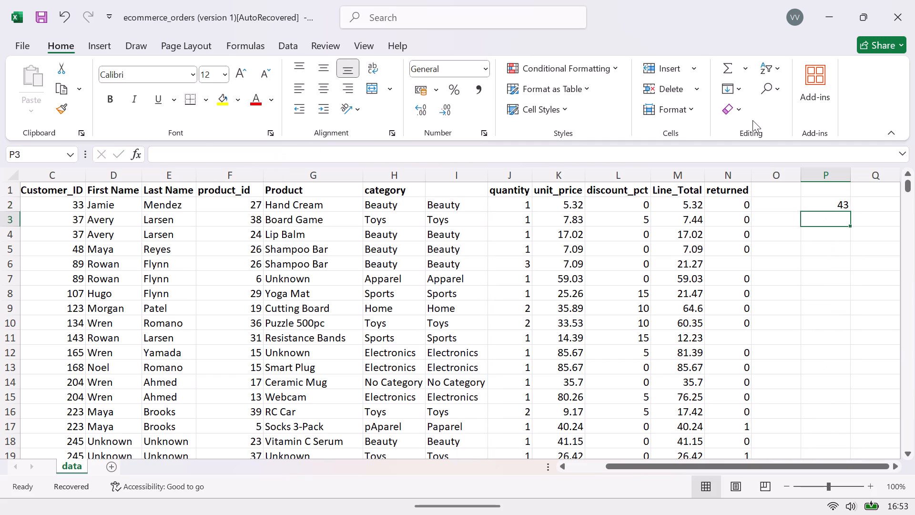
Remove the COUNTA wrapper from the formula in P2, making it =UNIQUE(I2:I8091).
click(810, 203)
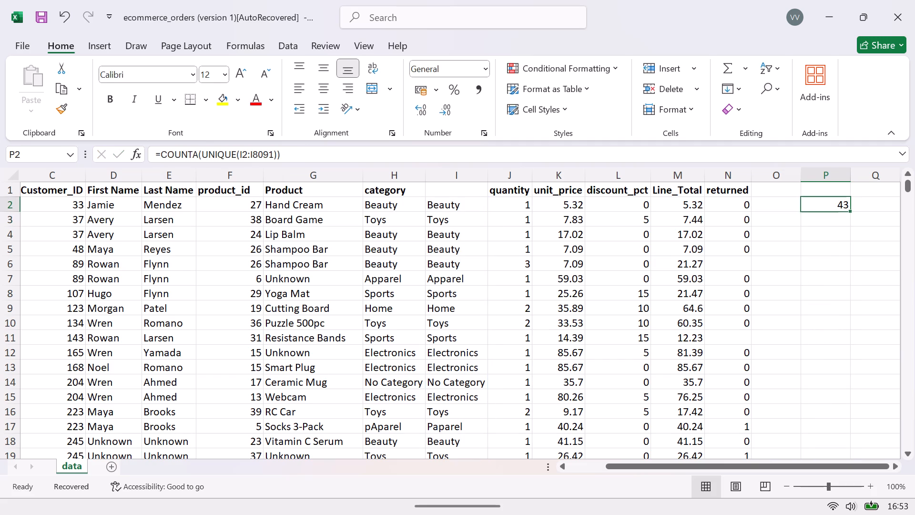
click(298, 159)
key(BackSpace)
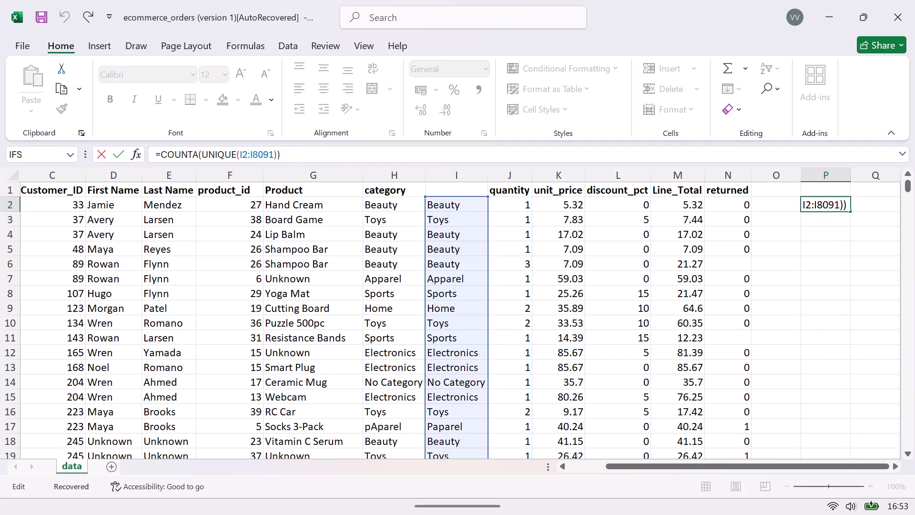
click(201, 148)
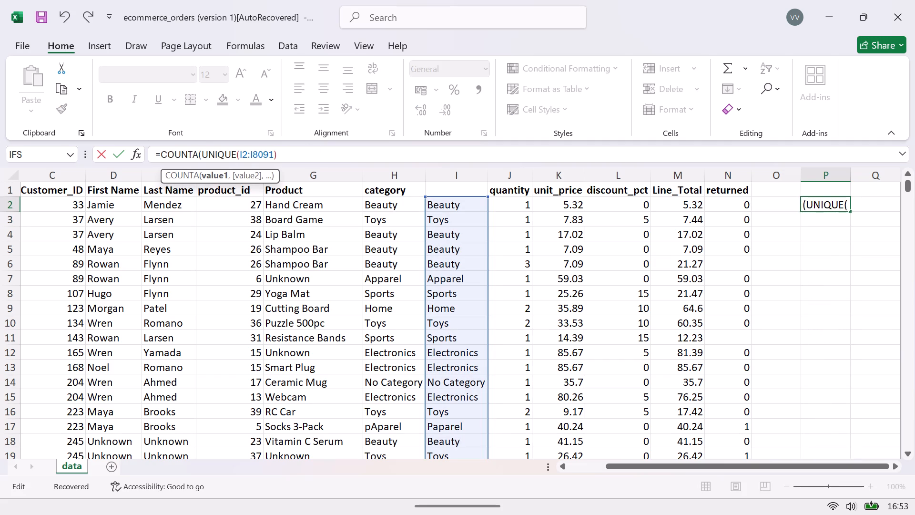
key(BackSpace)
key(BackSpace)
key(BackSpace)
key(BackSpace)
key(BackSpace)
key(BackSpace)
key(BackSpace)
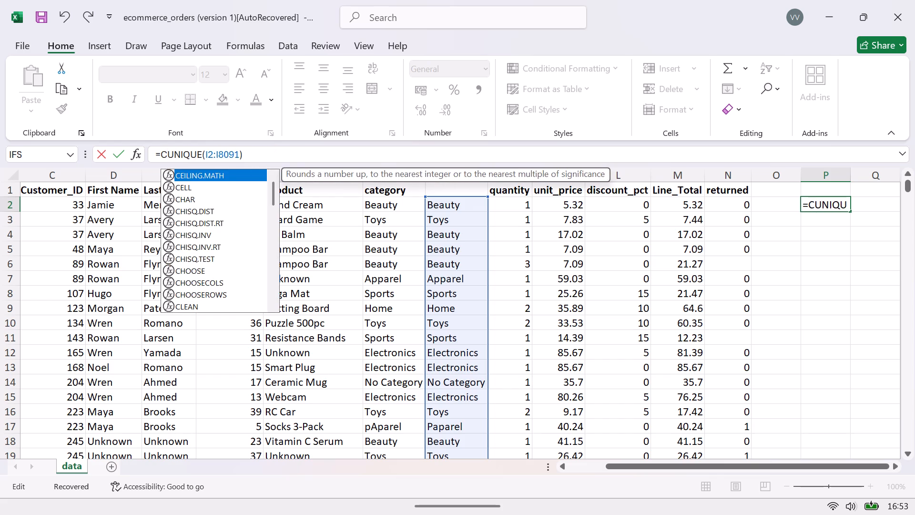
key(Return)
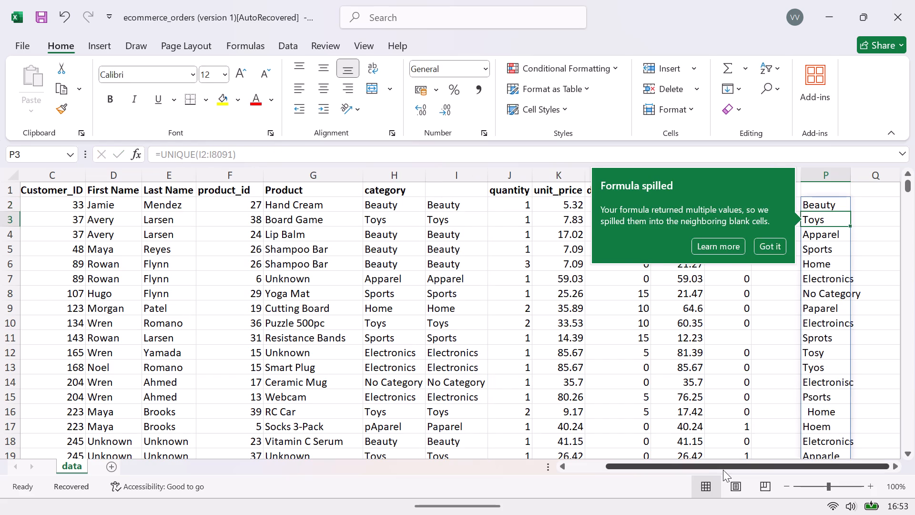
Start a reference list of correct category names in column R with Beauty, Toys and Apparel in R2 to R4.
drag(725, 468, 903, 455)
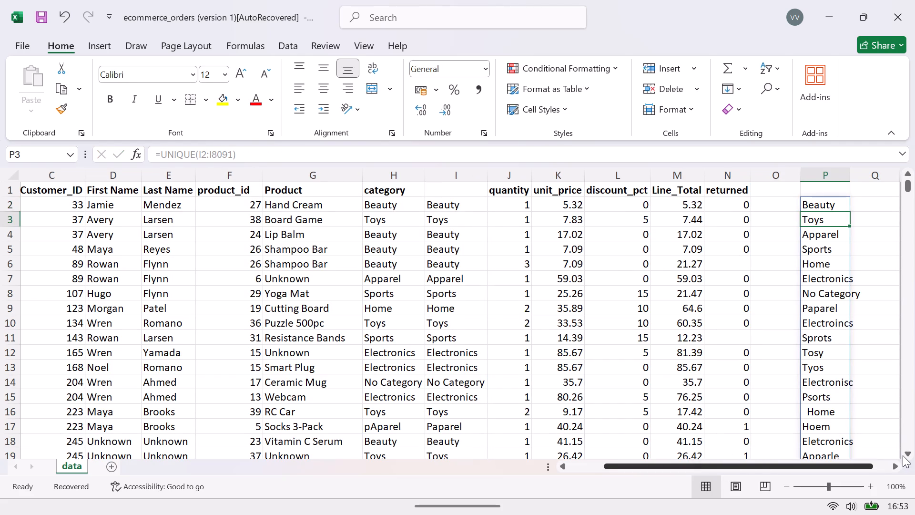
drag(866, 466, 914, 464)
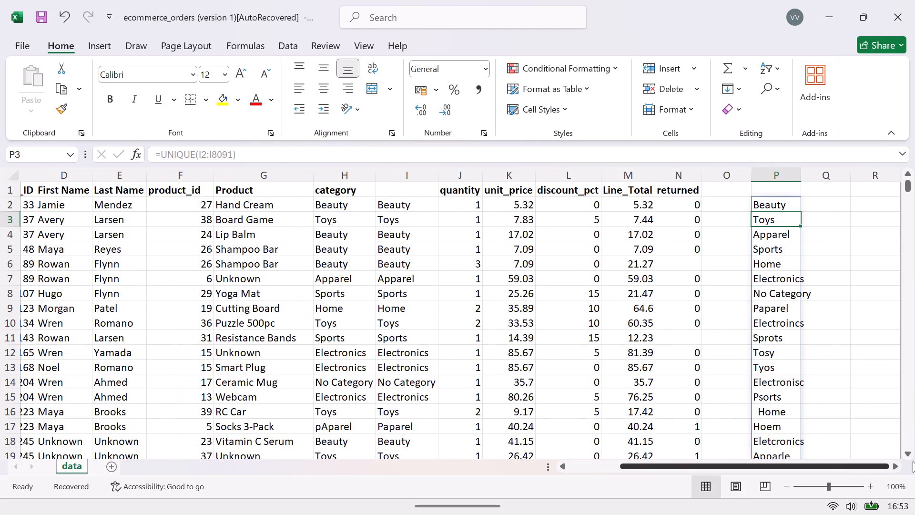
click(856, 204)
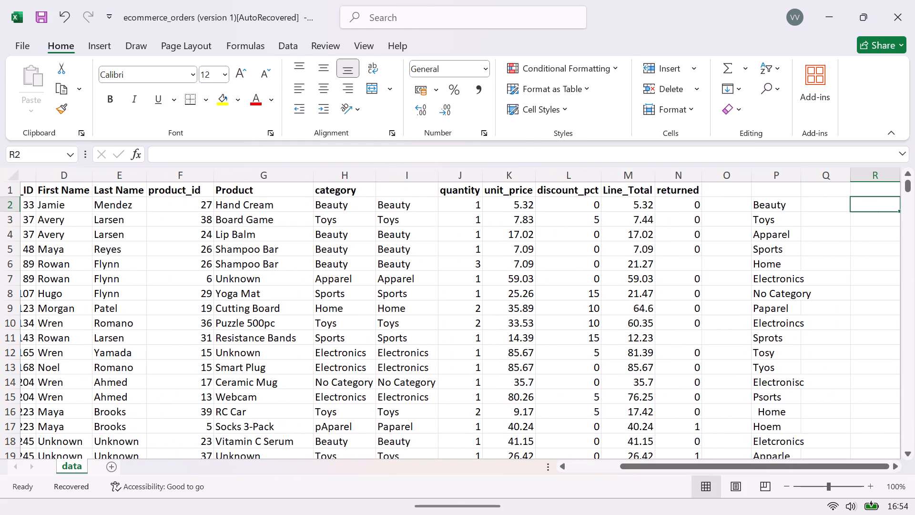
text(ea)
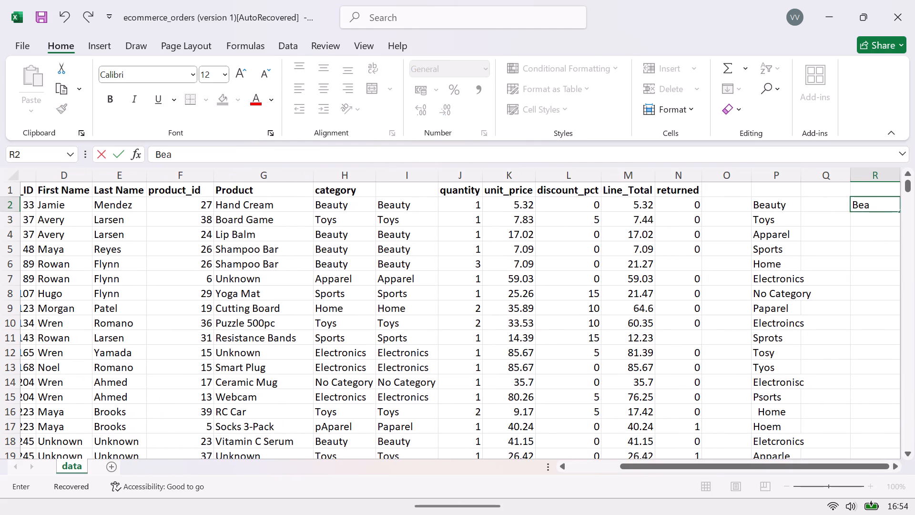
text(ut)
key(y)
key(Return)
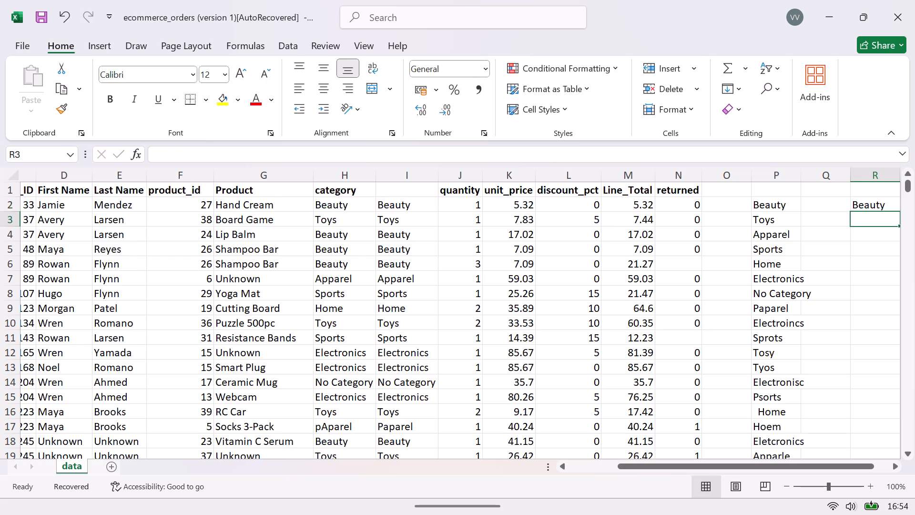
text(oys)
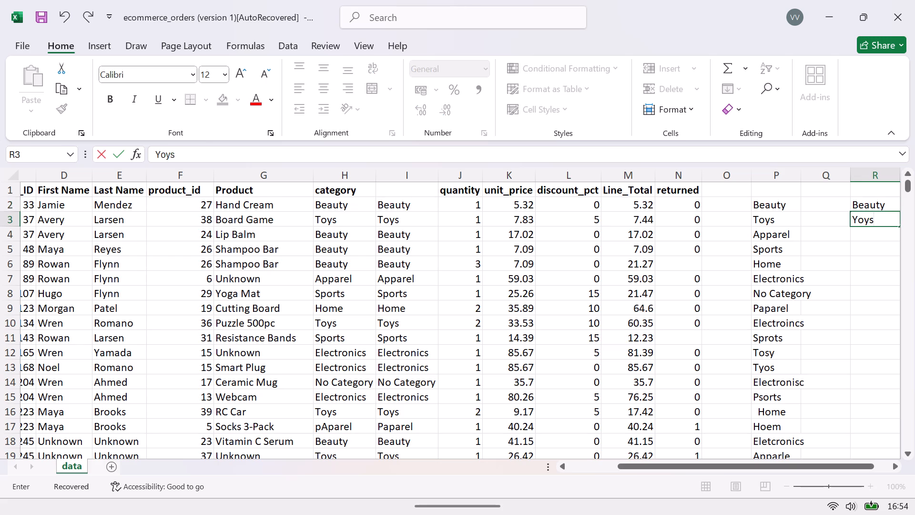
key(BackSpace)
key(BackSpace)
key(BackSpace)
key(BackSpace)
text(oys)
key(Return)
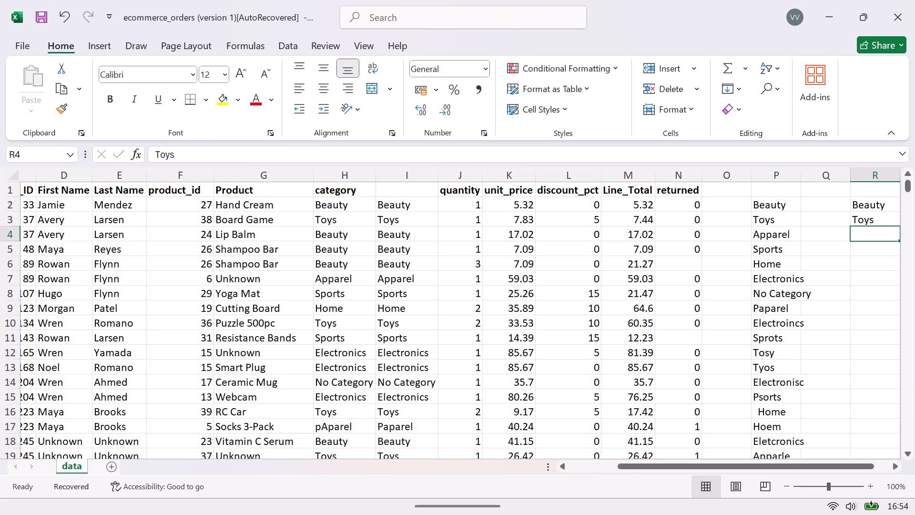
text(pparel)
key(Return)
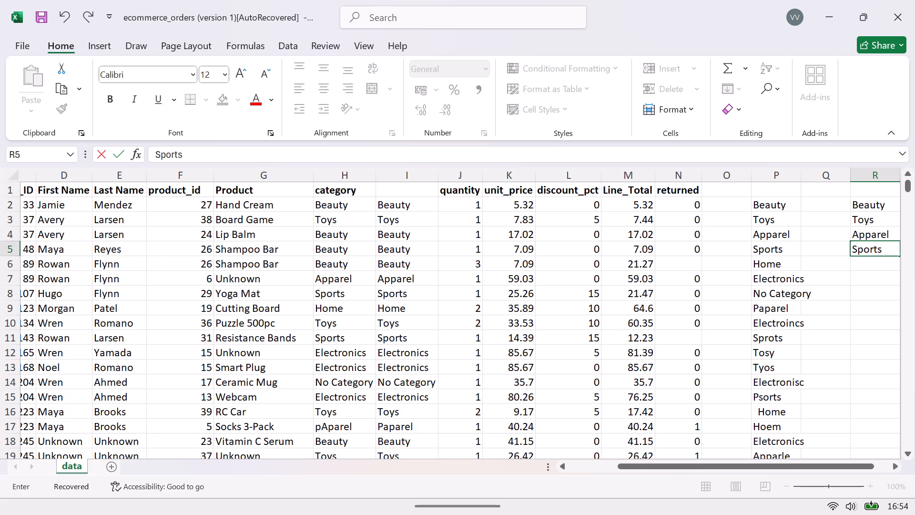
Complete the reference category list with Sports, Home, Electronics and No category in cells R5 to R8.
key(Return)
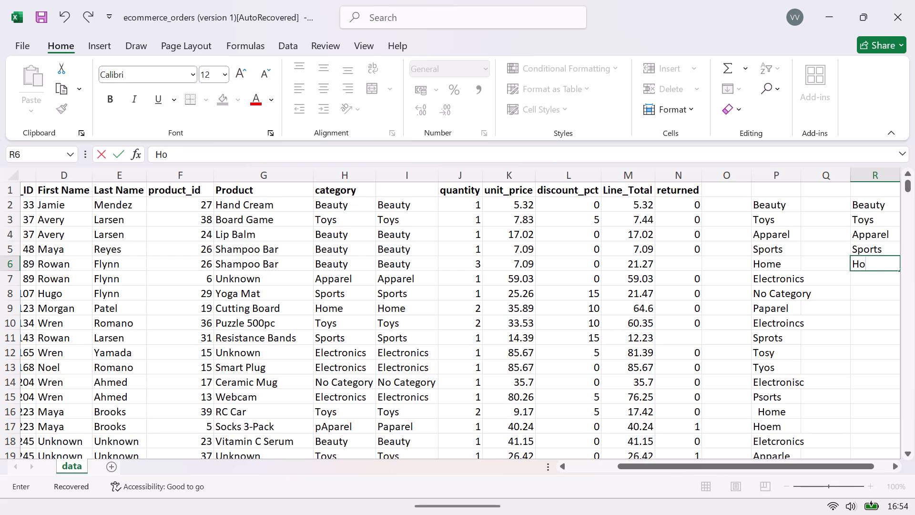
key(BackSpace)
text(me)
key(Return)
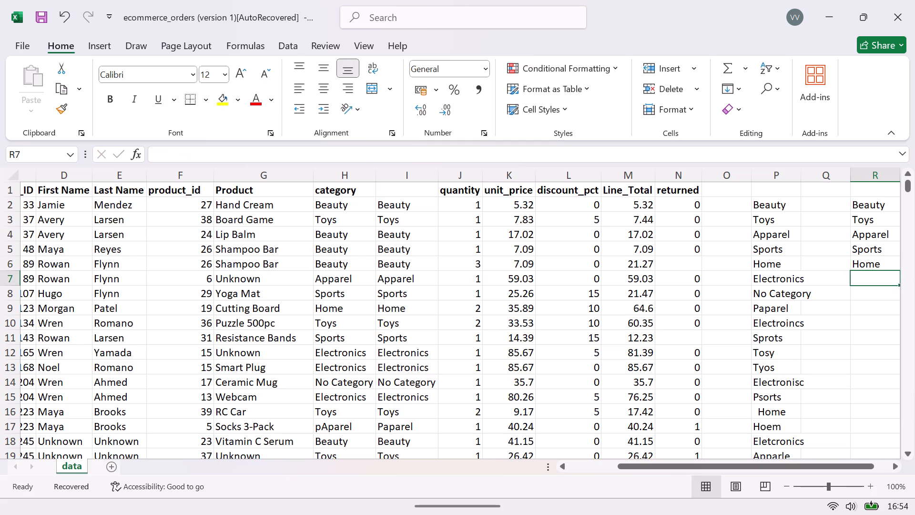
key(e)
text(lectronics)
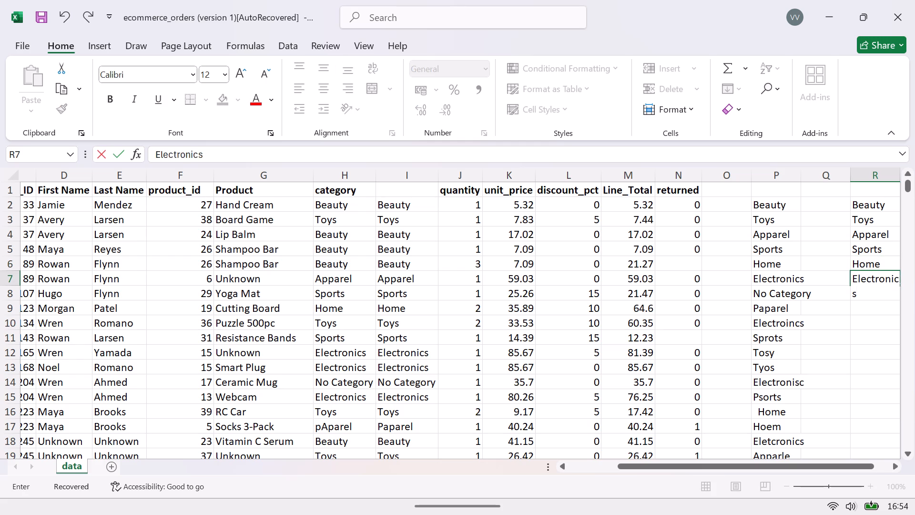
key(Return)
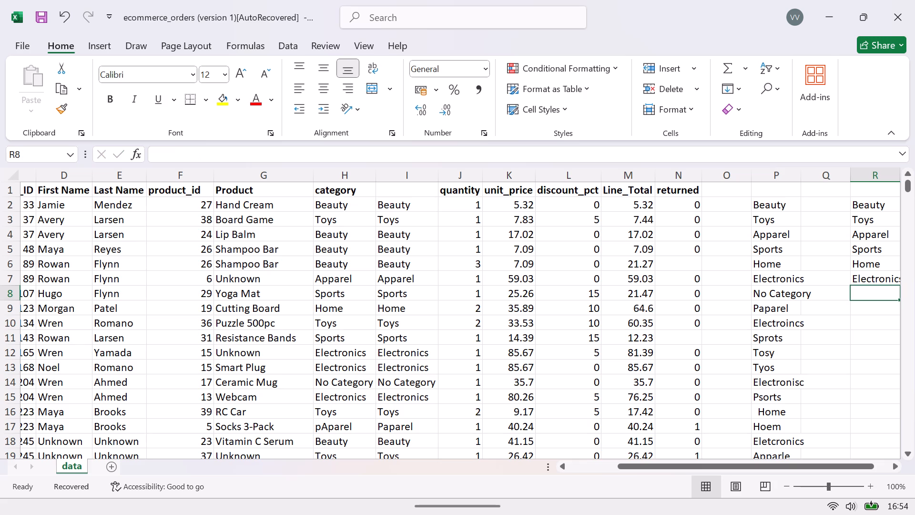
text(o cate)
text(gory)
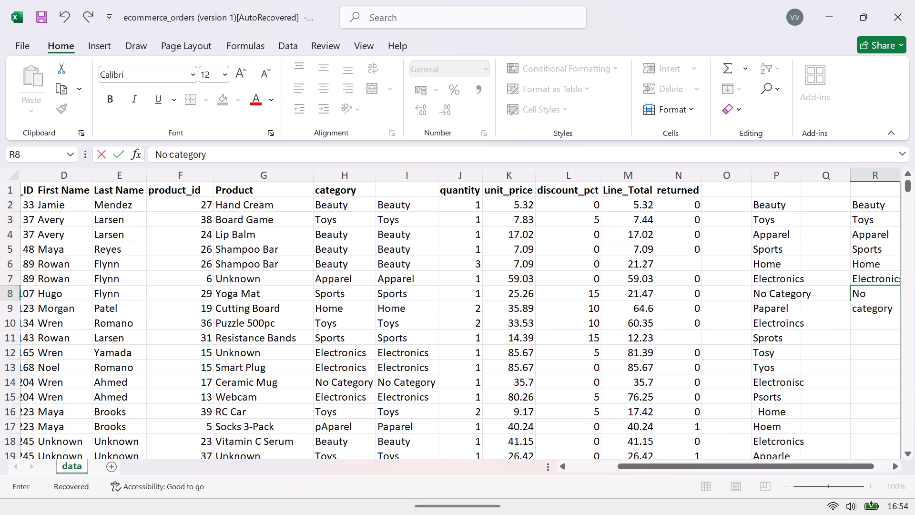
key(Return)
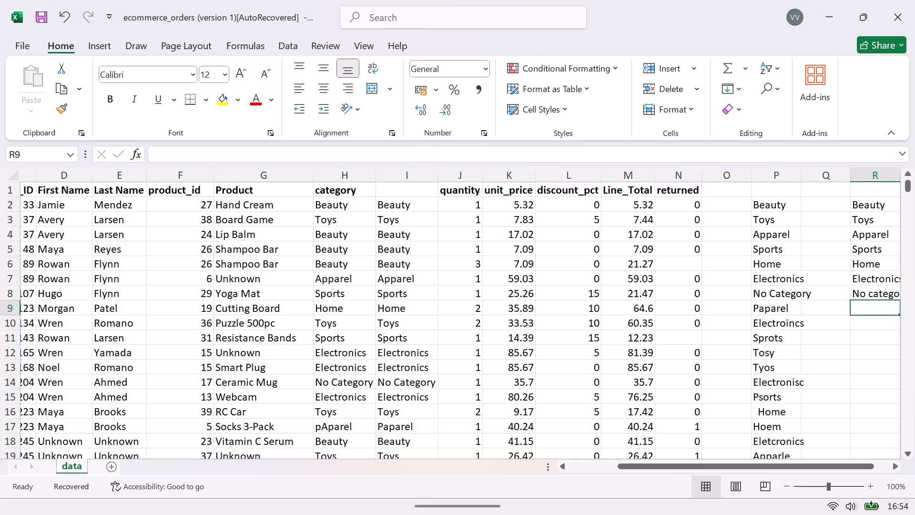
Select the converted category column I and open Find and Replace ready for a replacement.
drag(850, 466, 914, 455)
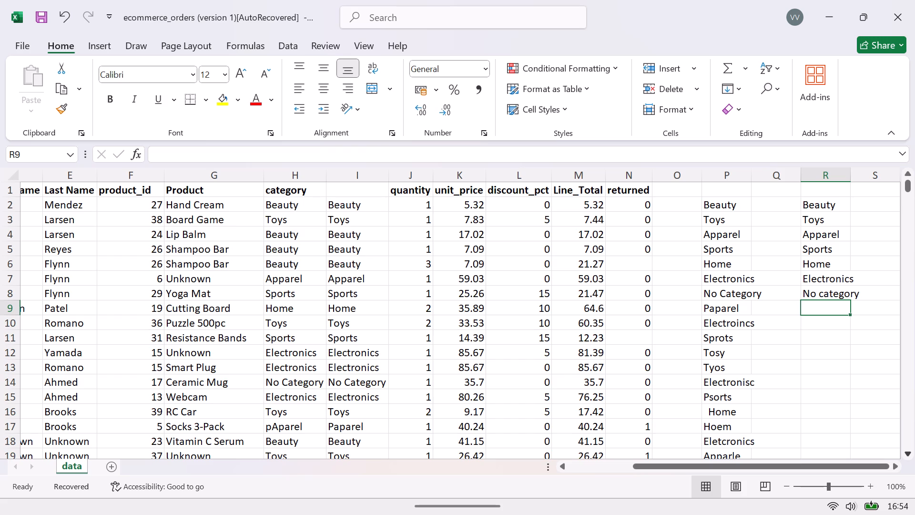
click(363, 177)
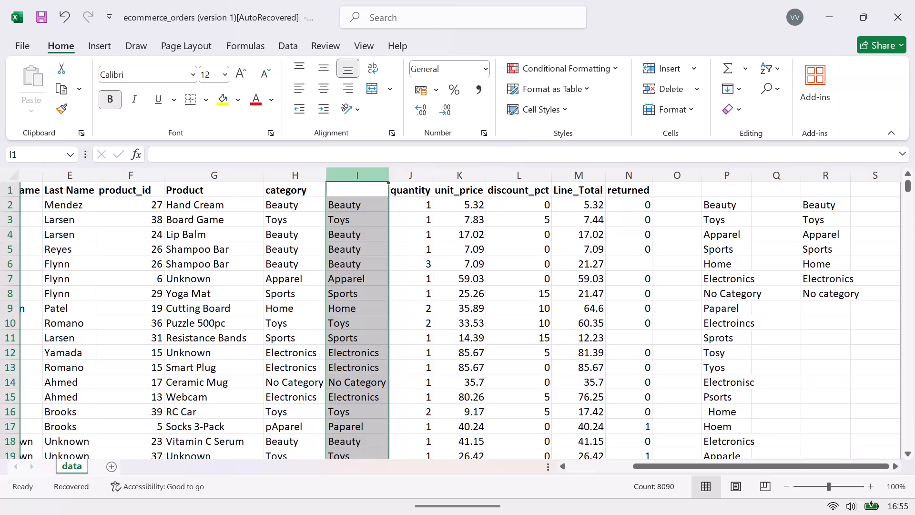
key(ctrl+h)
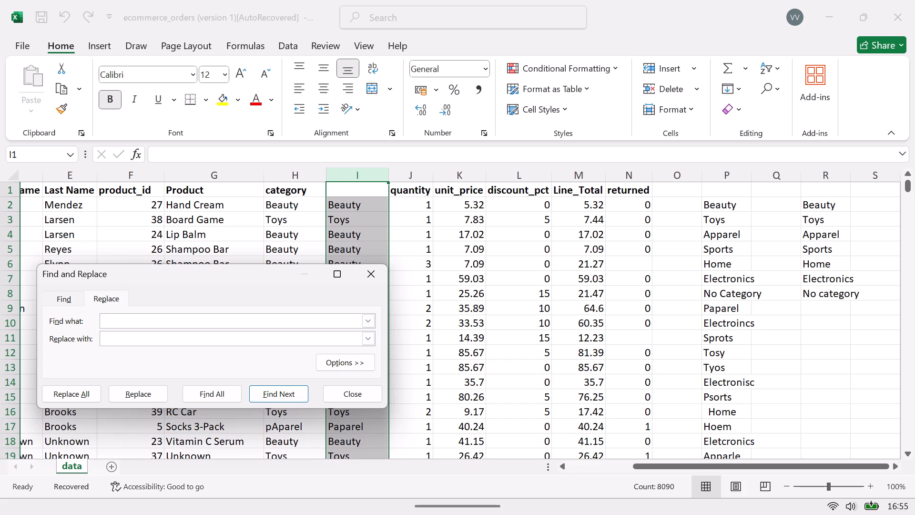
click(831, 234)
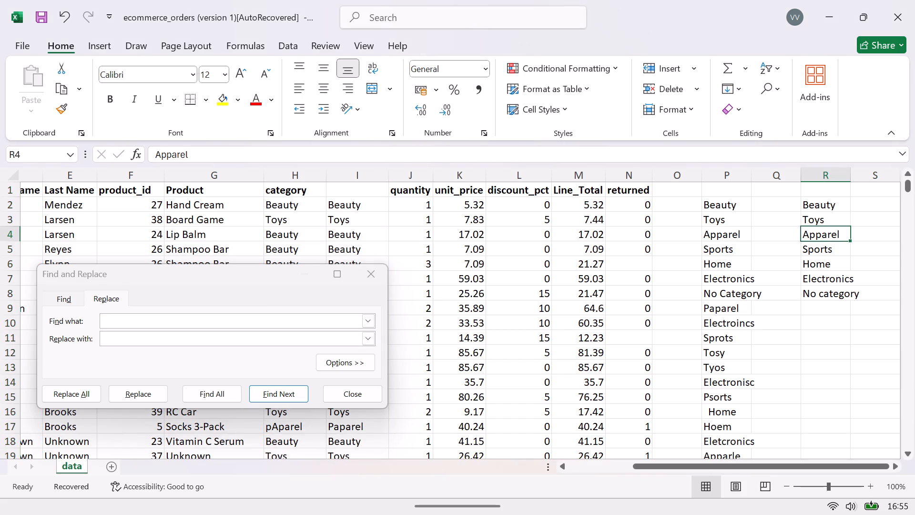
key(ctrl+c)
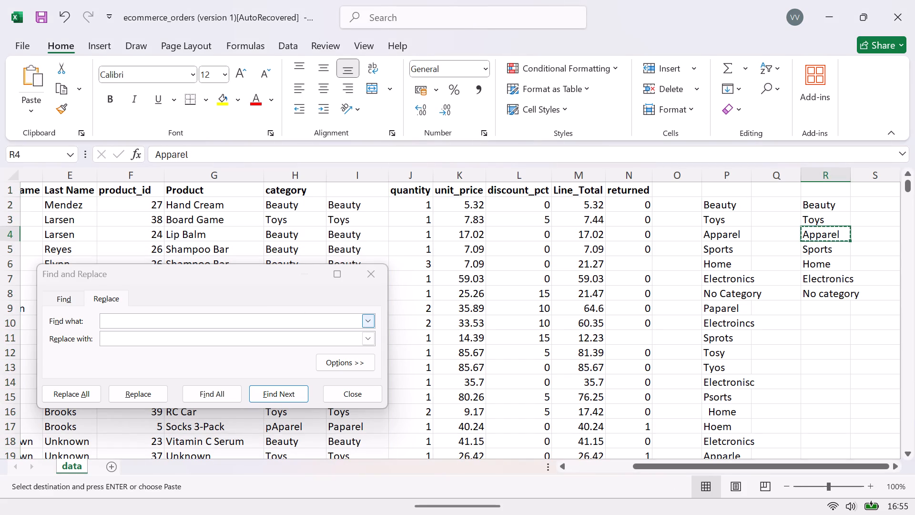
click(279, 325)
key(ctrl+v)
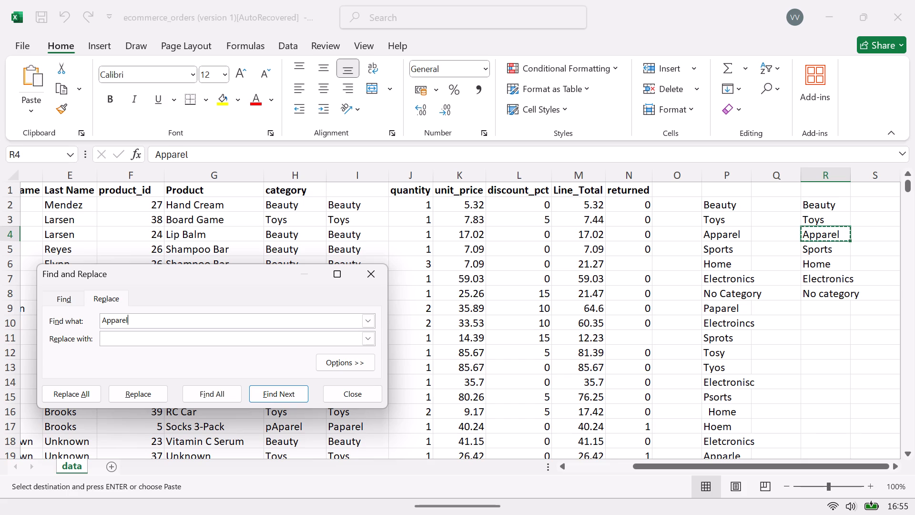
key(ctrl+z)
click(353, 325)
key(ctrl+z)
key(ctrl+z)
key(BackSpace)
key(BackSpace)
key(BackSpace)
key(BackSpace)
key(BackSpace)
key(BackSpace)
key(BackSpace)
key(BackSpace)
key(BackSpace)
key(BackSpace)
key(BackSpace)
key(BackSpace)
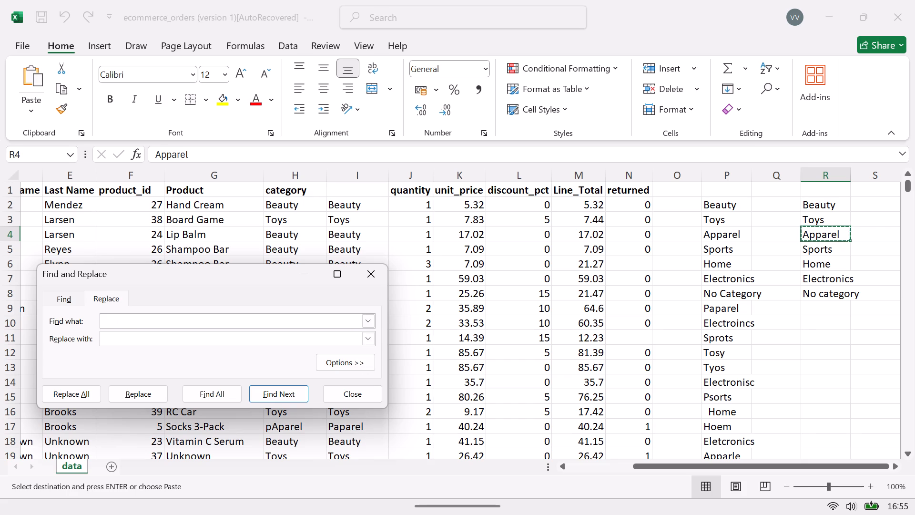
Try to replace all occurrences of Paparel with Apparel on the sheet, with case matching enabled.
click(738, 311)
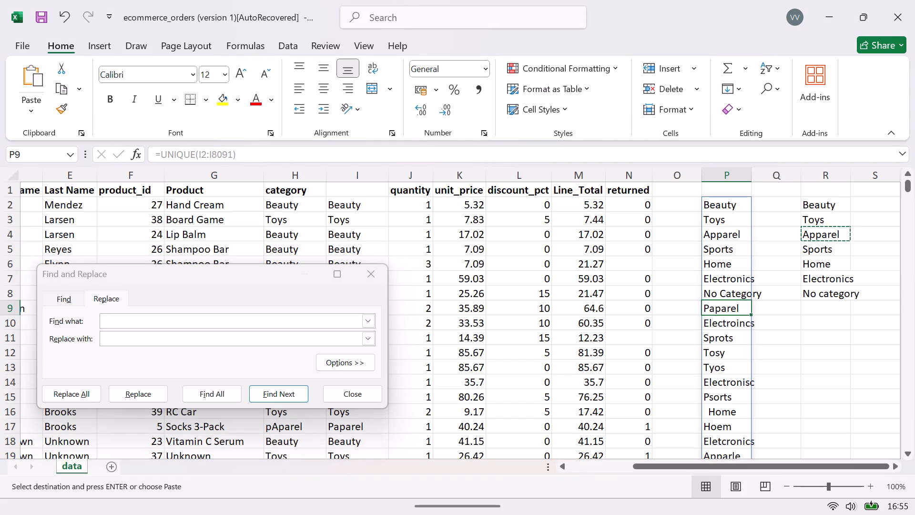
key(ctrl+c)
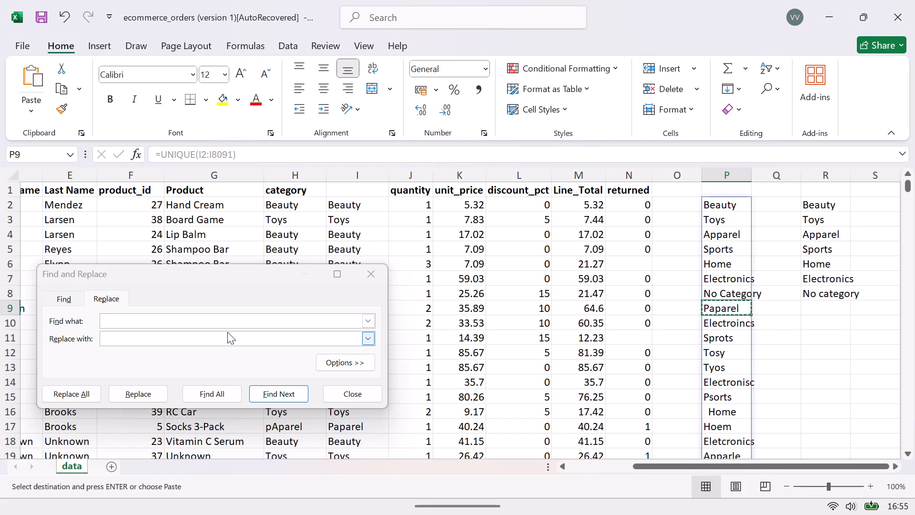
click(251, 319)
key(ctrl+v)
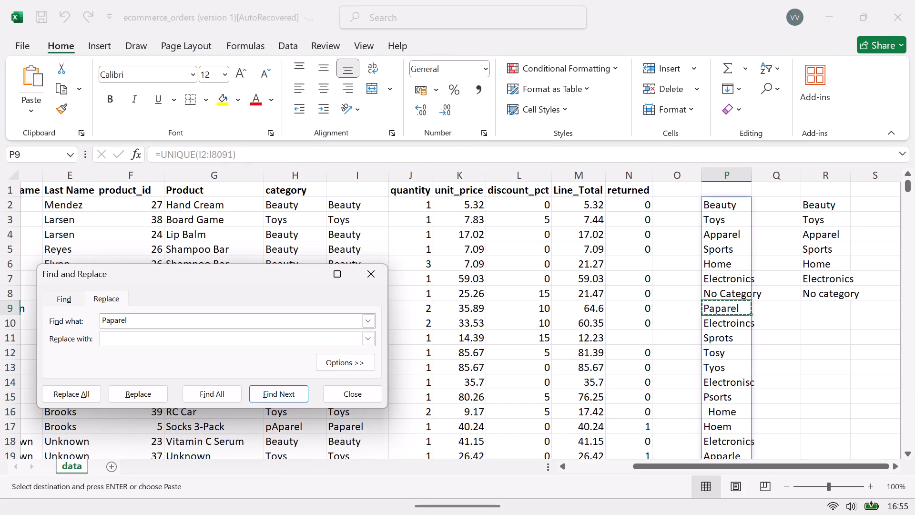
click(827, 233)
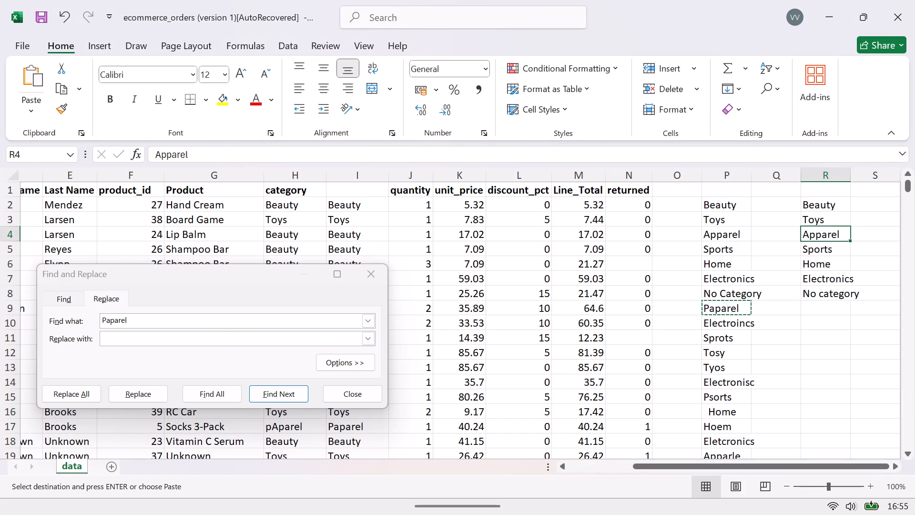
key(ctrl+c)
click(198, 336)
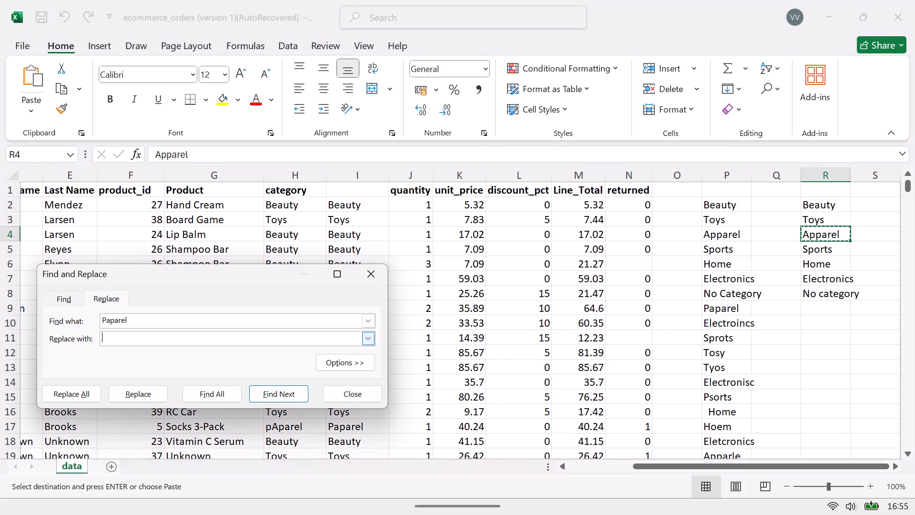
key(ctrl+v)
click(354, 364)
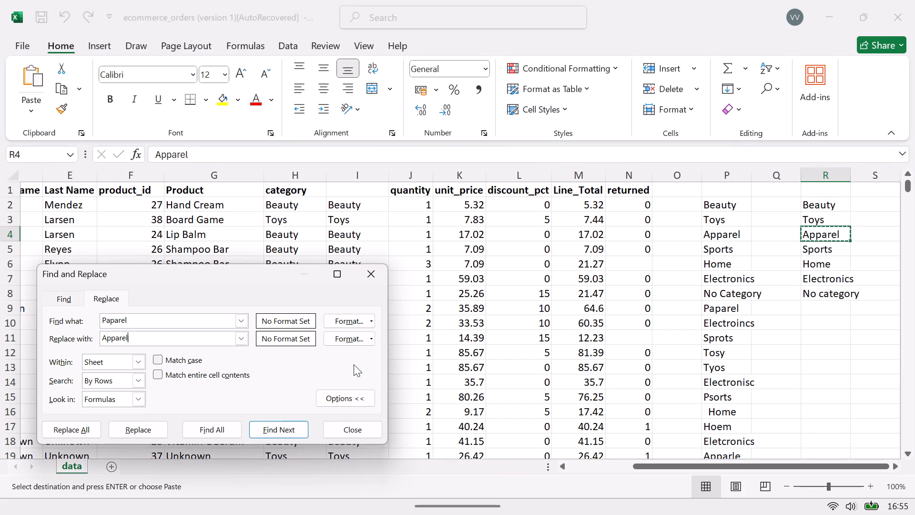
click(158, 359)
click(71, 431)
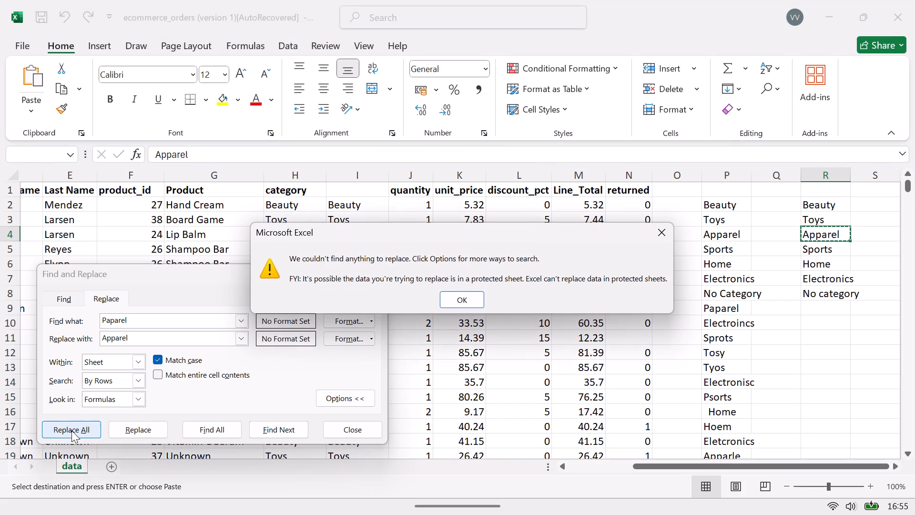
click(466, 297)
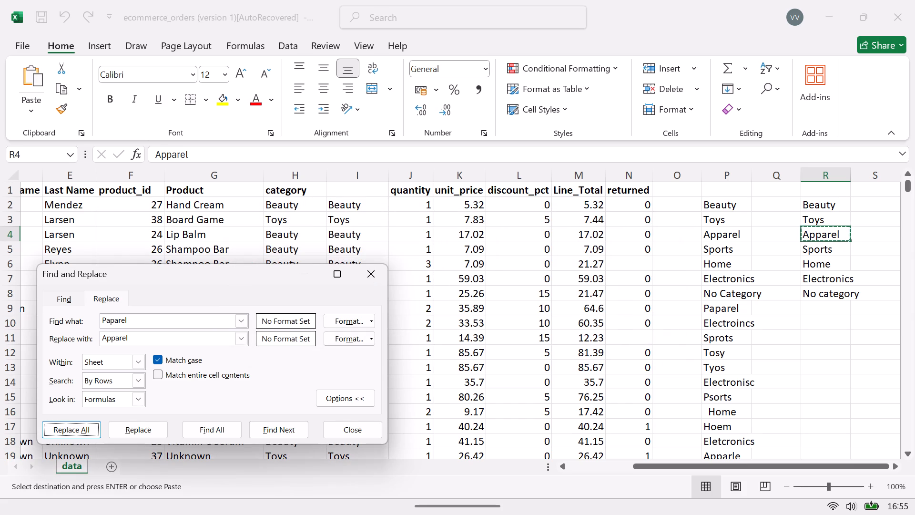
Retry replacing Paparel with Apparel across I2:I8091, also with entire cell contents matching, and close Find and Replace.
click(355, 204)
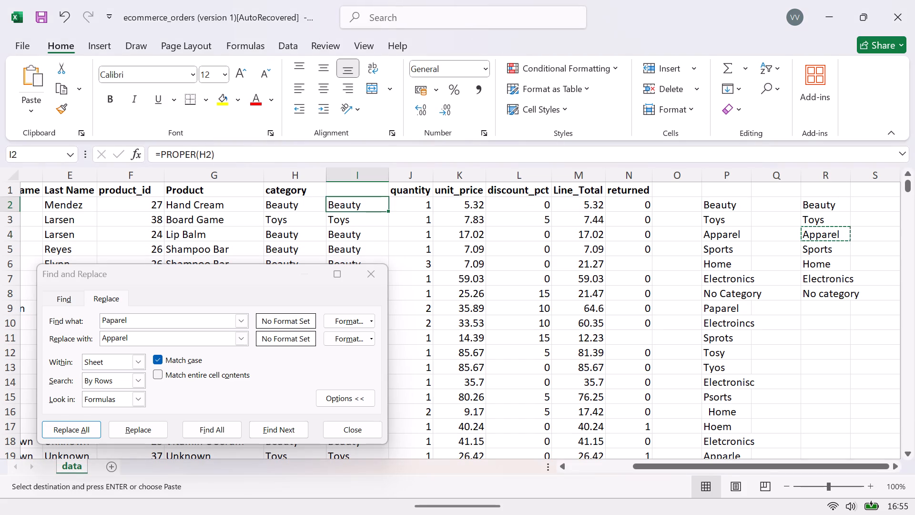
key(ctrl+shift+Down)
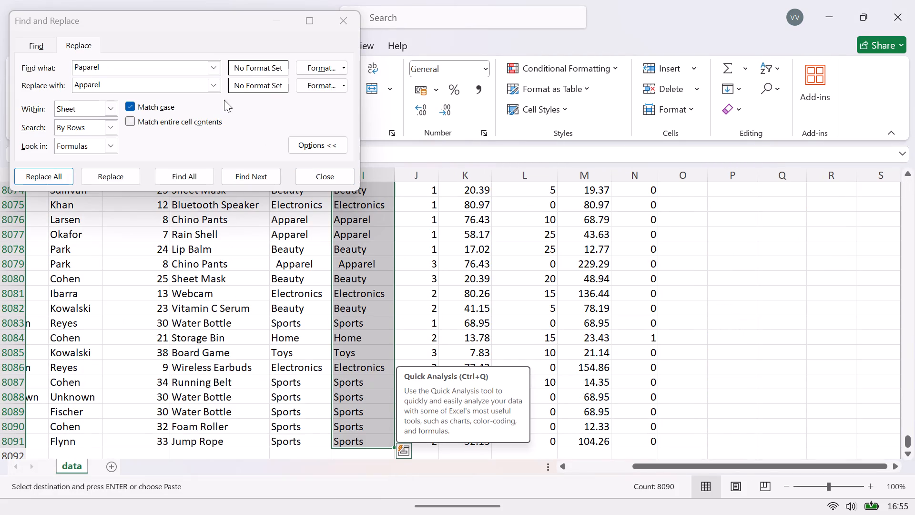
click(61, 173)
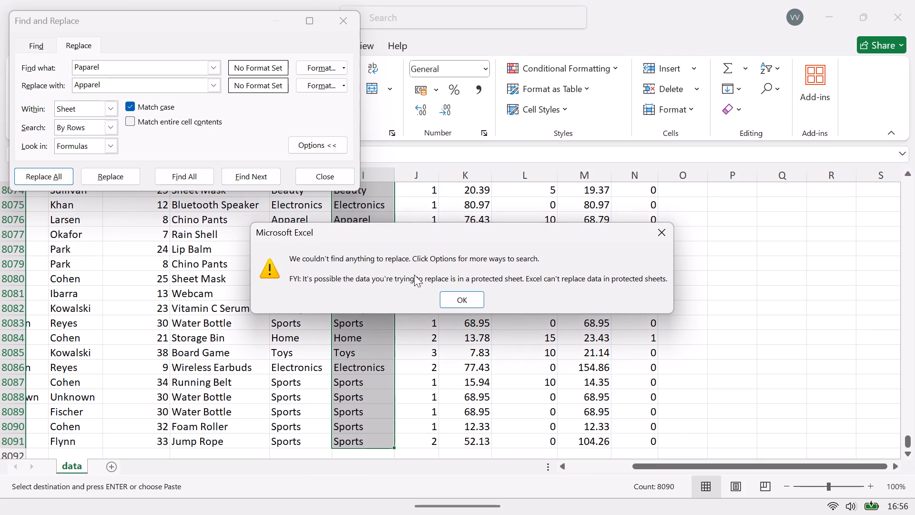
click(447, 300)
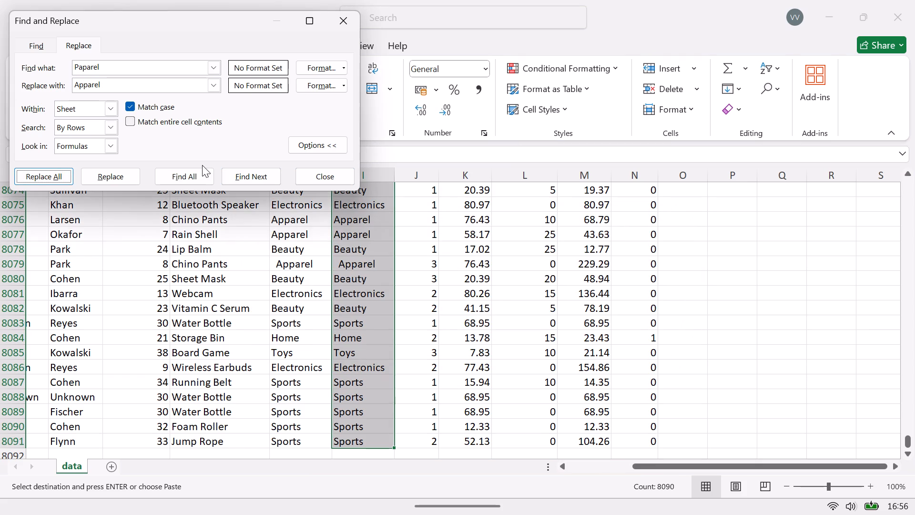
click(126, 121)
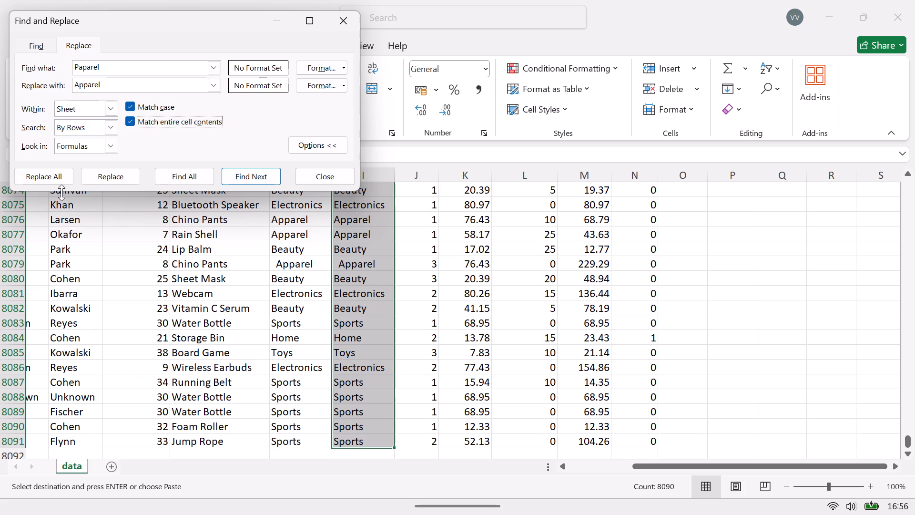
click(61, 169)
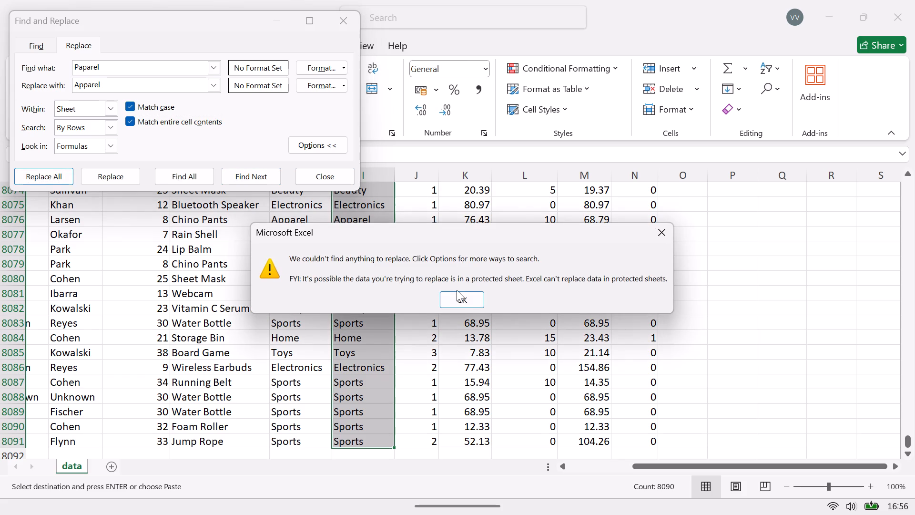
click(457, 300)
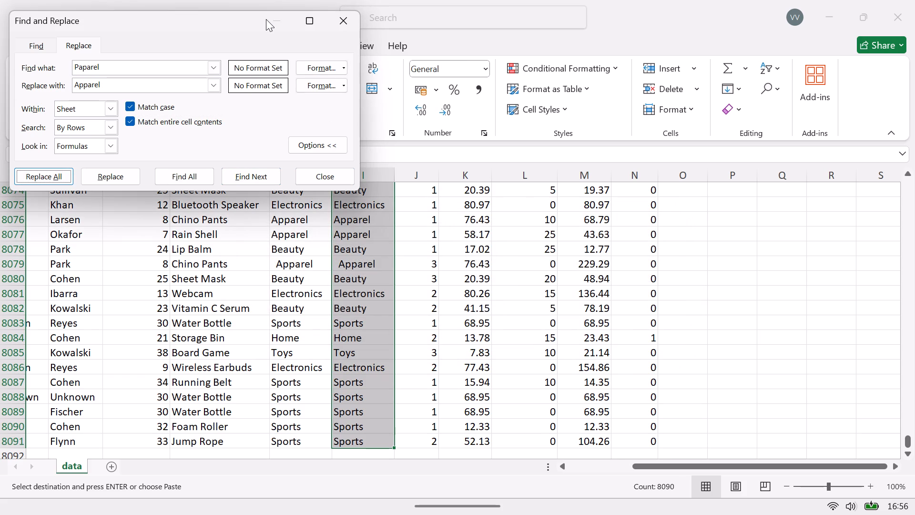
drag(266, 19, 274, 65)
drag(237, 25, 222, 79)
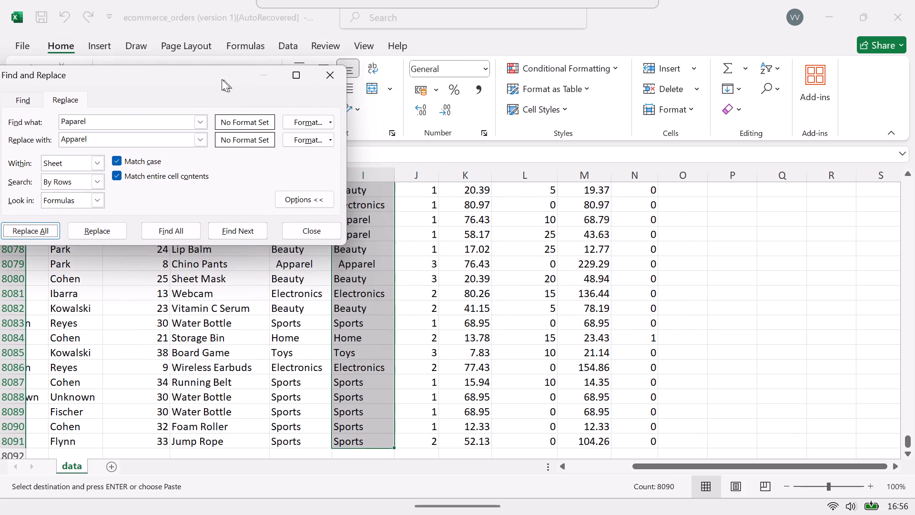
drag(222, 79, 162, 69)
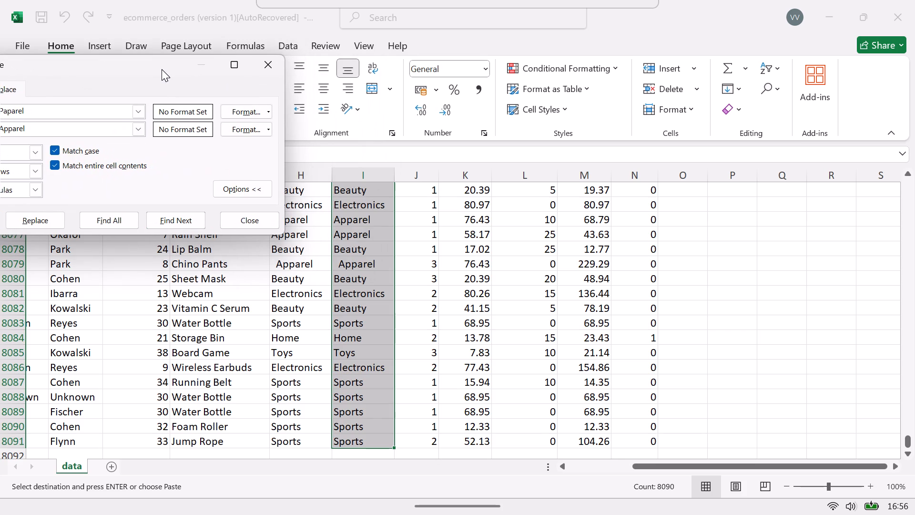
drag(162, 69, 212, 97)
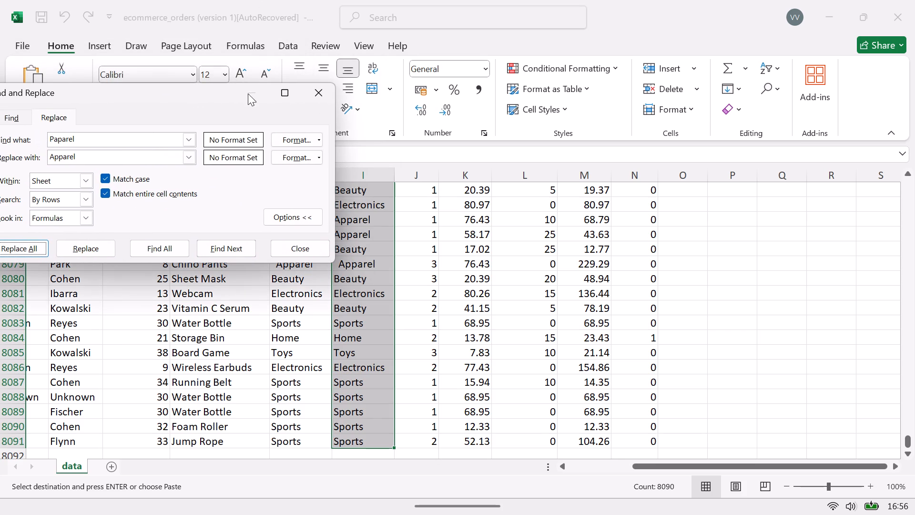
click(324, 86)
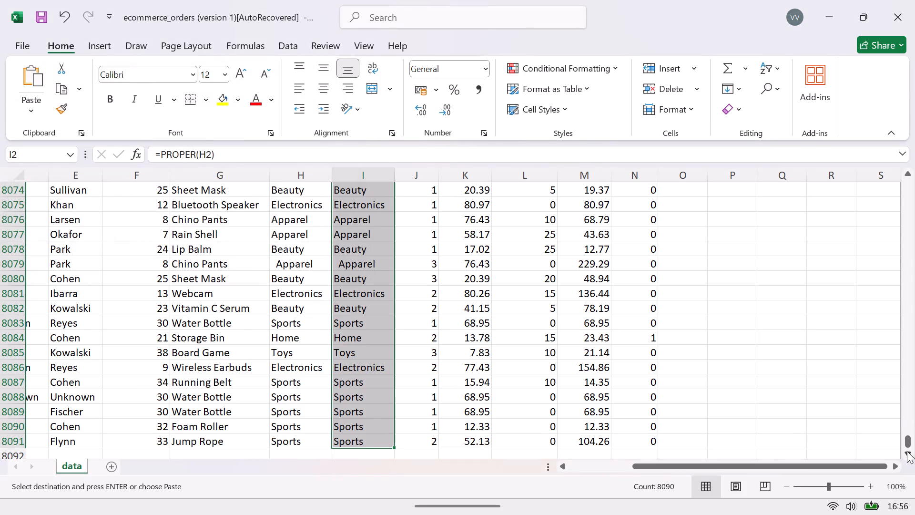
Clear all the converted category formulas from column I.
drag(908, 441, 906, 370)
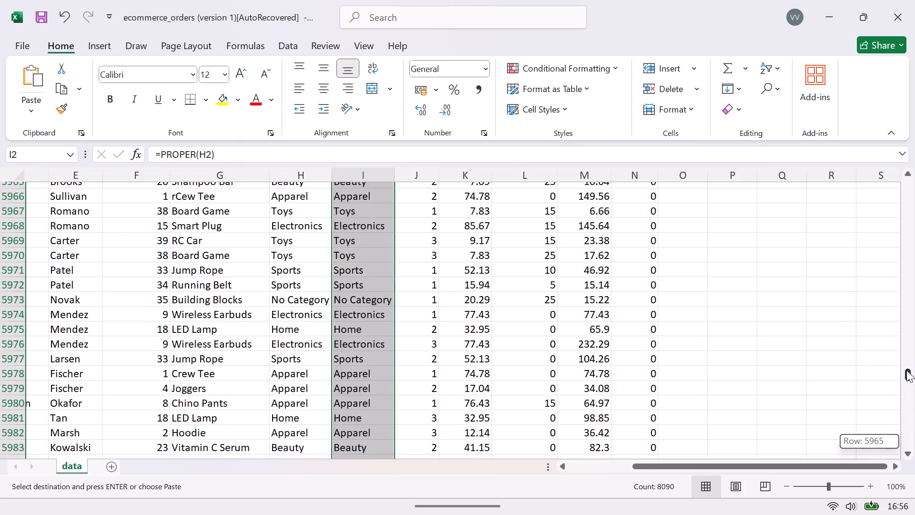
drag(906, 370, 895, 160)
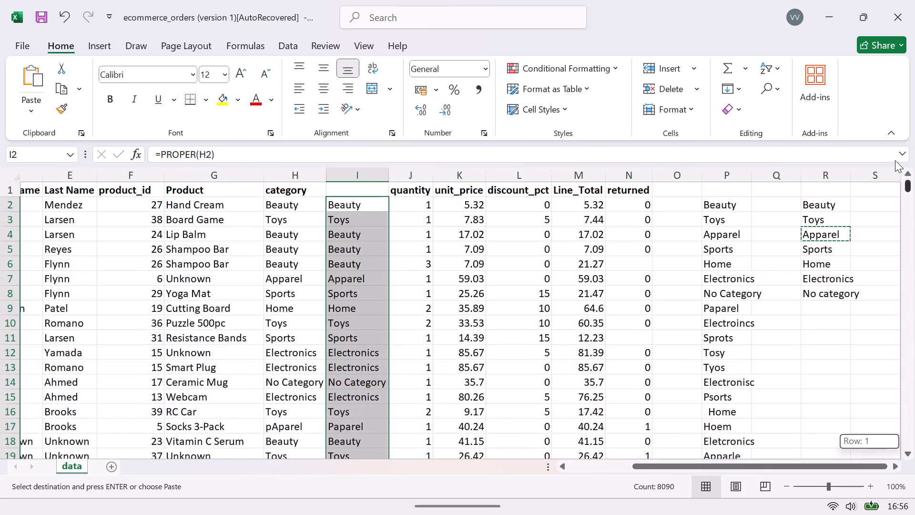
drag(895, 160, 895, 159)
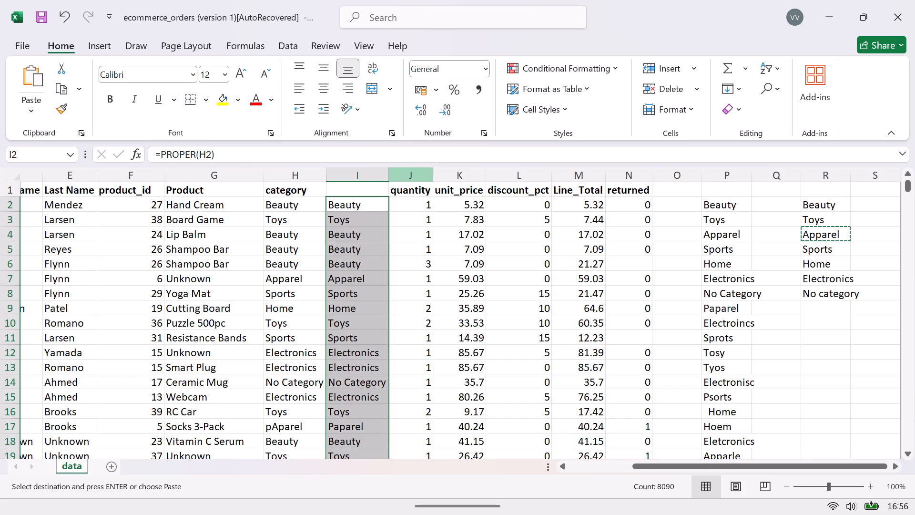
click(350, 177)
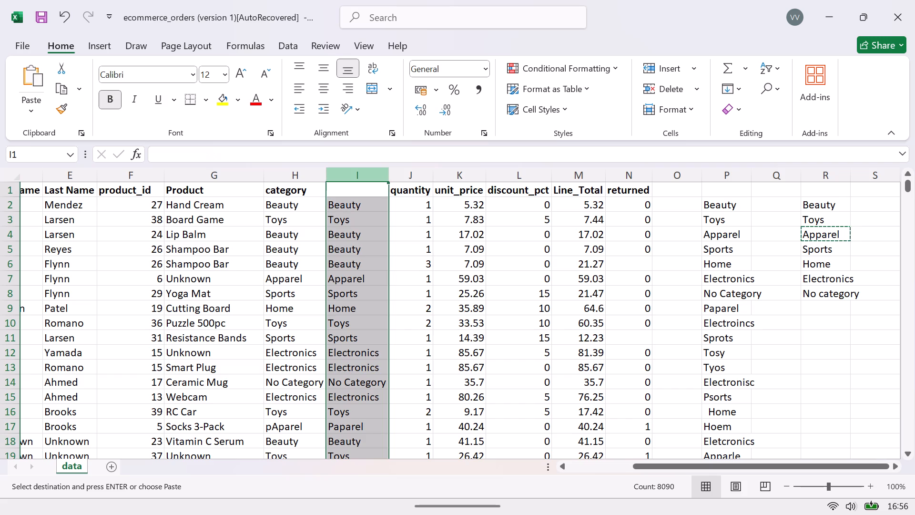
key(Delete)
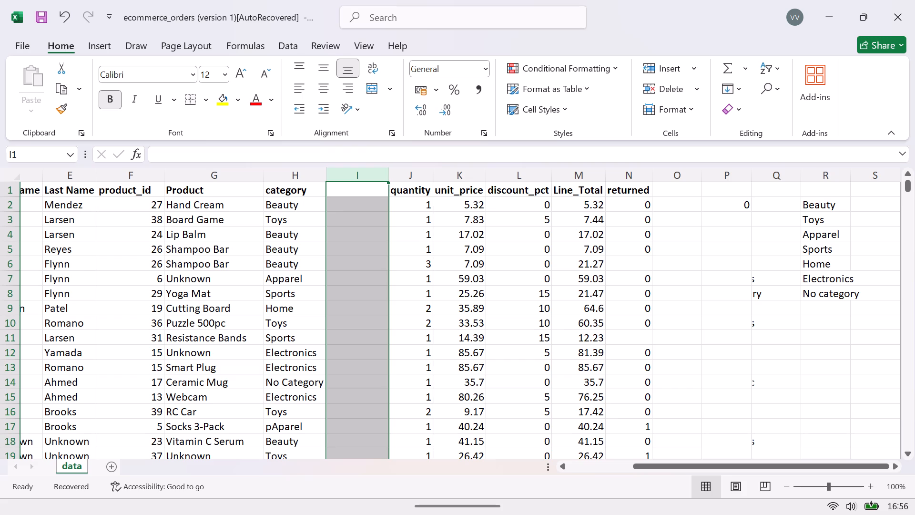
Enter the formula =TRIM(PROPER(H2)) in I2 to convert the category to proper case without extra spaces.
click(371, 209)
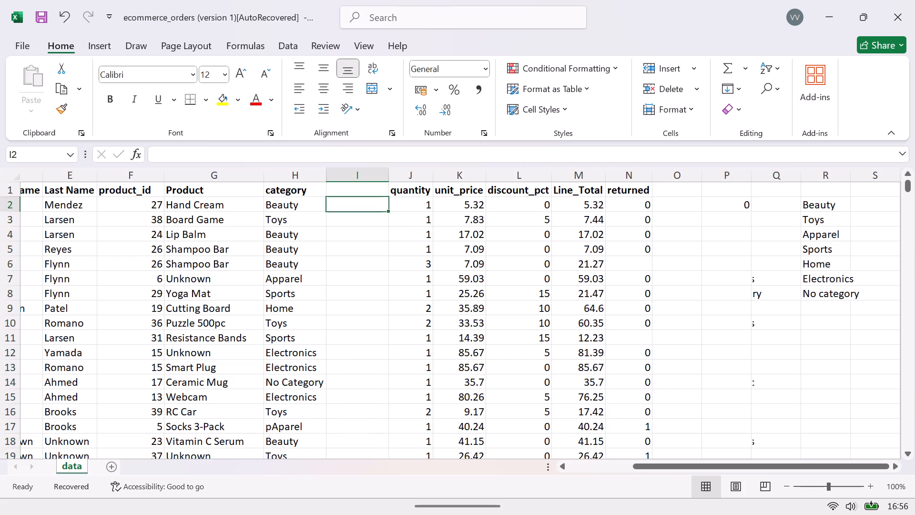
key(equal)
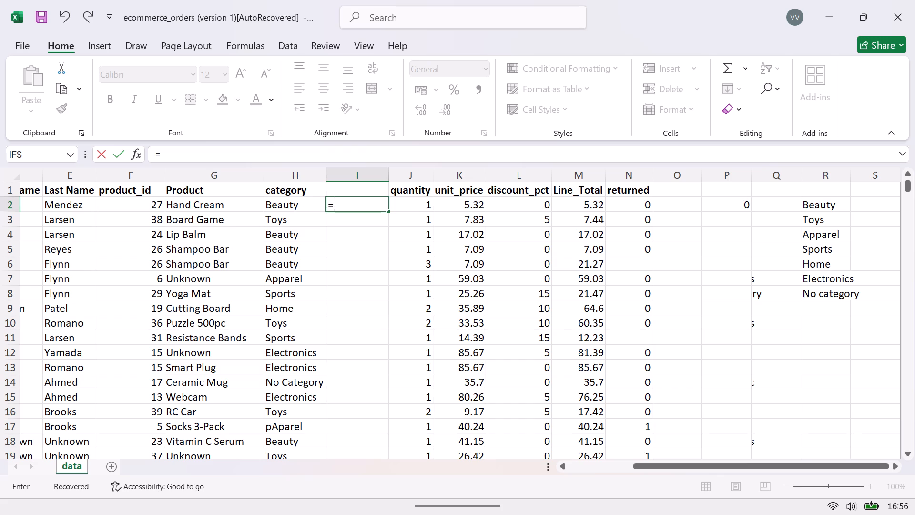
text(roper)
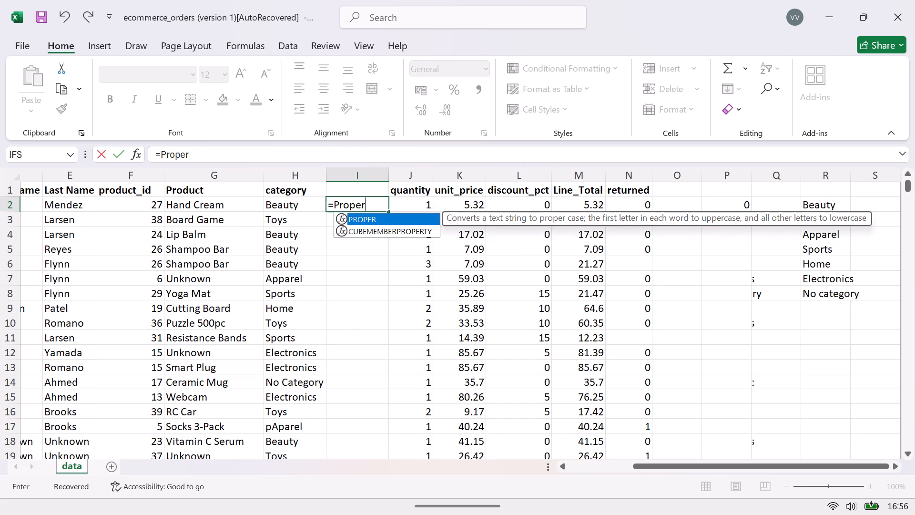
key(Tab)
click(277, 201)
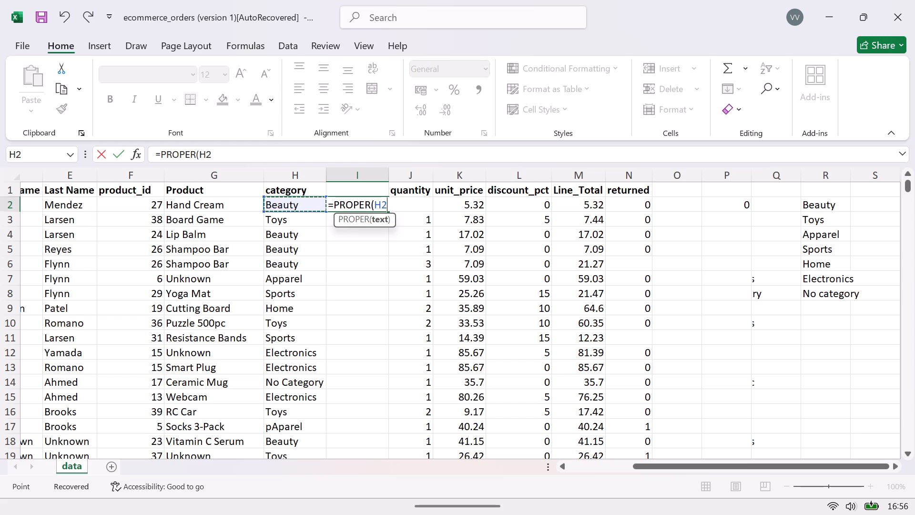
key(shift+parenright)
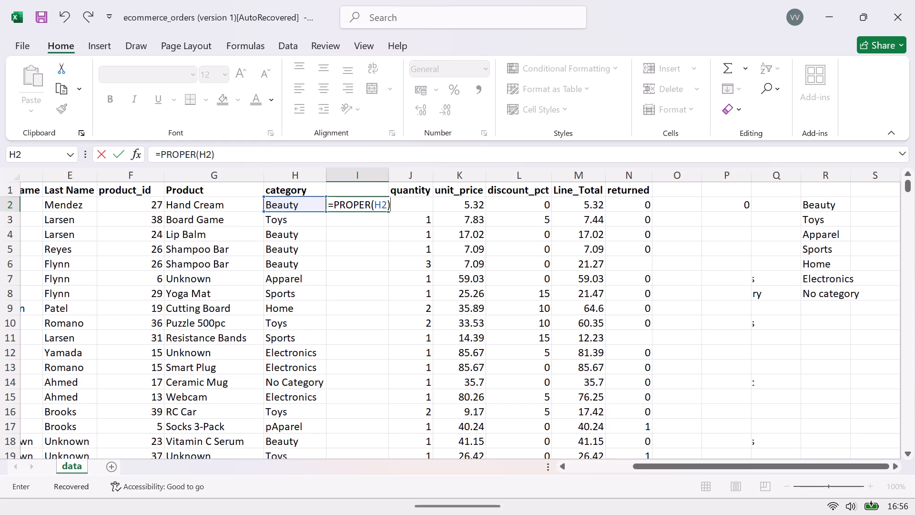
click(333, 206)
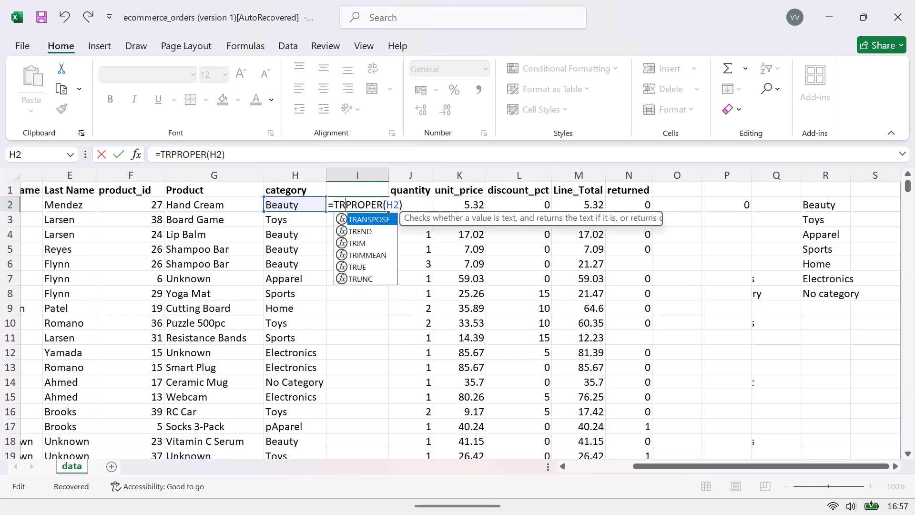
key(BackSpace)
key(i)
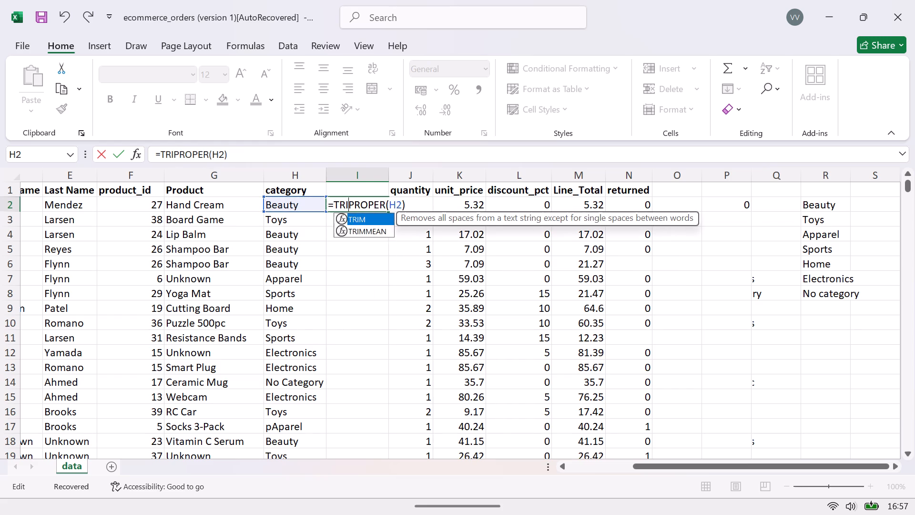
key(Tab)
click(418, 206)
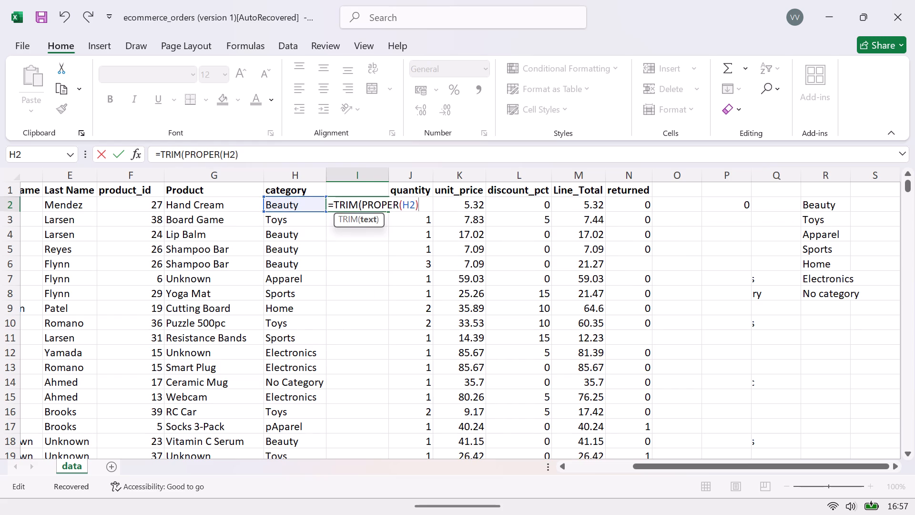
key(shift+parenright)
key(Return)
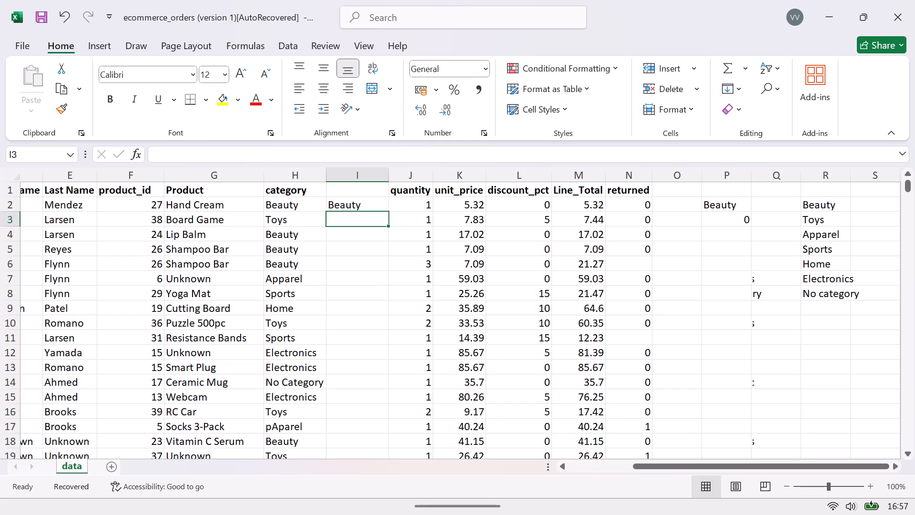
click(362, 206)
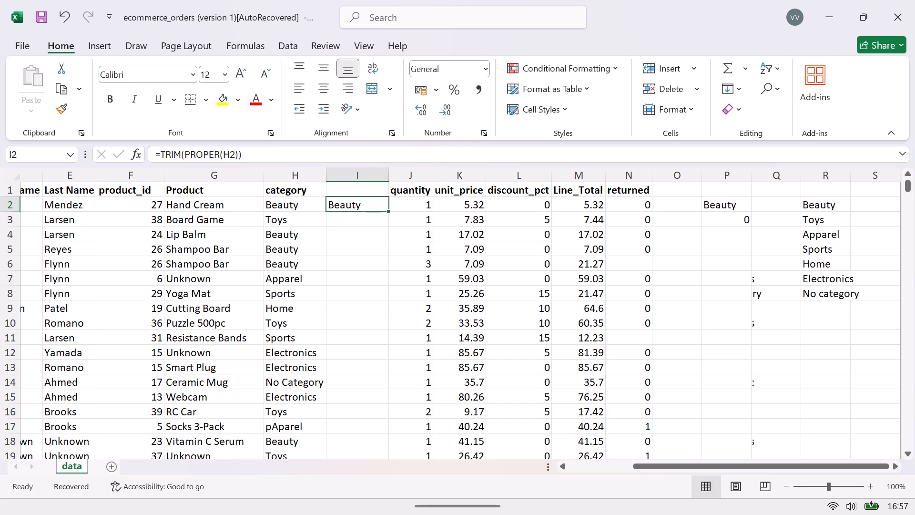
Fill the TRIM and PROPER category formula from I2 down column I to row 8091.
double_click(387, 209)
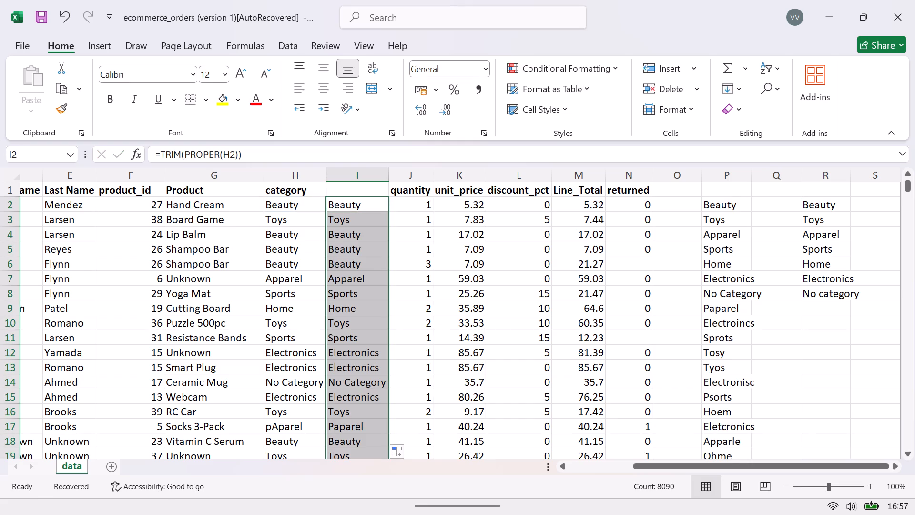
drag(909, 185, 909, 201)
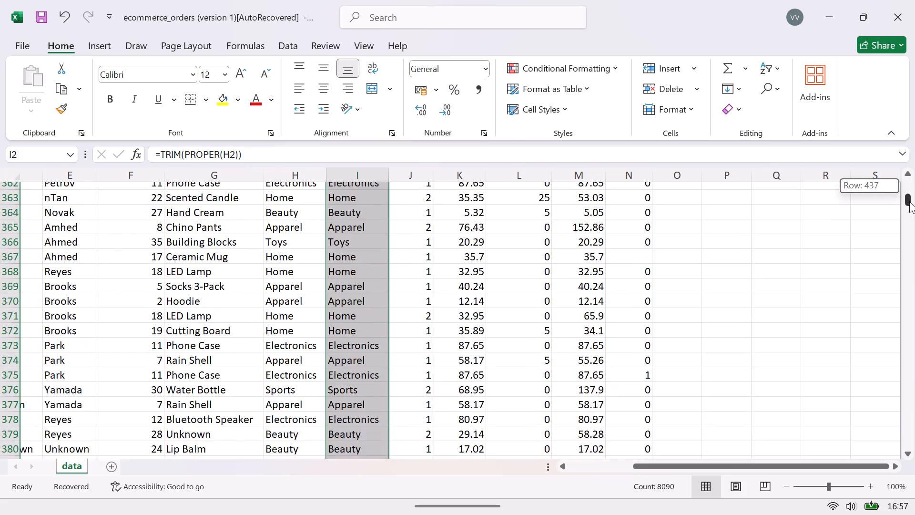
drag(909, 201, 914, 112)
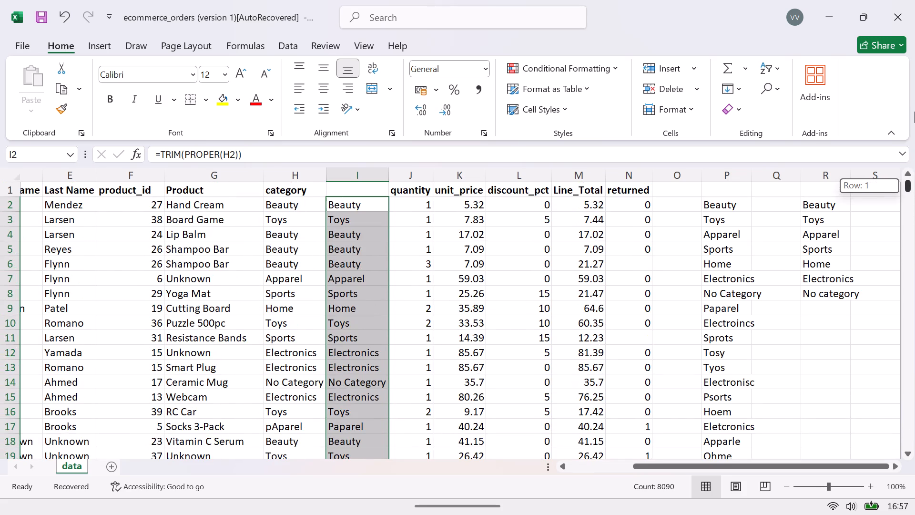
drag(914, 112, 914, 111)
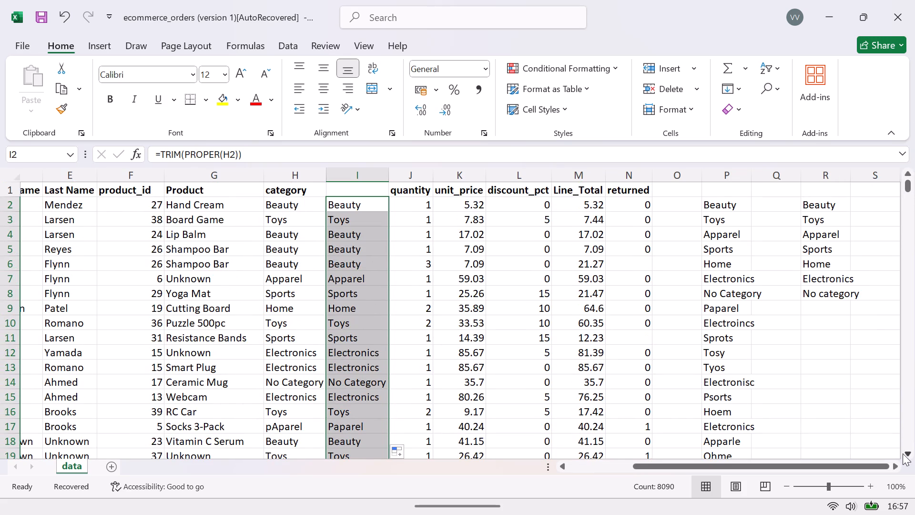
click(906, 452)
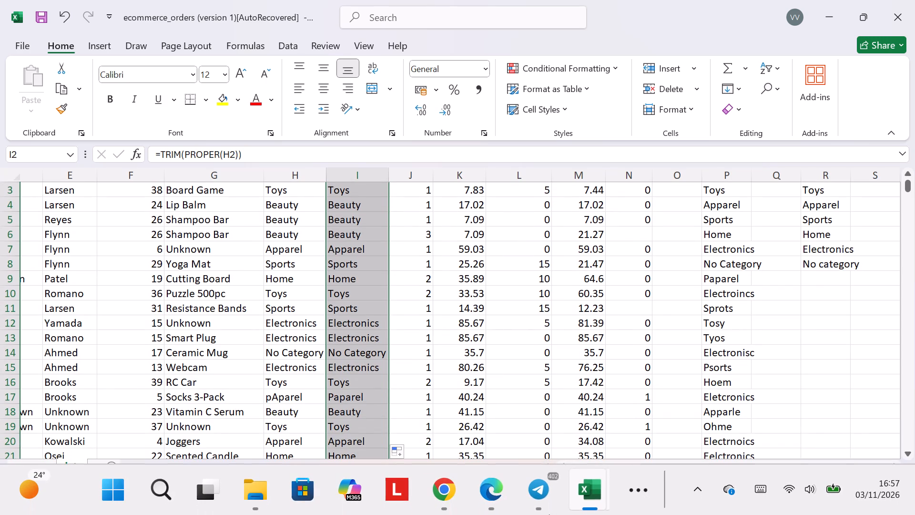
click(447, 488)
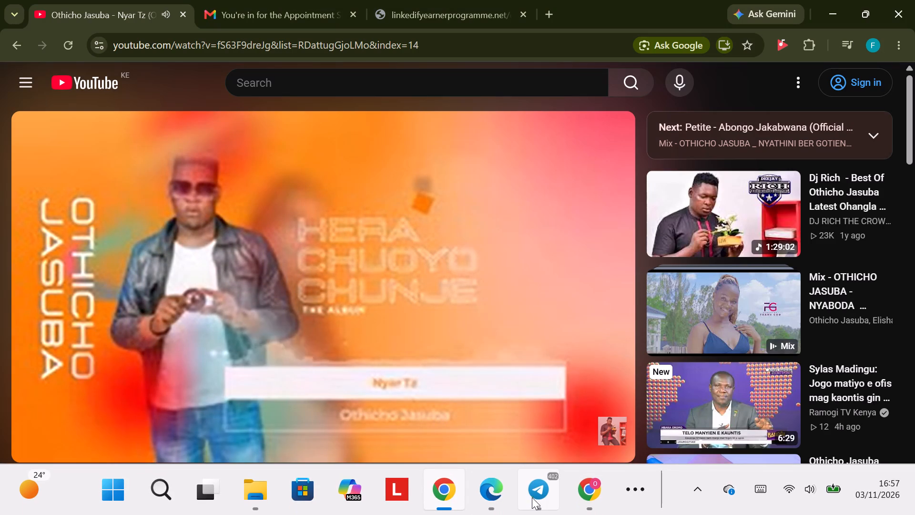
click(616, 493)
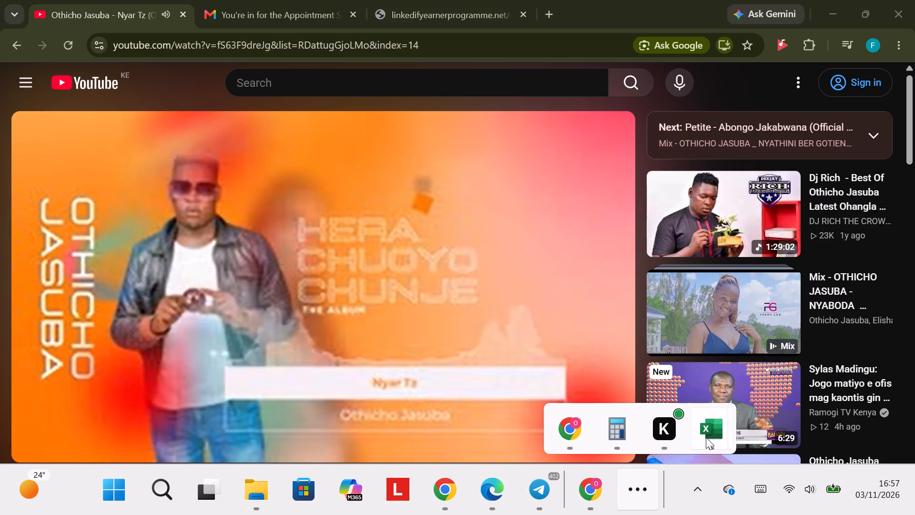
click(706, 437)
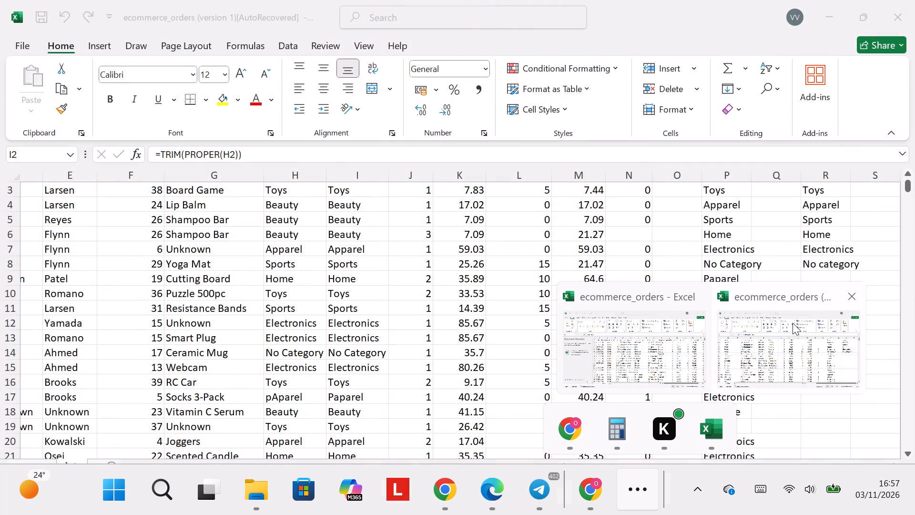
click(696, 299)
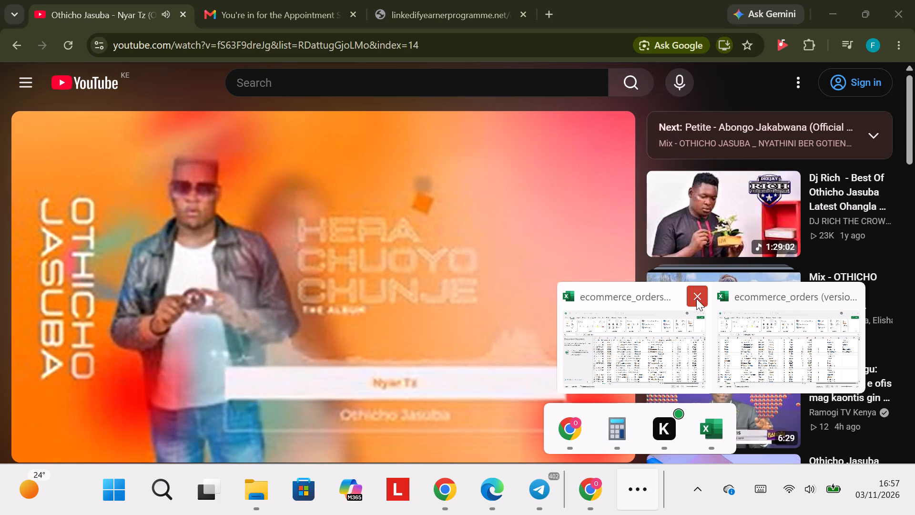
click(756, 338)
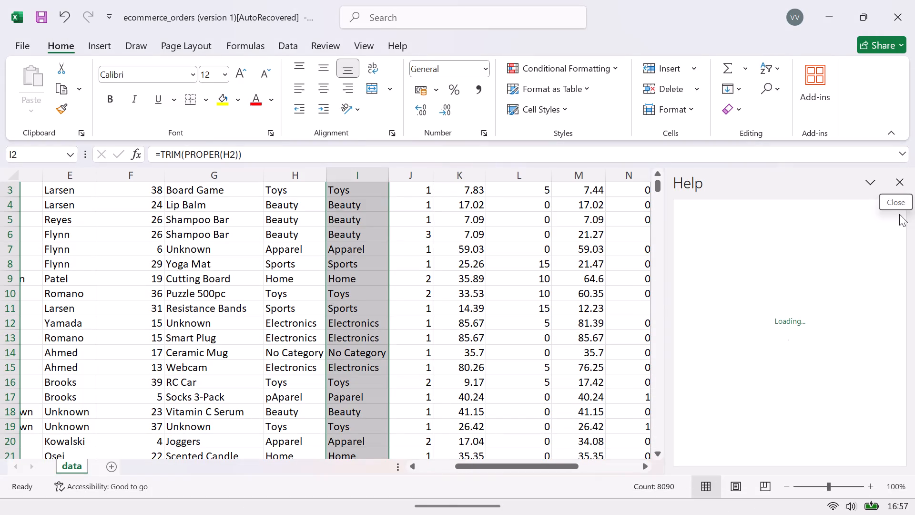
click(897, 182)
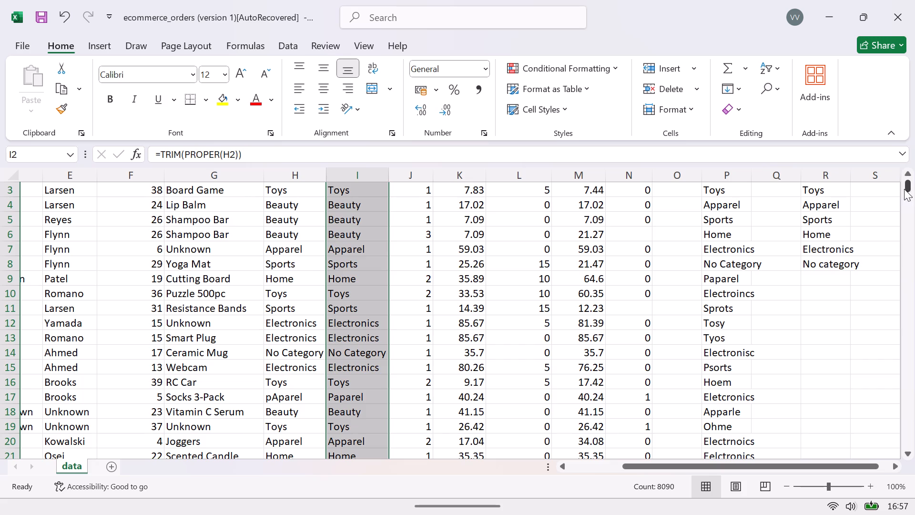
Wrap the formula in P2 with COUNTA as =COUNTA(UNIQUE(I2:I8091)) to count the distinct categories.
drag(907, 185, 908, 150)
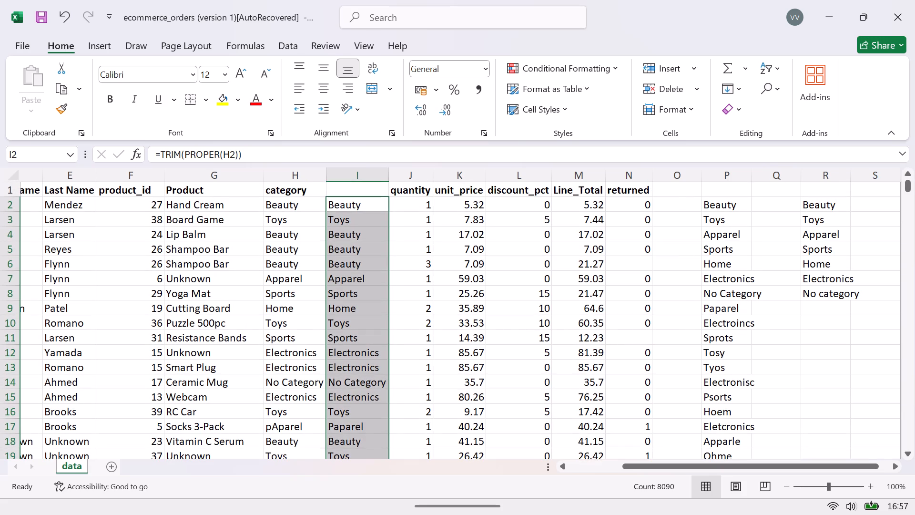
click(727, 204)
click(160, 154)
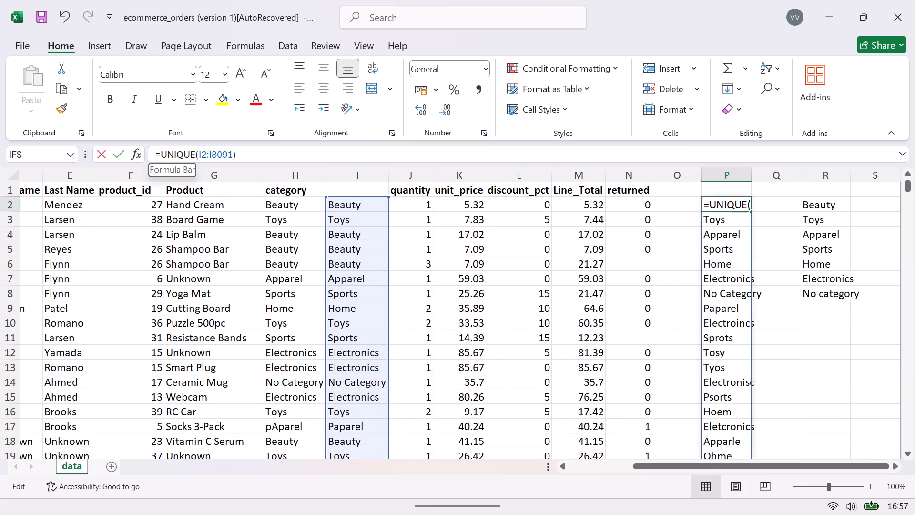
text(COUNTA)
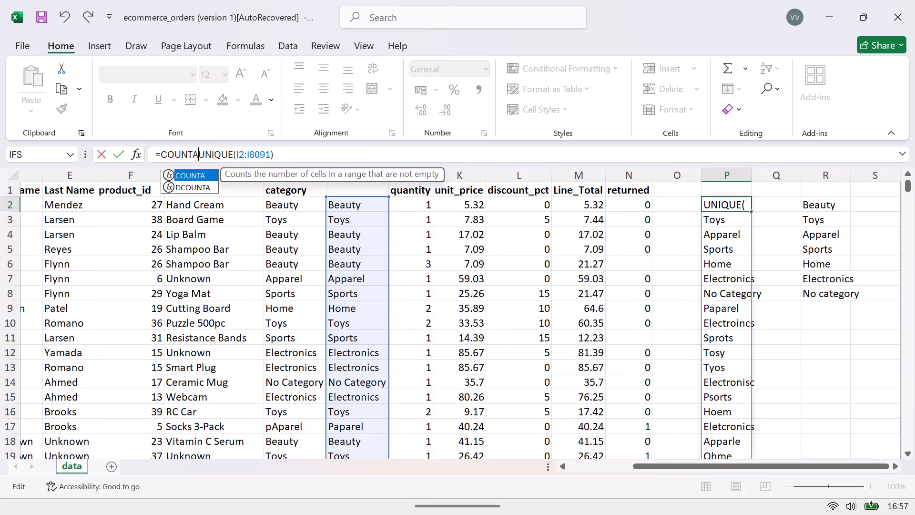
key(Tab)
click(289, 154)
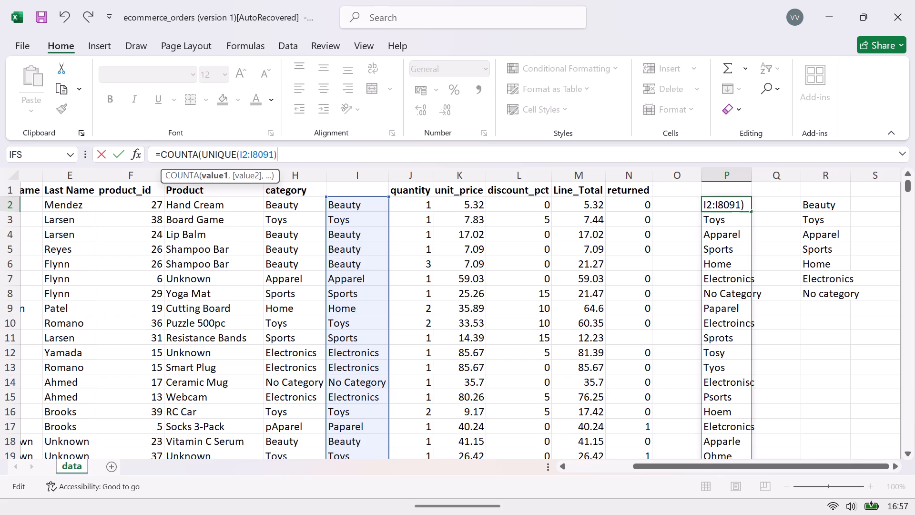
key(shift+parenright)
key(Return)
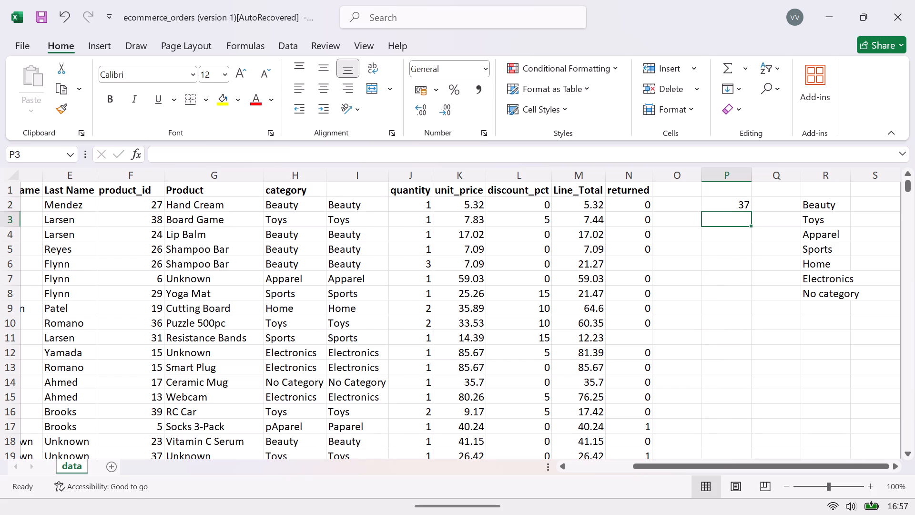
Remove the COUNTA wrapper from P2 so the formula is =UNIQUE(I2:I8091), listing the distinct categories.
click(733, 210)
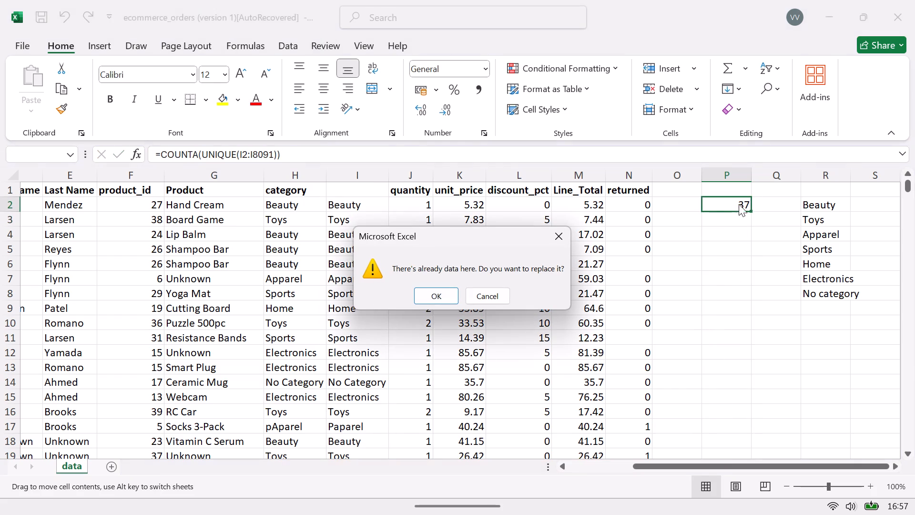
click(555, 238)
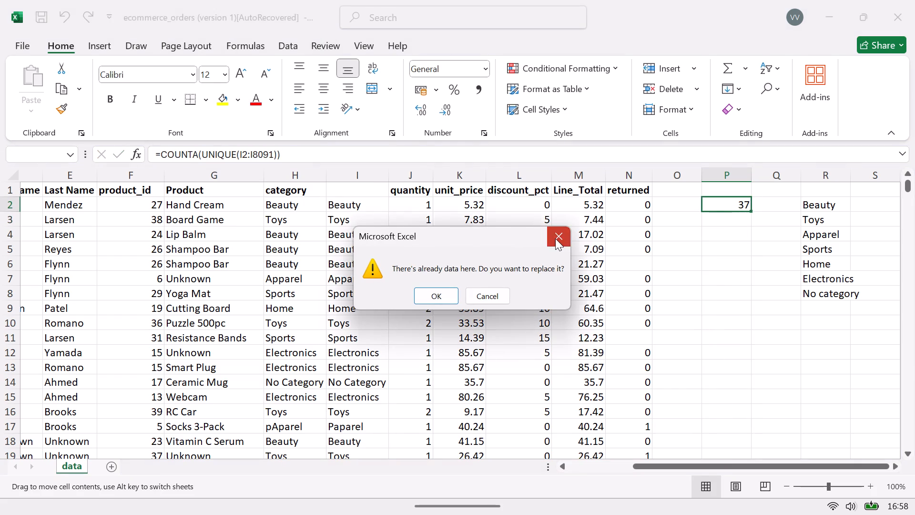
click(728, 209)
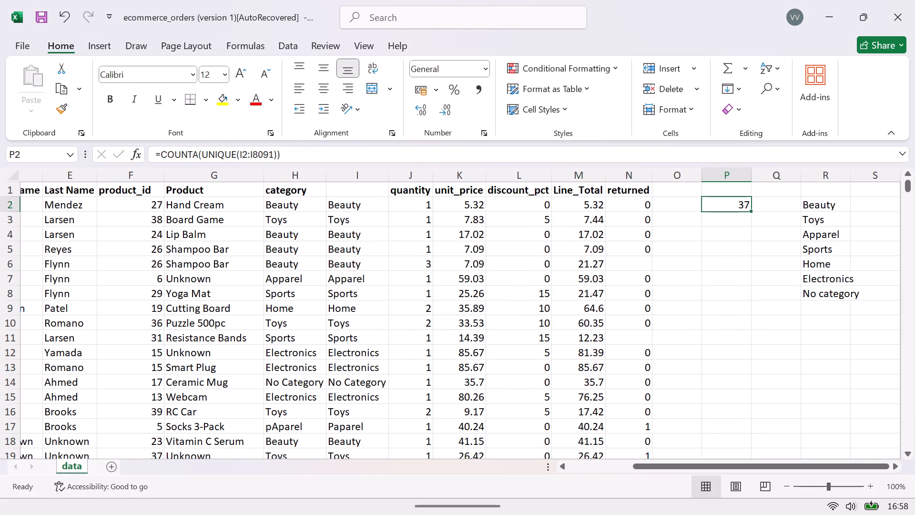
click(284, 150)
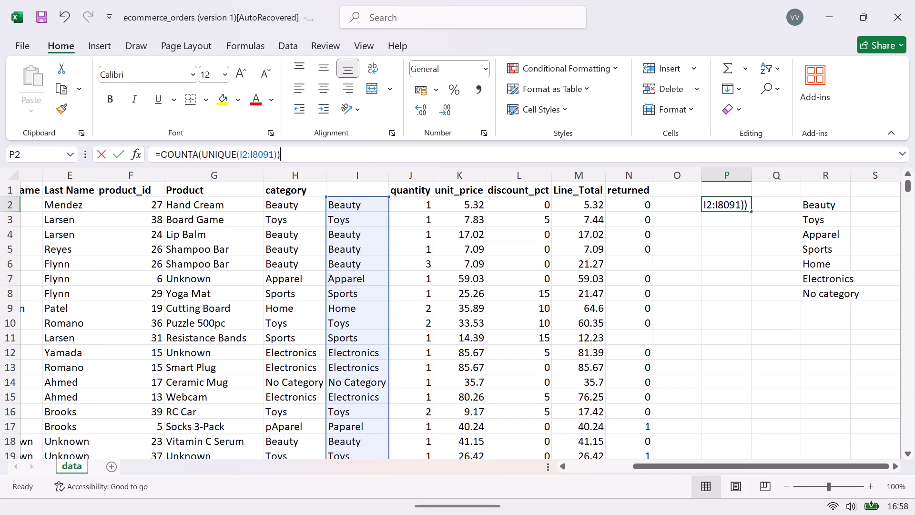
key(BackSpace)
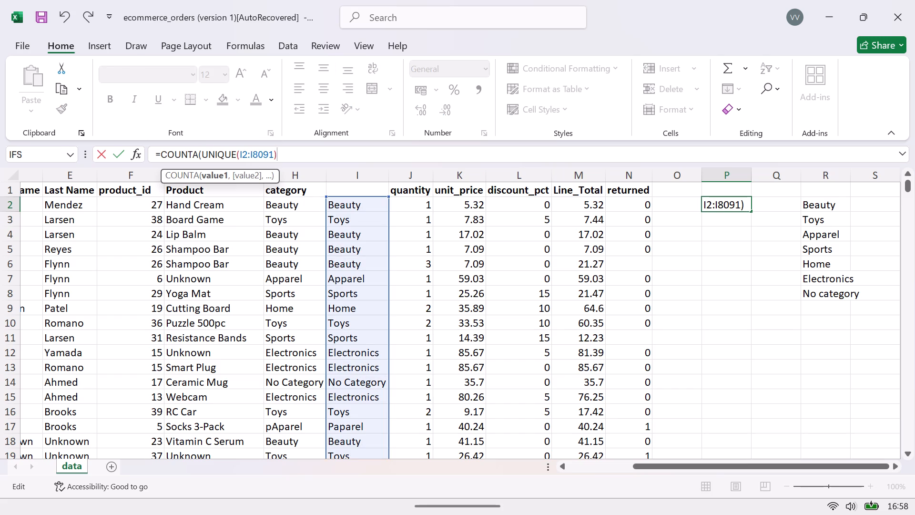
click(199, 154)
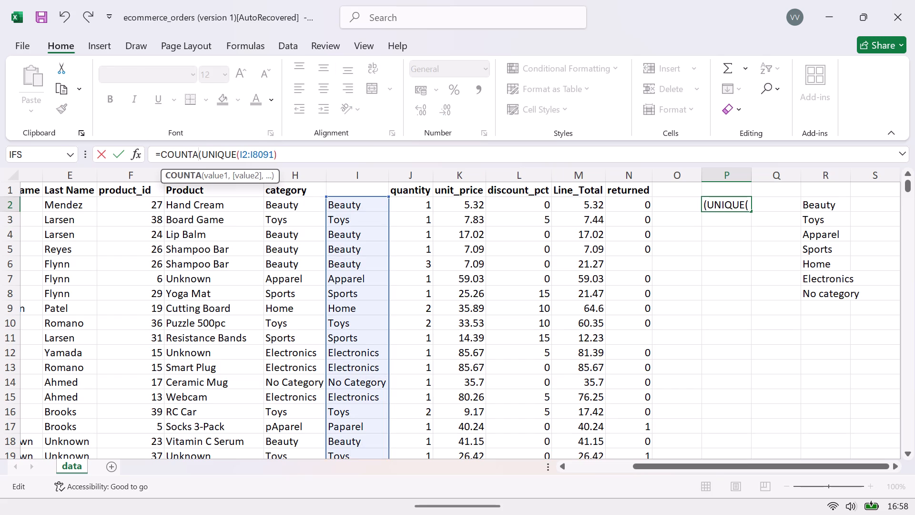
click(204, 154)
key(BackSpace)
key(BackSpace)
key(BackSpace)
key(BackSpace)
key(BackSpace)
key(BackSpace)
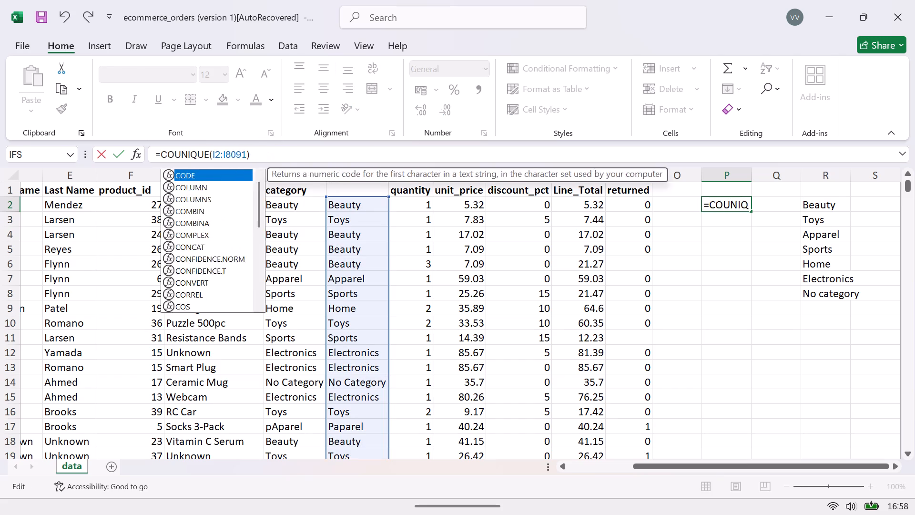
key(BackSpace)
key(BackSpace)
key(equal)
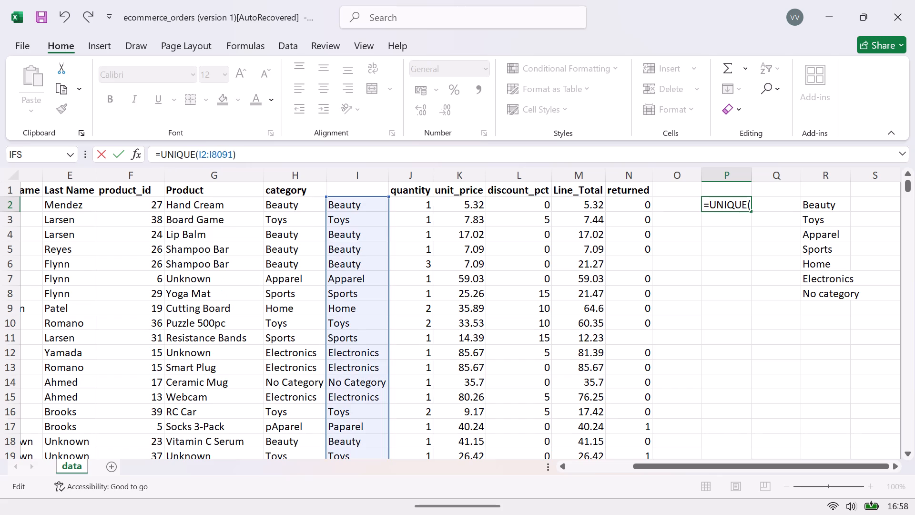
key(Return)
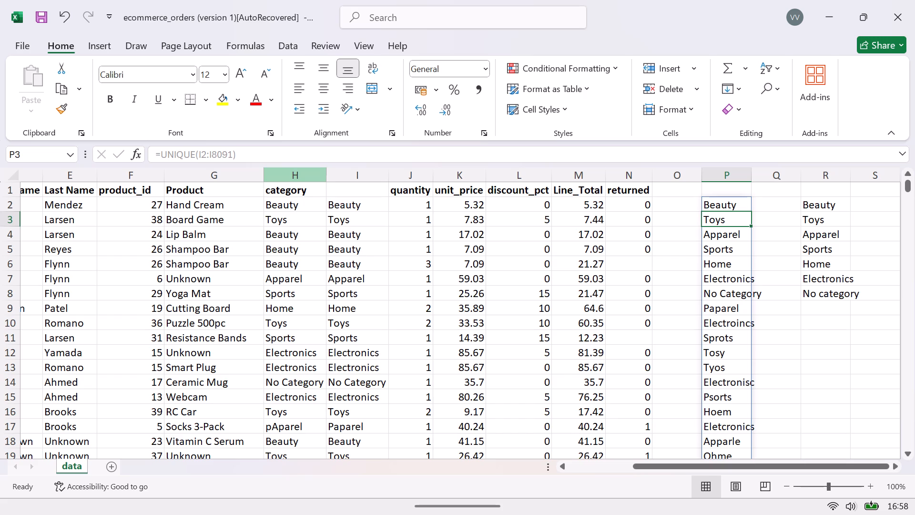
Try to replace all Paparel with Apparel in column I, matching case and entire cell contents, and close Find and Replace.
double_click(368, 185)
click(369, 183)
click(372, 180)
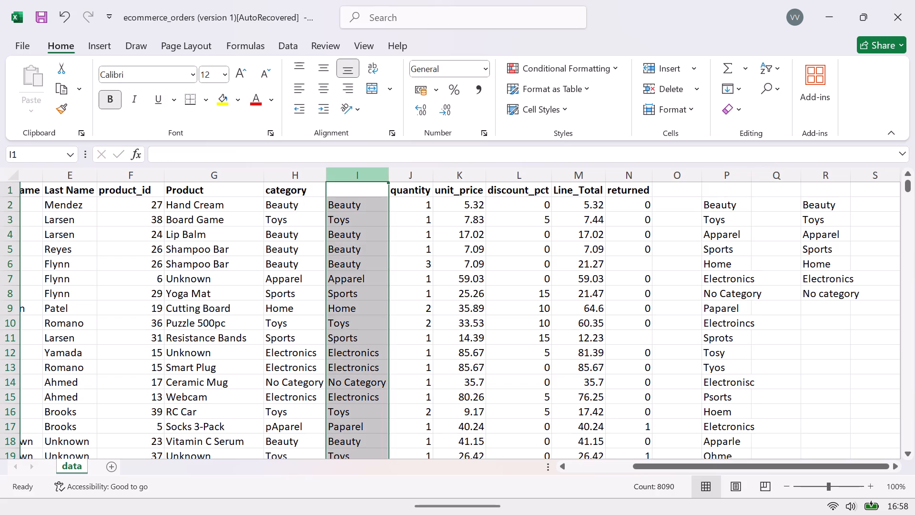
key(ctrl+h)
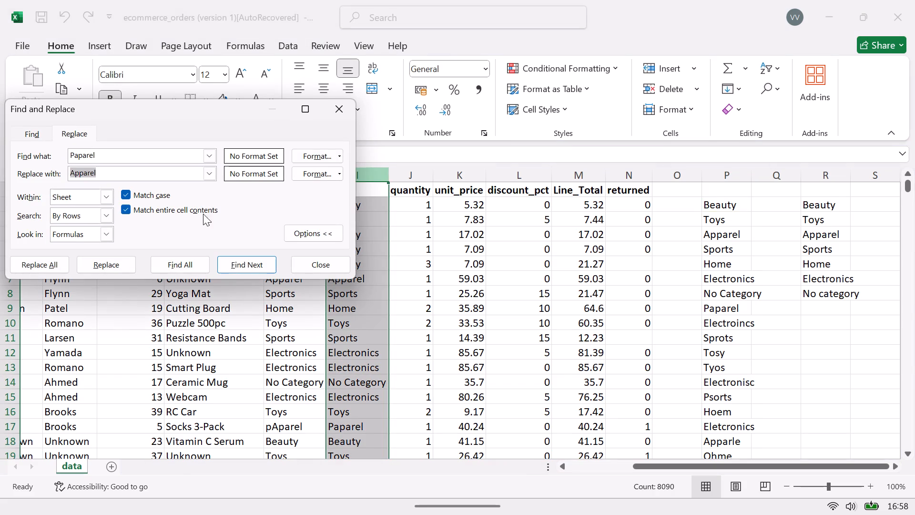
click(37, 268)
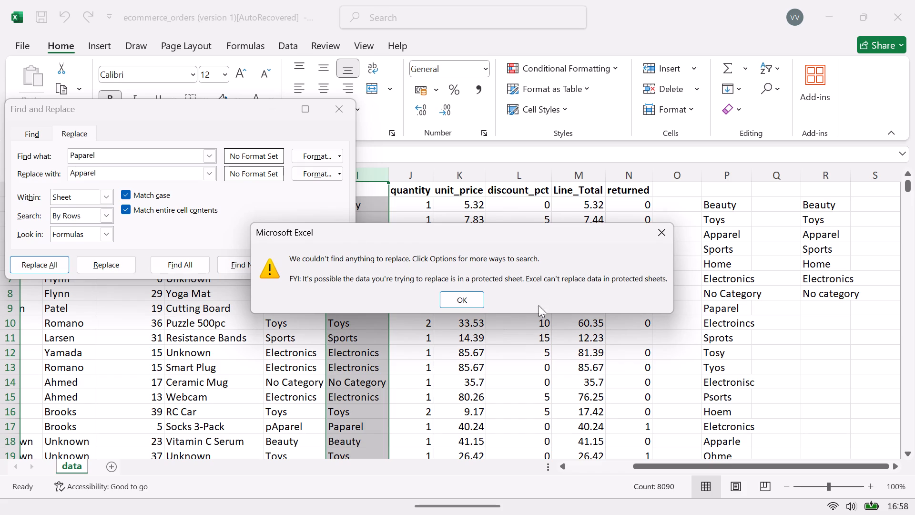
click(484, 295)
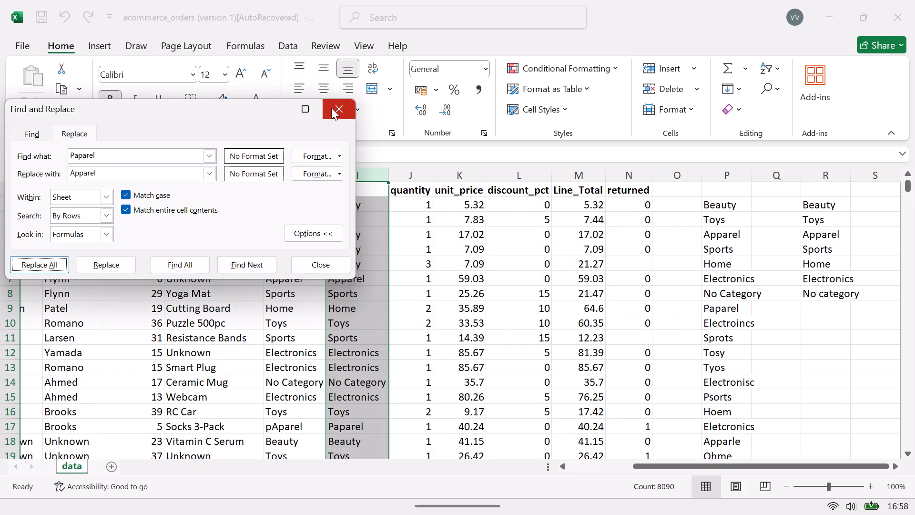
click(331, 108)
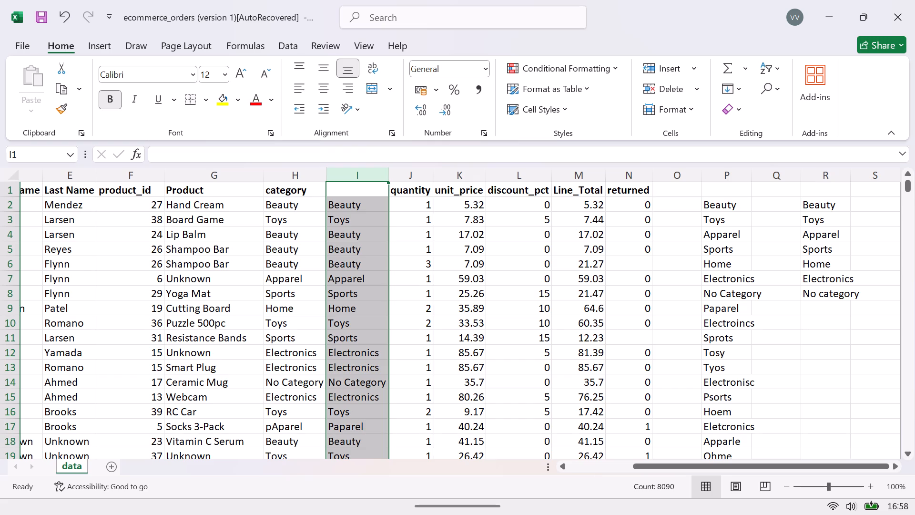
Change the formula in P2 to =UNIQUE(H2:H8091) to list the distinct entries of the original category column.
drag(909, 186, 909, 192)
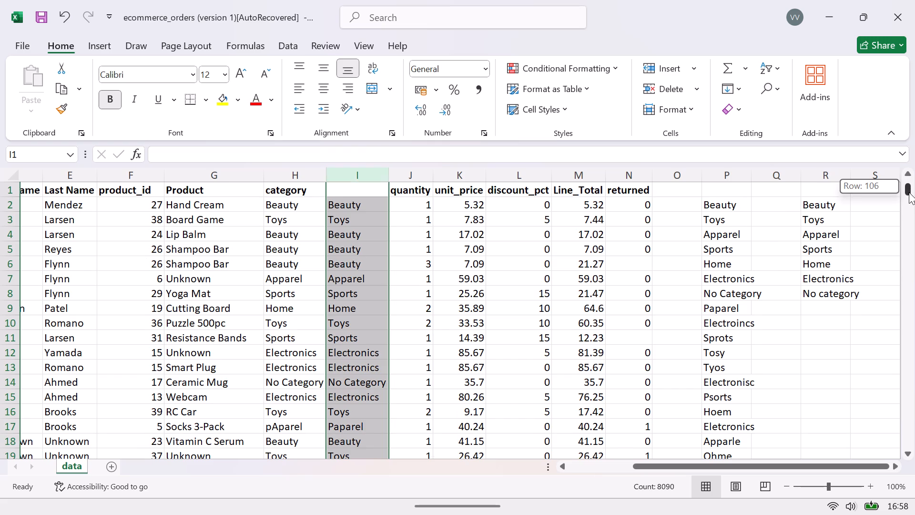
drag(909, 192, 914, 147)
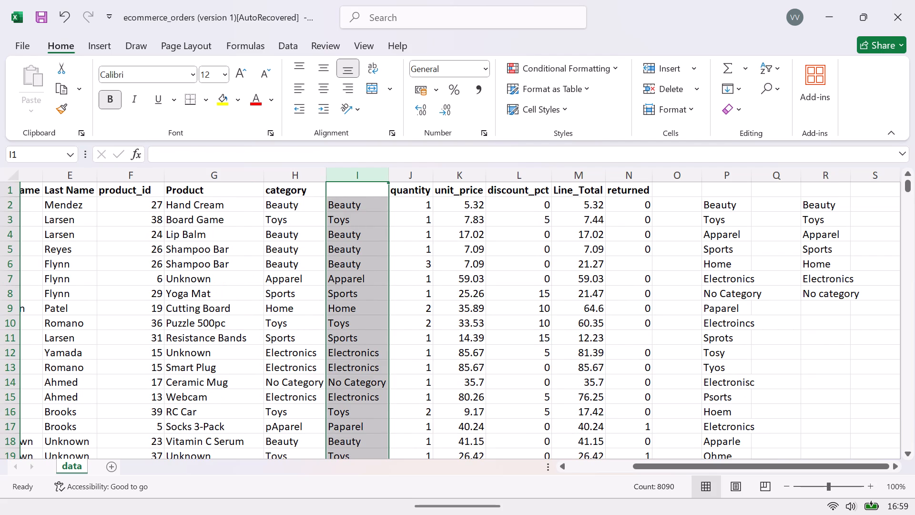
click(740, 210)
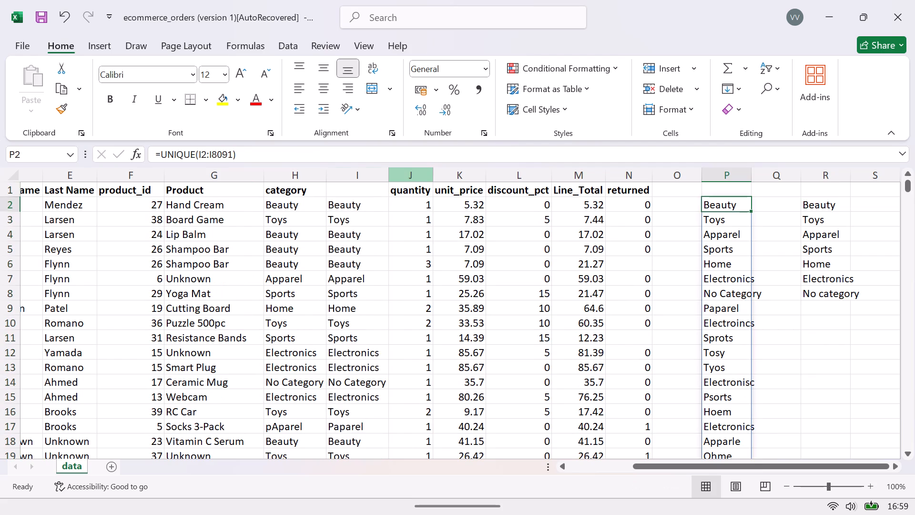
click(203, 153)
key(BackSpace)
key(h)
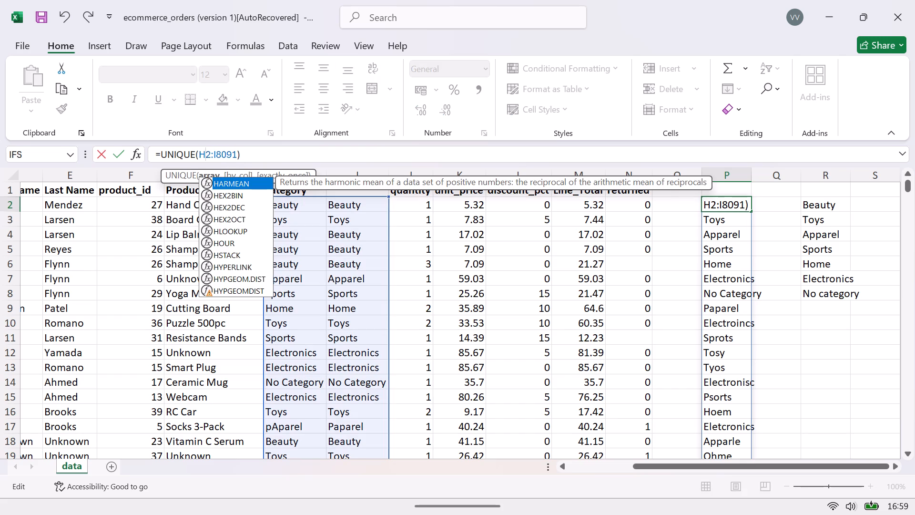
click(215, 154)
key(BackSpace)
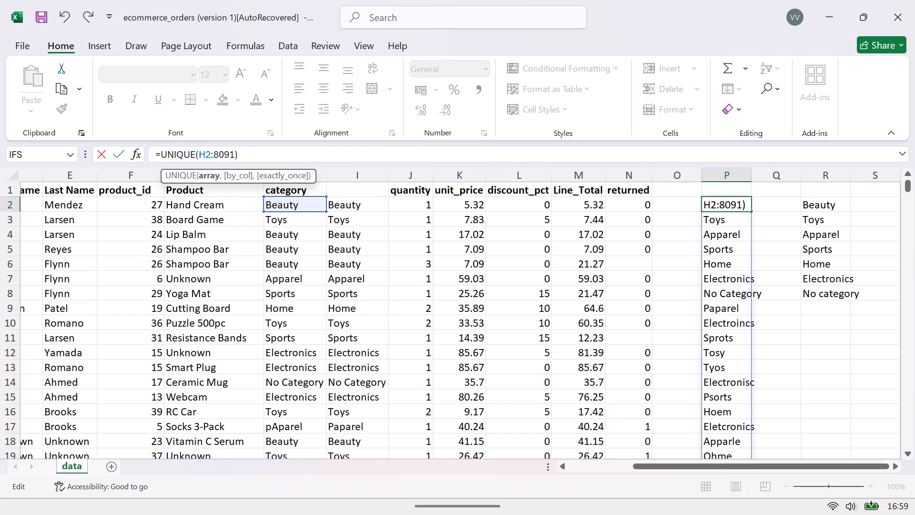
key(h)
key(Return)
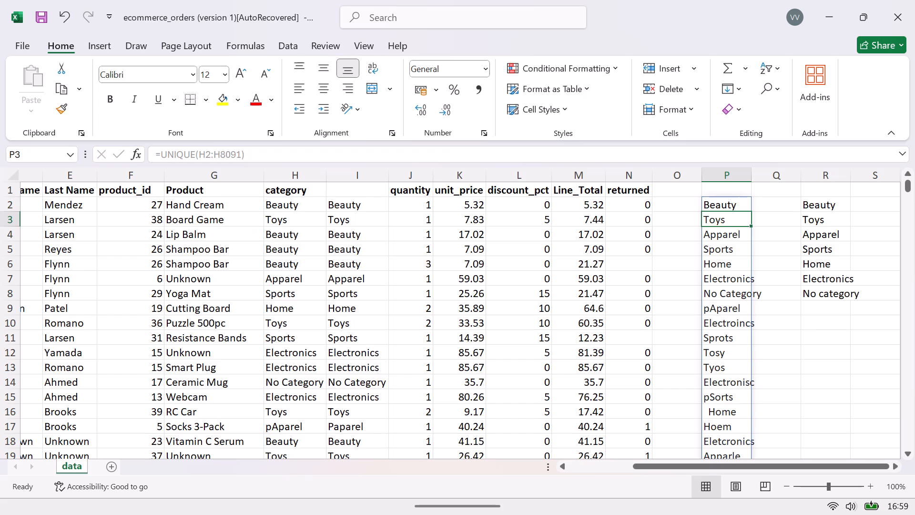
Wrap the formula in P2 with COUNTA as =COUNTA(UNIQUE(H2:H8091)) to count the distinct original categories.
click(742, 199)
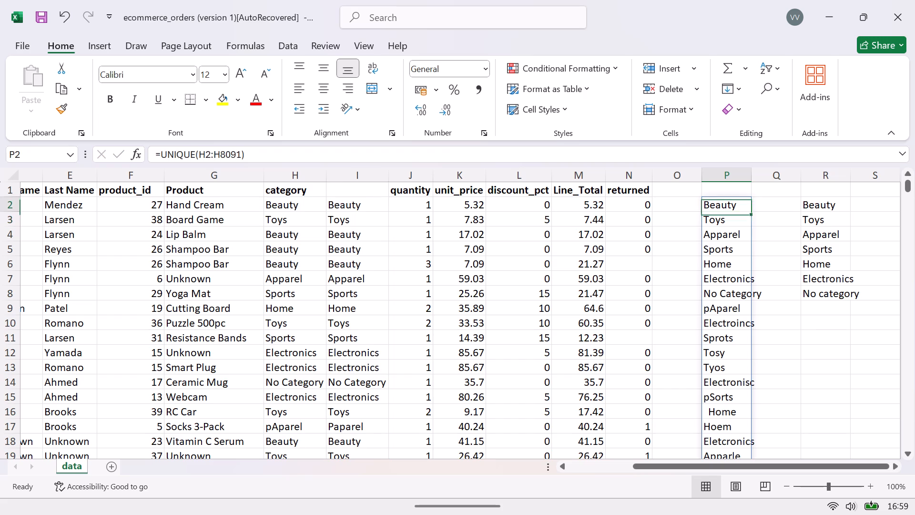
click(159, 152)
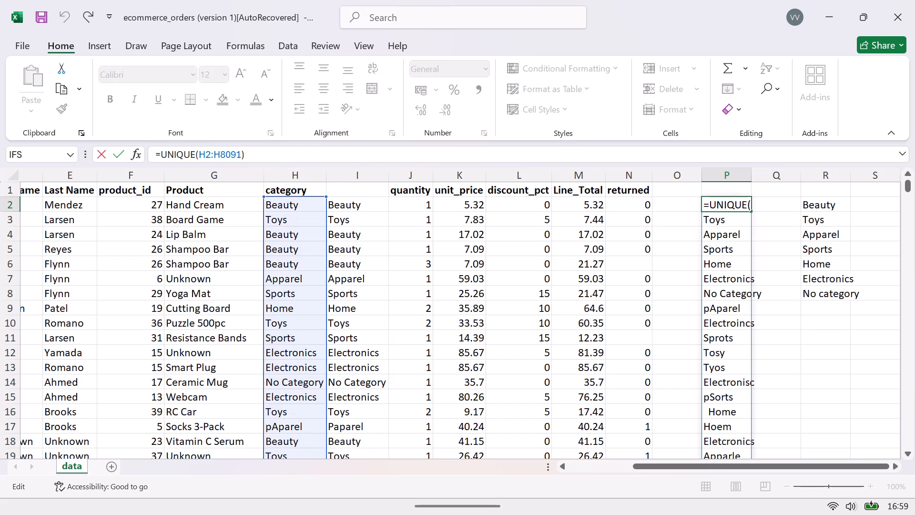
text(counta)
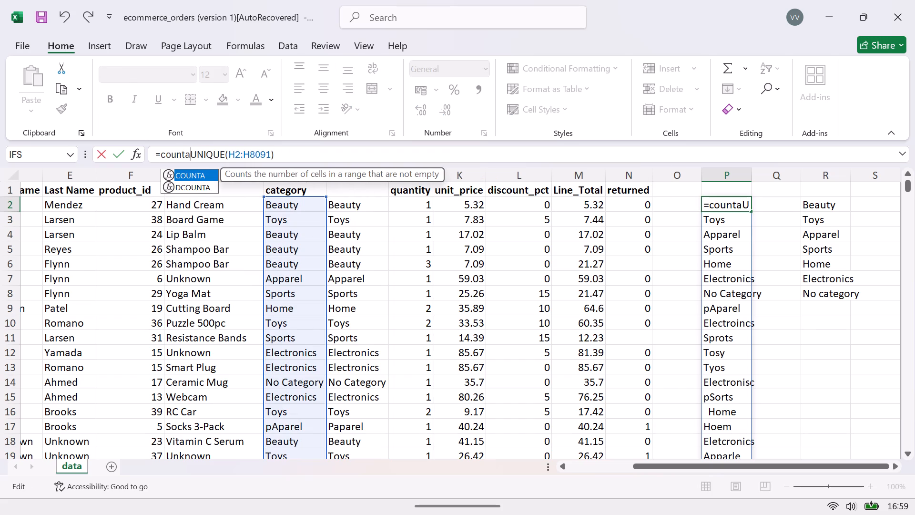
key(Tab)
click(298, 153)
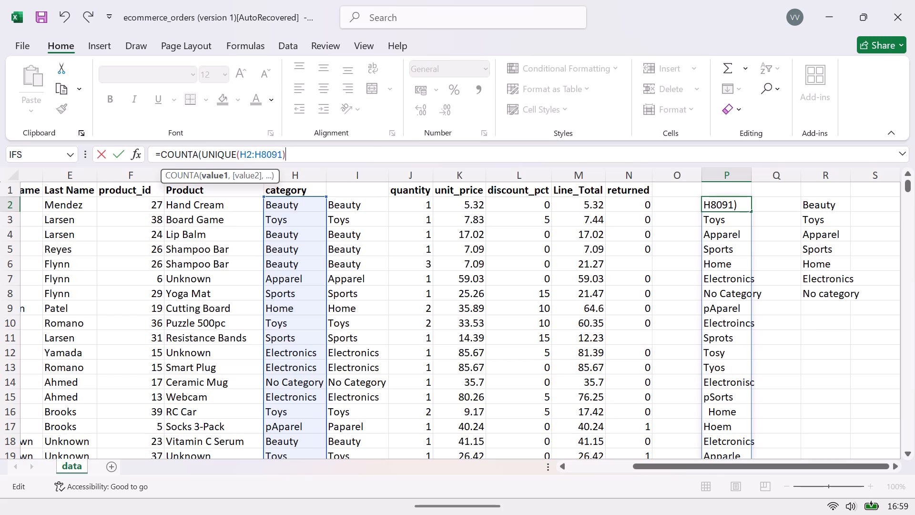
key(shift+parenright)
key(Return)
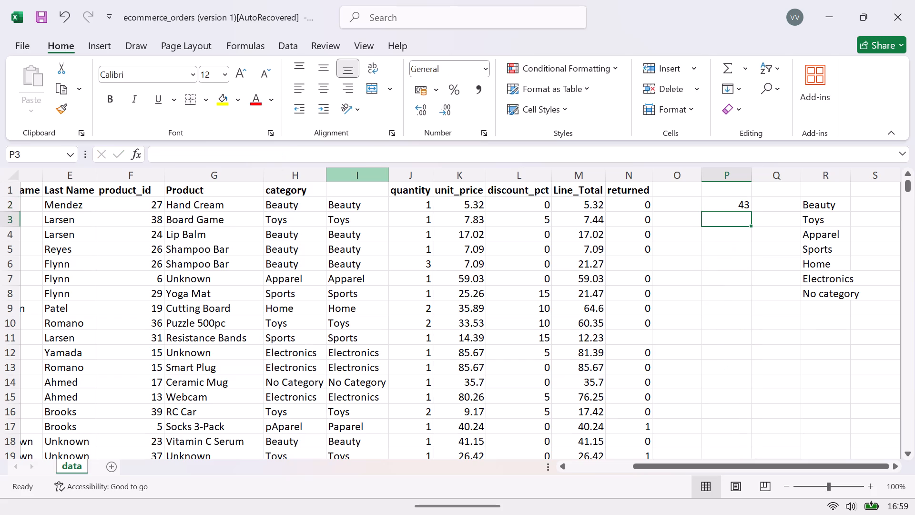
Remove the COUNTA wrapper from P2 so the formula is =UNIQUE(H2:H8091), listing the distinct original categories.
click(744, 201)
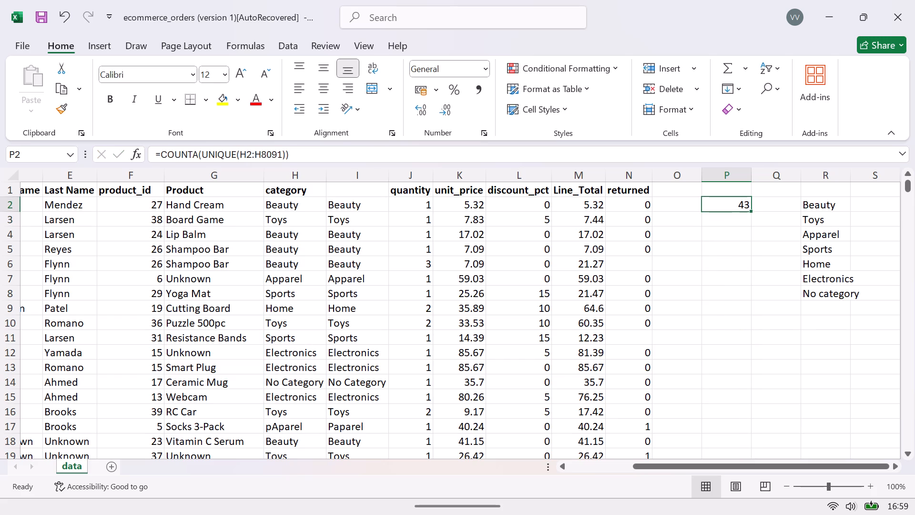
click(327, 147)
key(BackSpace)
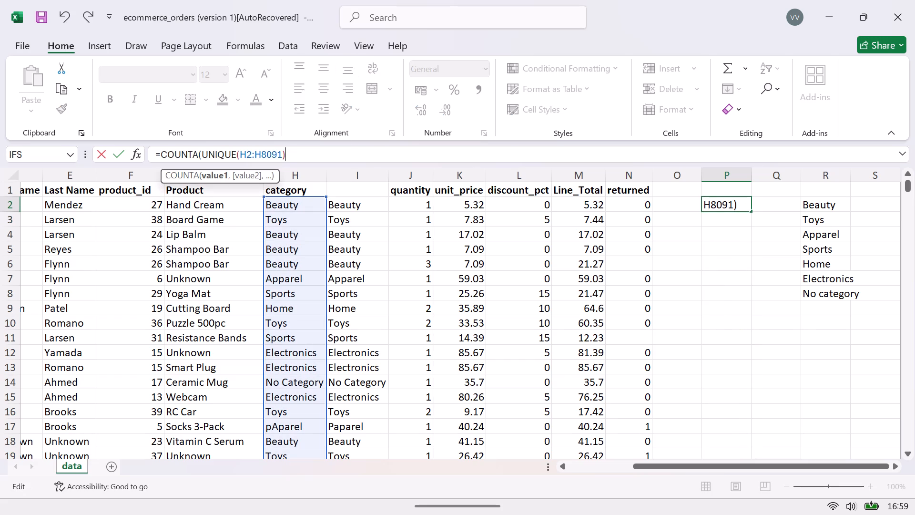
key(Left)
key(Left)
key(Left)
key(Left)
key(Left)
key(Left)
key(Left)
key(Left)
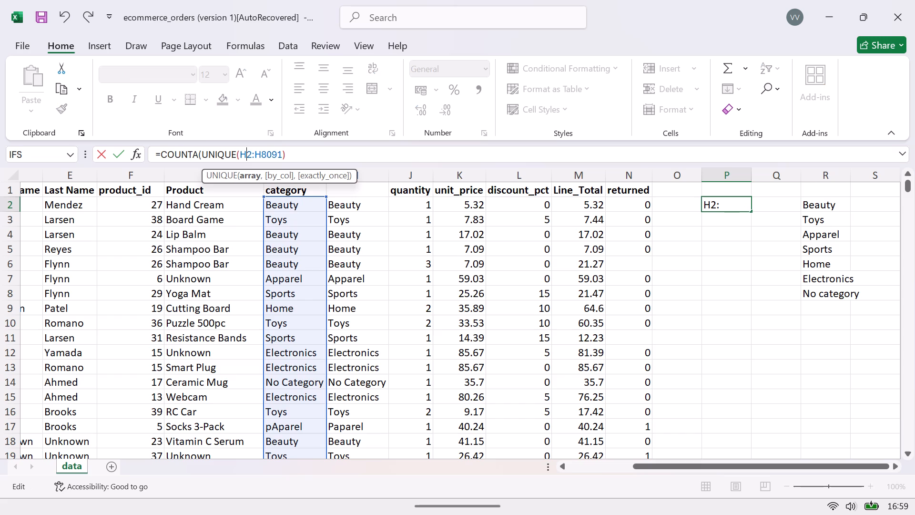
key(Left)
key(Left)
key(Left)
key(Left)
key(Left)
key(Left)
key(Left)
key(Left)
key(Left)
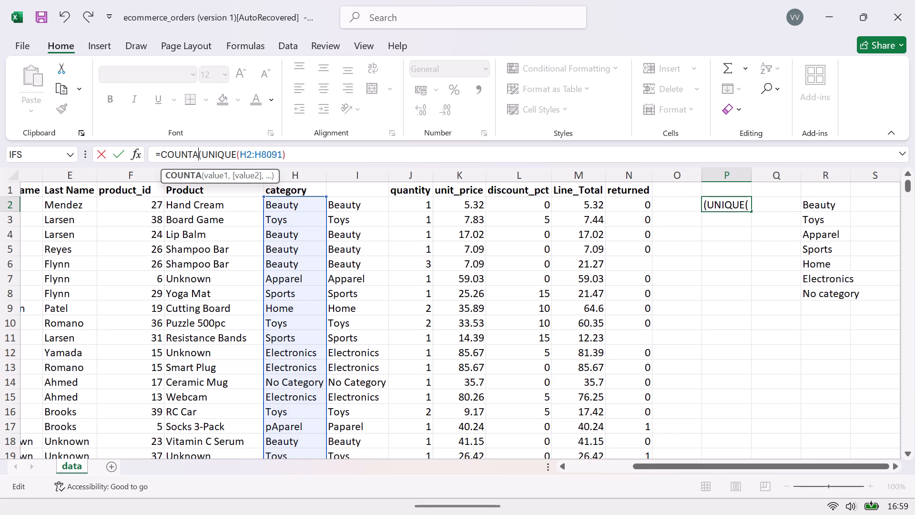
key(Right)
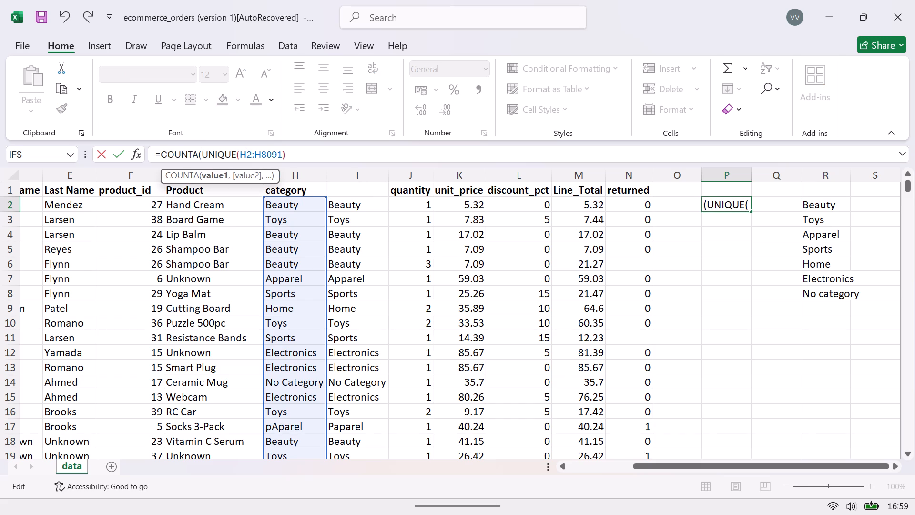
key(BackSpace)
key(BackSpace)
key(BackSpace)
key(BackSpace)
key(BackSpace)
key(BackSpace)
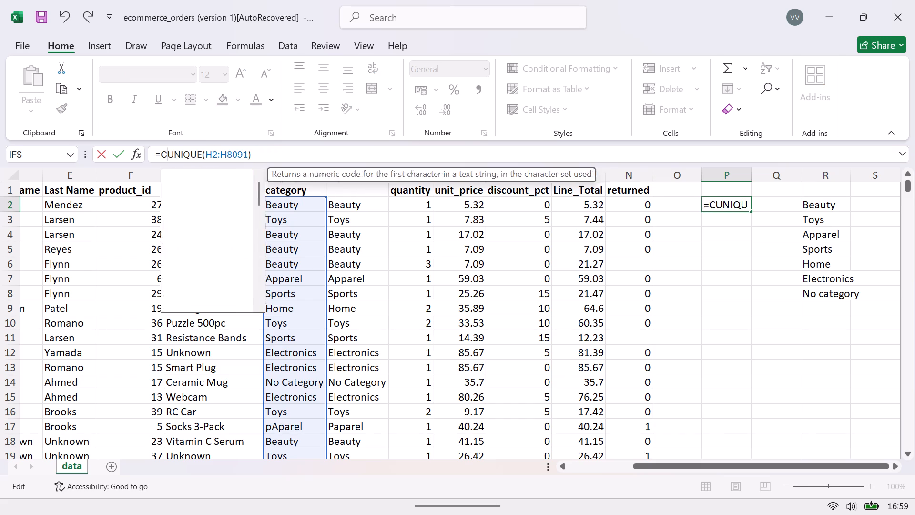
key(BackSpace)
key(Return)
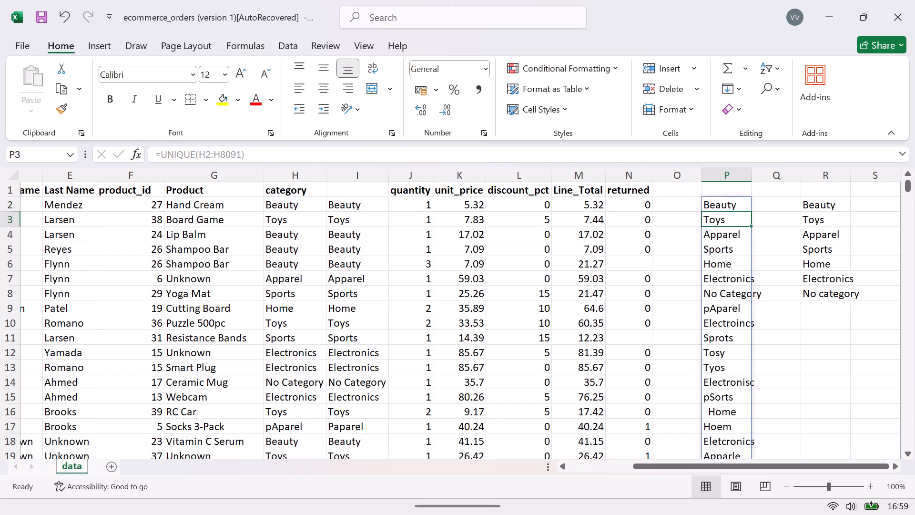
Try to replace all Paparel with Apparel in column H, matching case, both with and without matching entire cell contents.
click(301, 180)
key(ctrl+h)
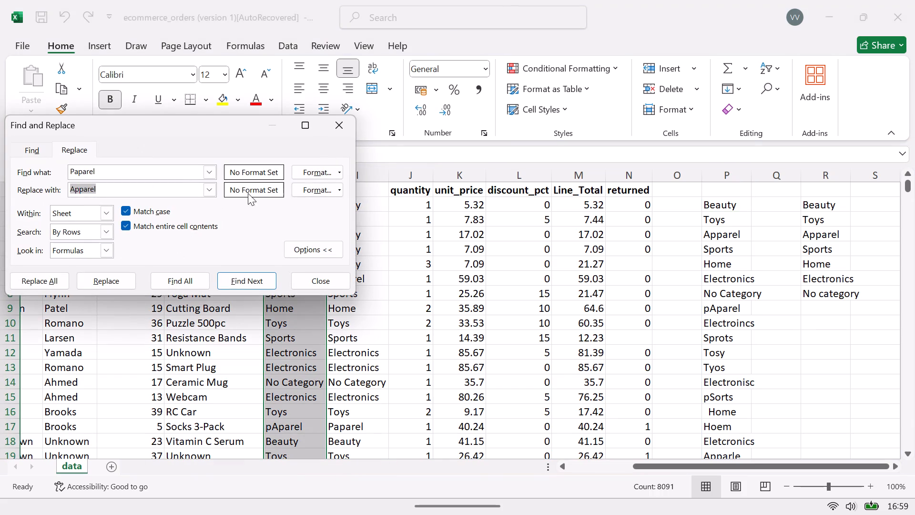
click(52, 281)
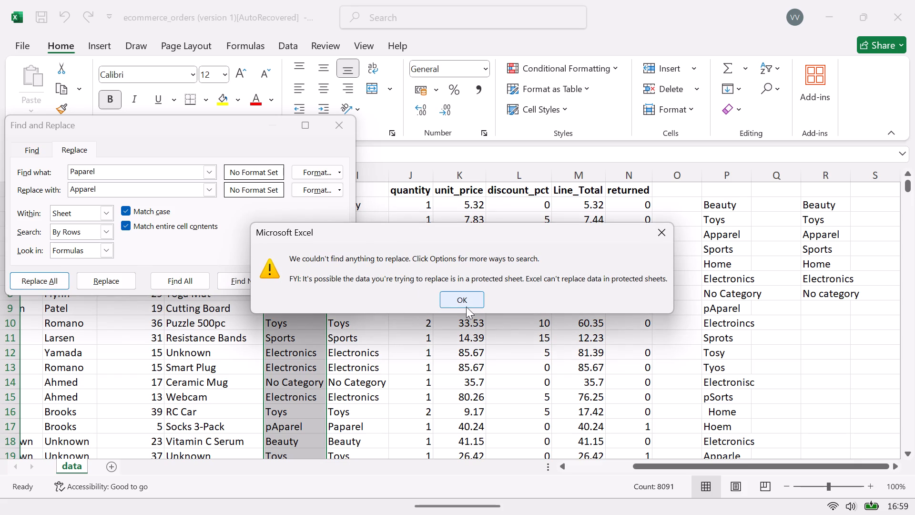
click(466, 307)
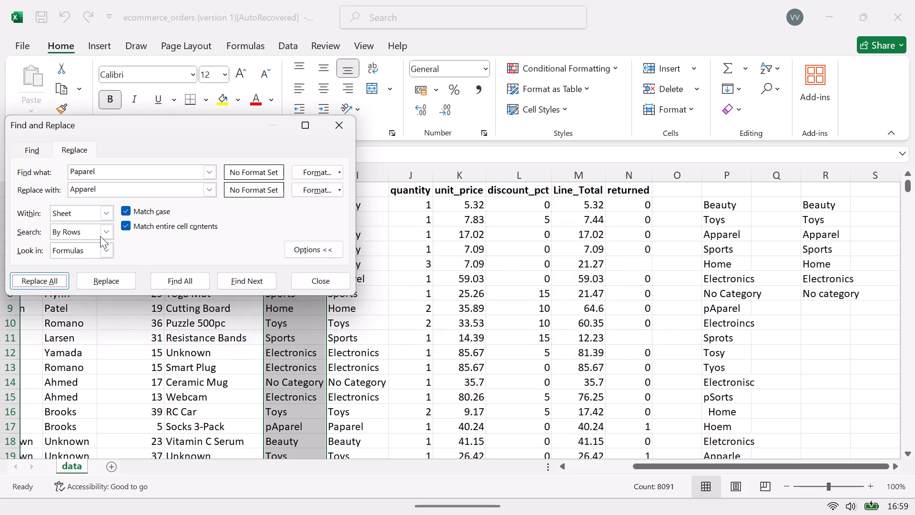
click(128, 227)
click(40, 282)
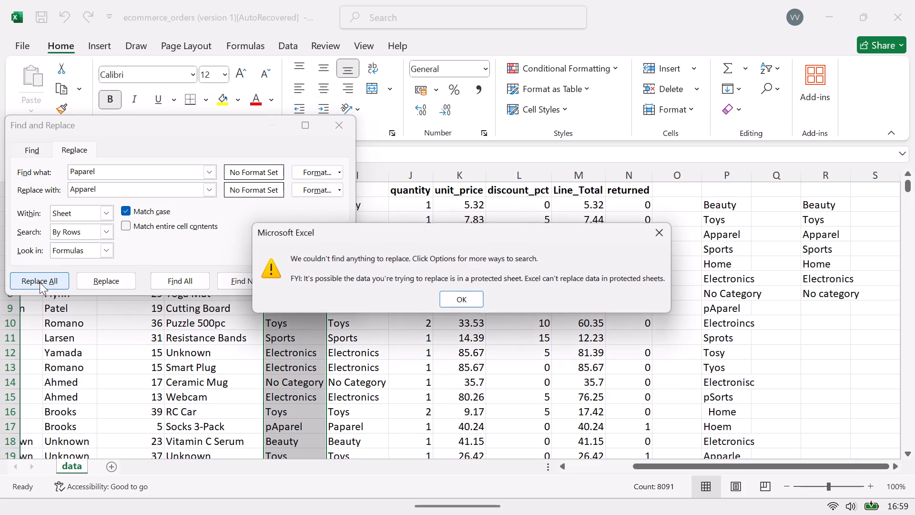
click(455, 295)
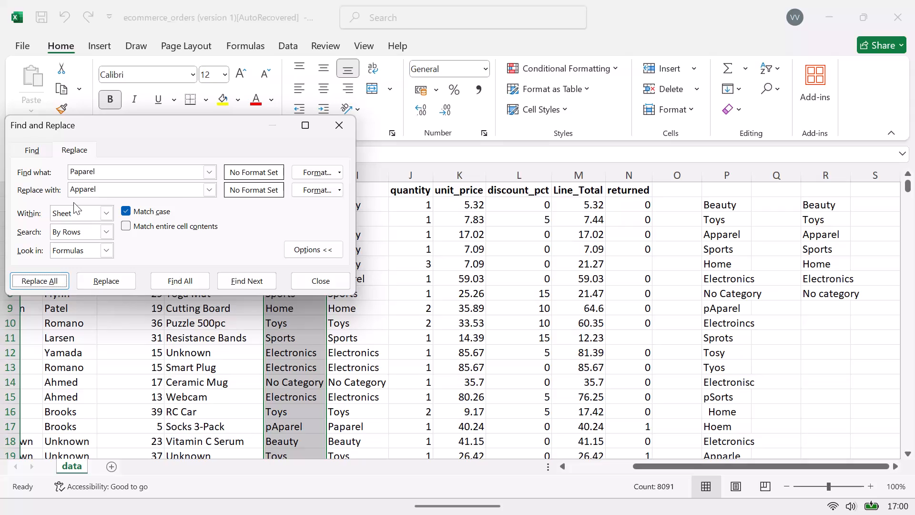
Search column H for Paparel using Find, and close Find and Replace.
click(49, 148)
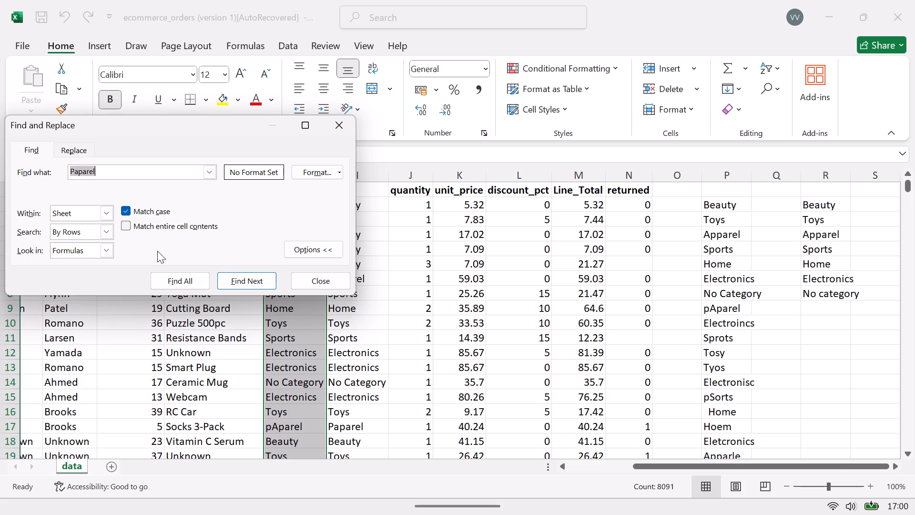
click(299, 249)
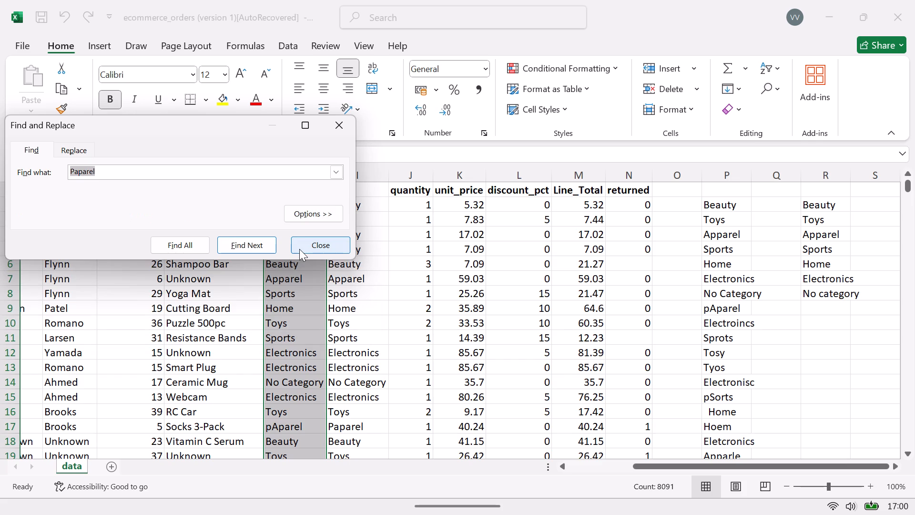
click(79, 144)
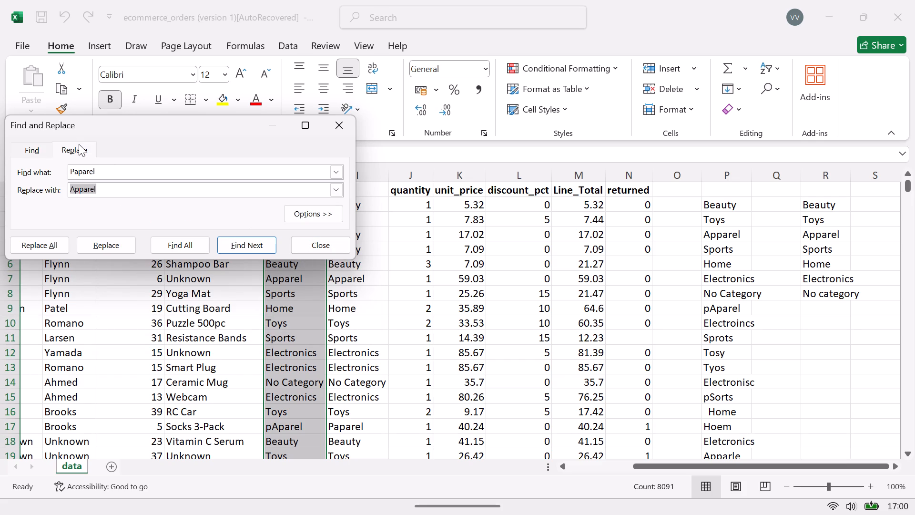
click(44, 150)
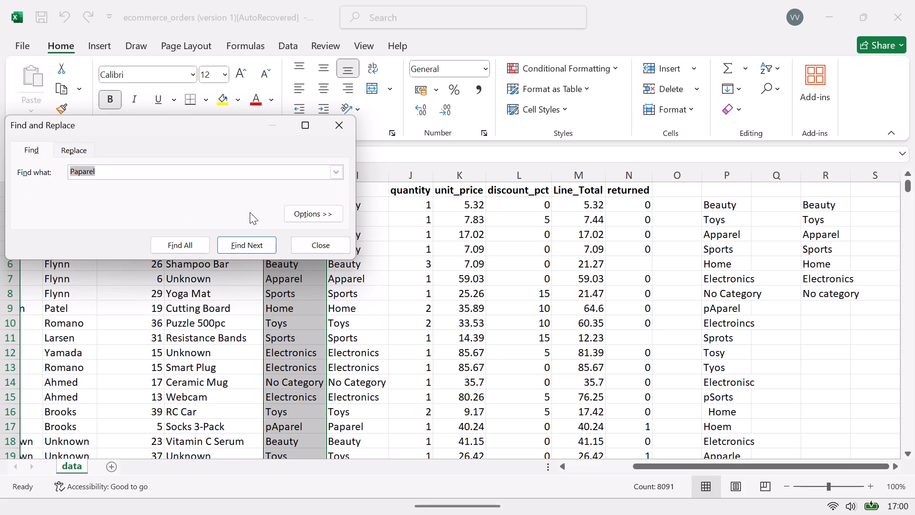
click(258, 250)
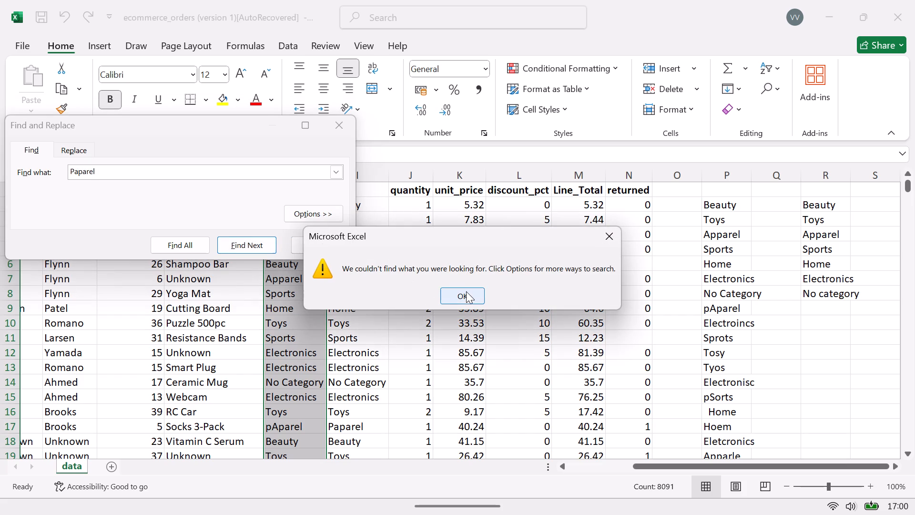
click(466, 291)
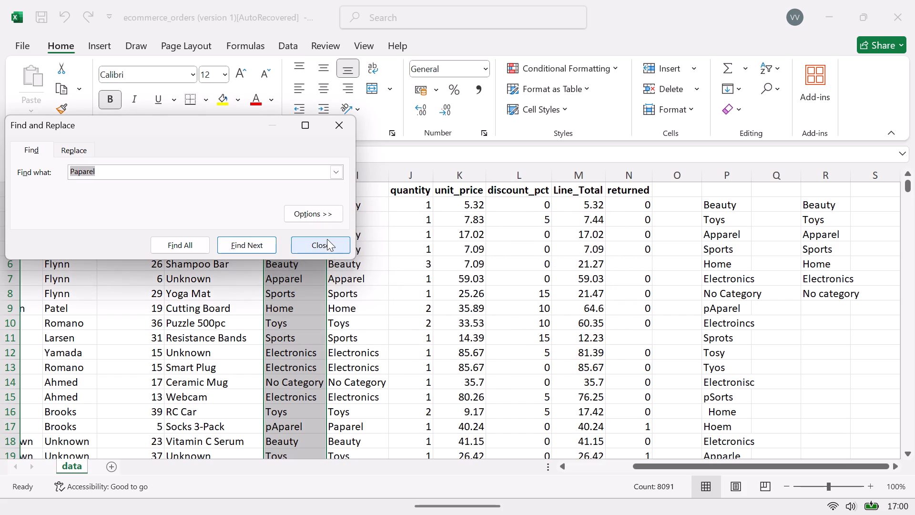
click(327, 239)
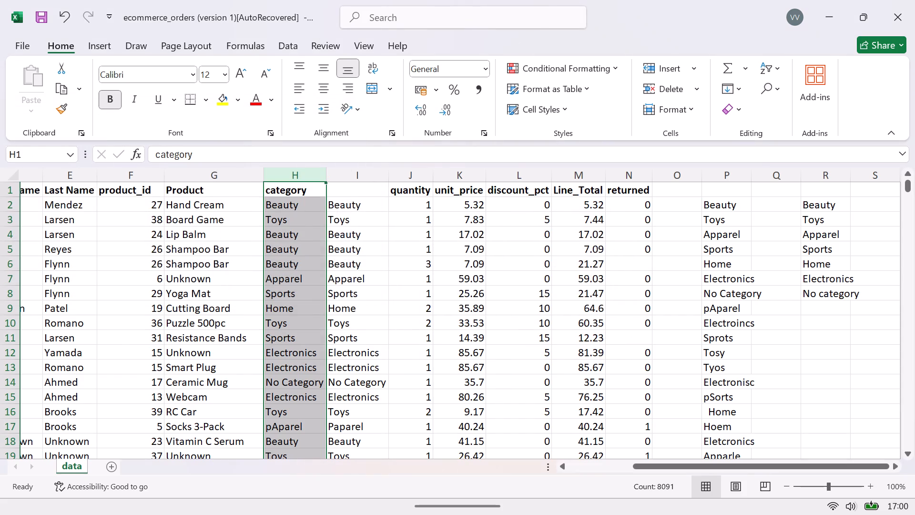
Examine the original category values down column H for misspelled or badly spaced entries.
drag(911, 185, 911, 187)
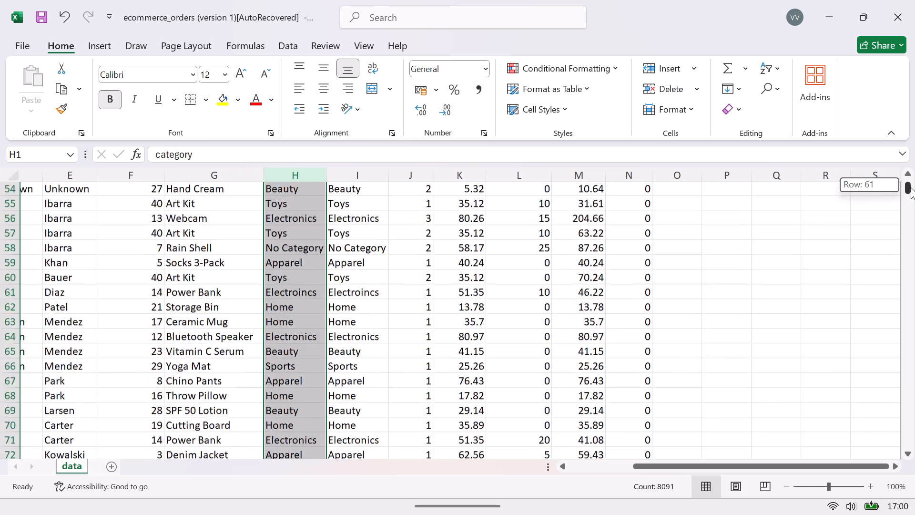
drag(911, 187, 910, 190)
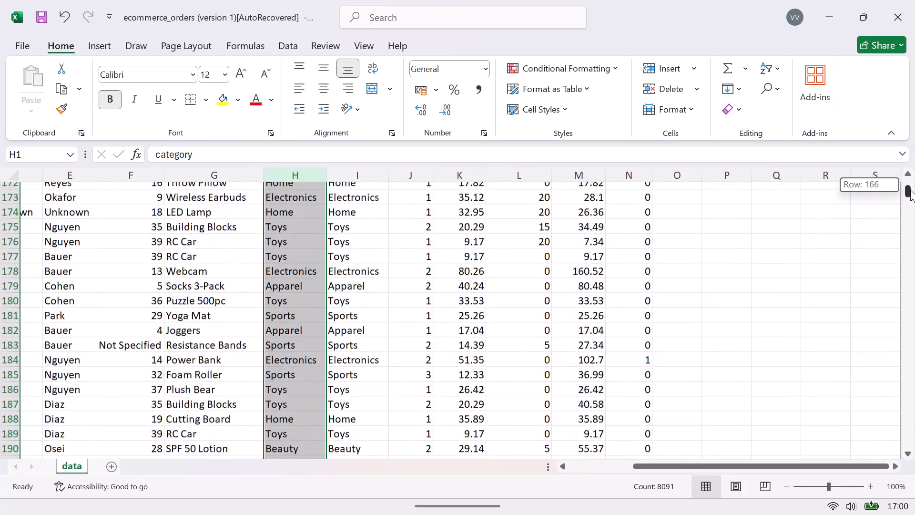
drag(910, 190, 910, 194)
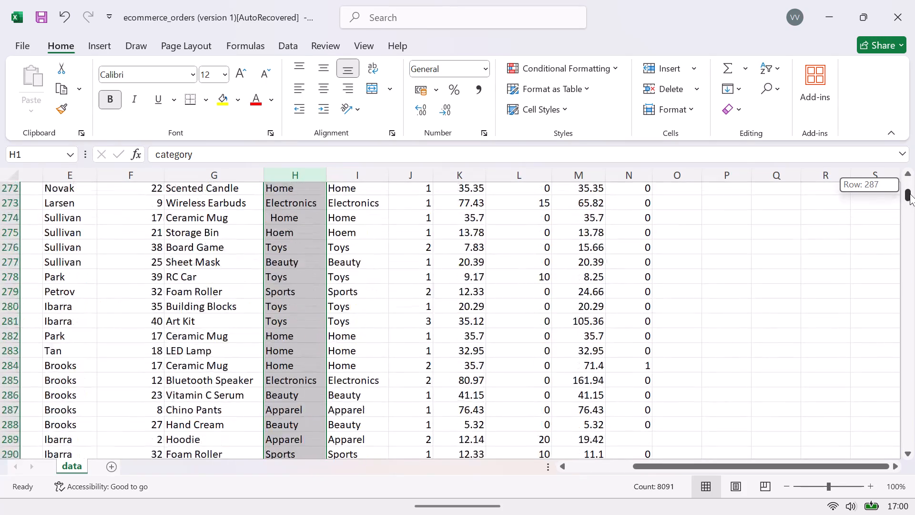
drag(910, 194, 906, 238)
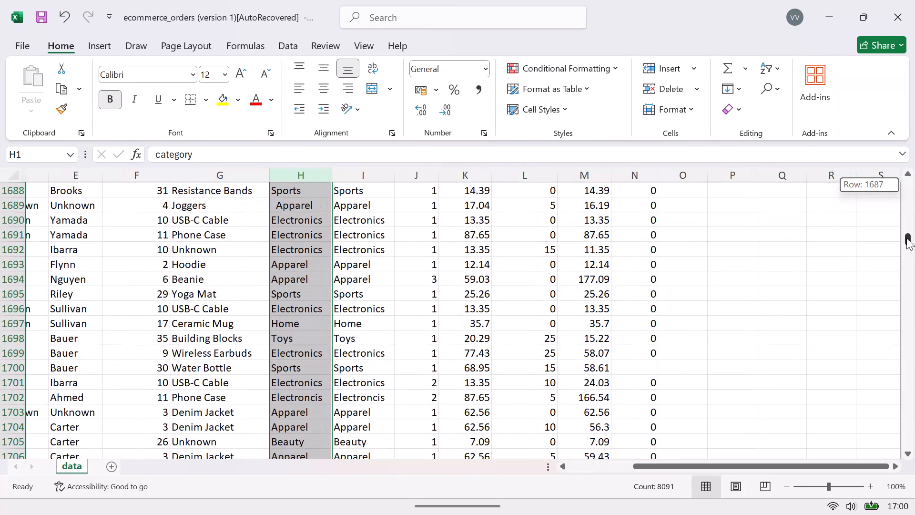
drag(906, 238, 906, 239)
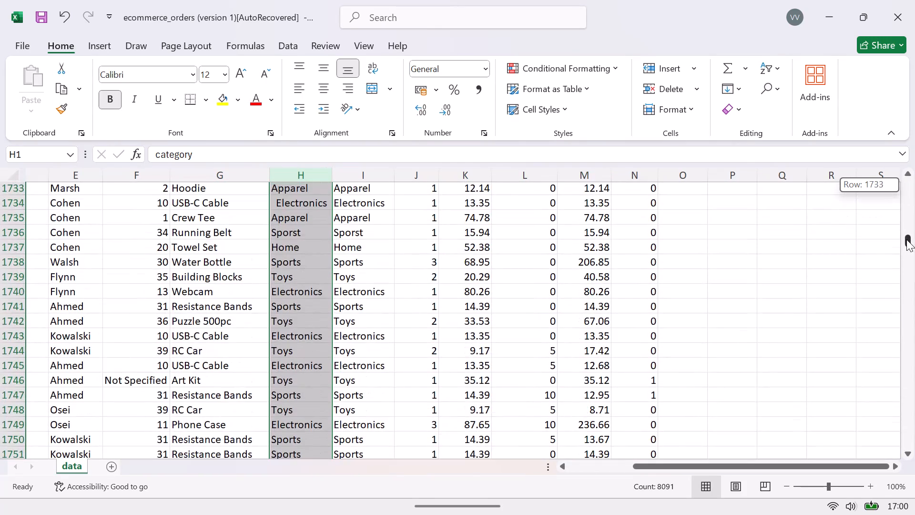
drag(906, 239, 914, 145)
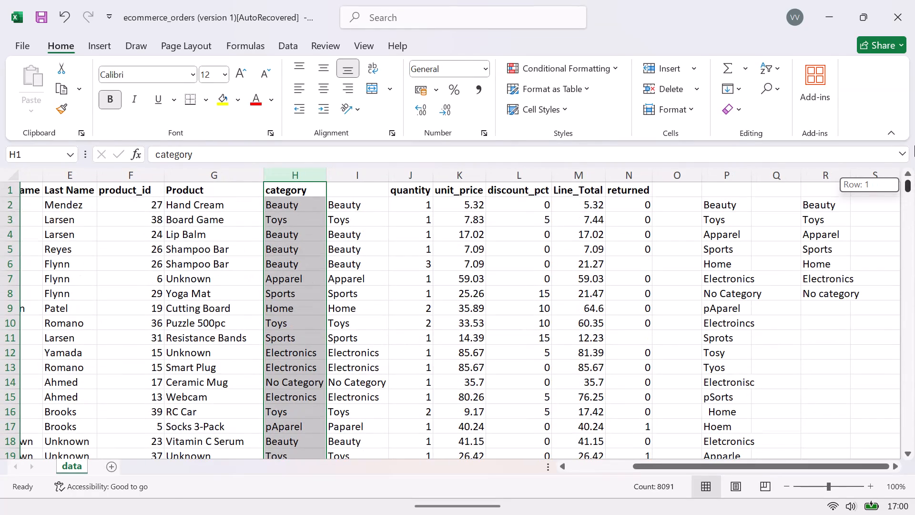
drag(914, 145, 914, 112)
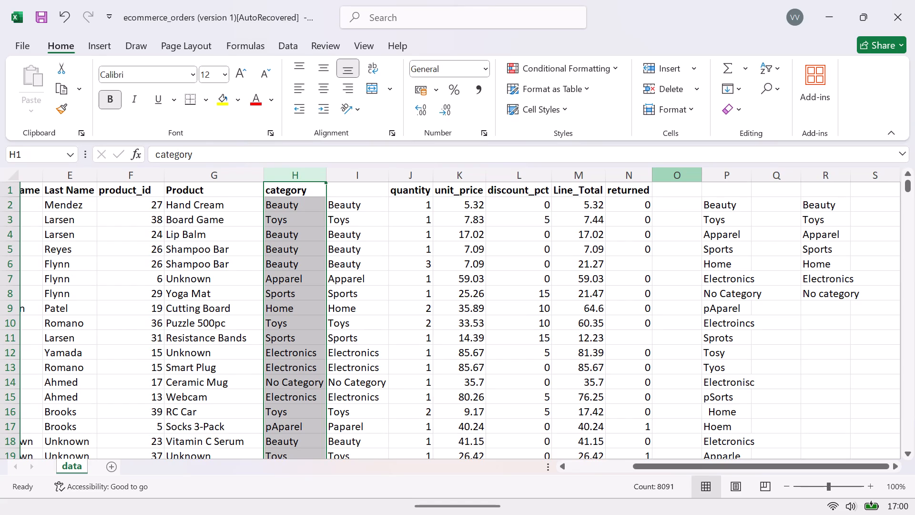
Inspect the TRIM and PROPER formulas in helper column I and compare their results with the original categories in column H.
click(371, 205)
click(356, 233)
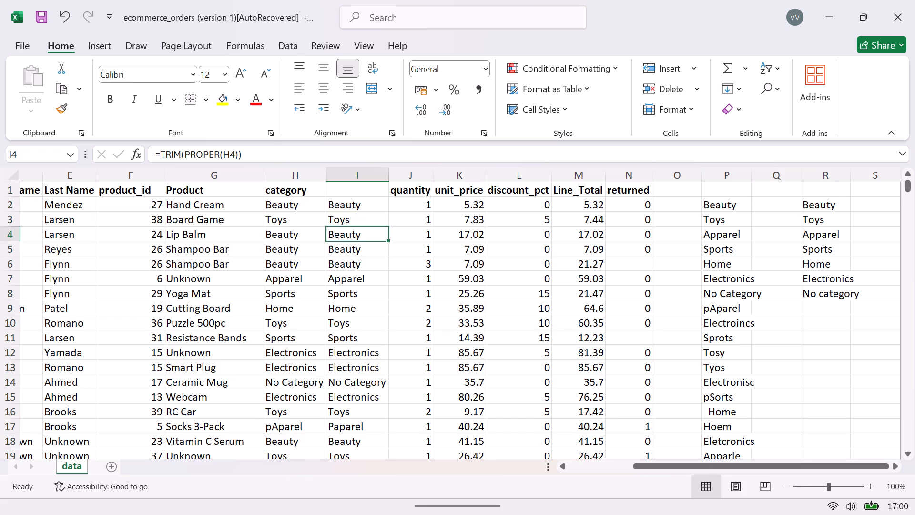
click(356, 255)
click(358, 299)
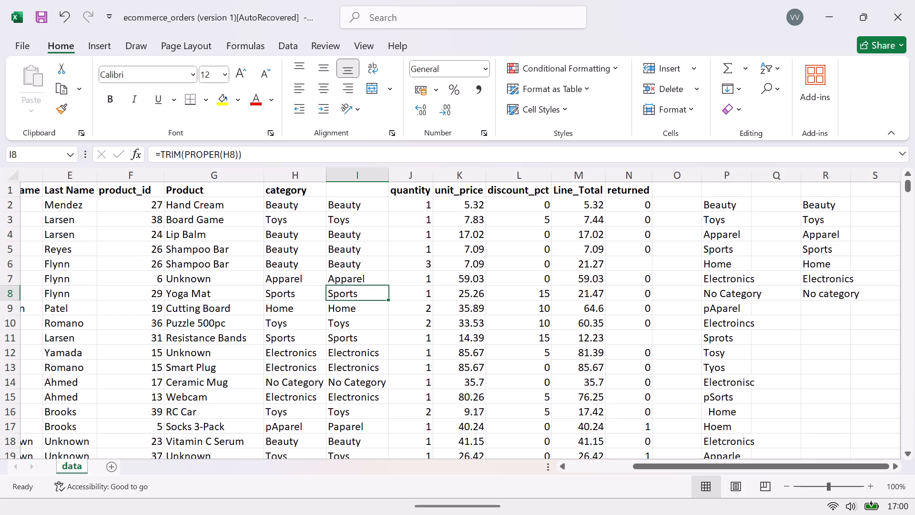
click(353, 325)
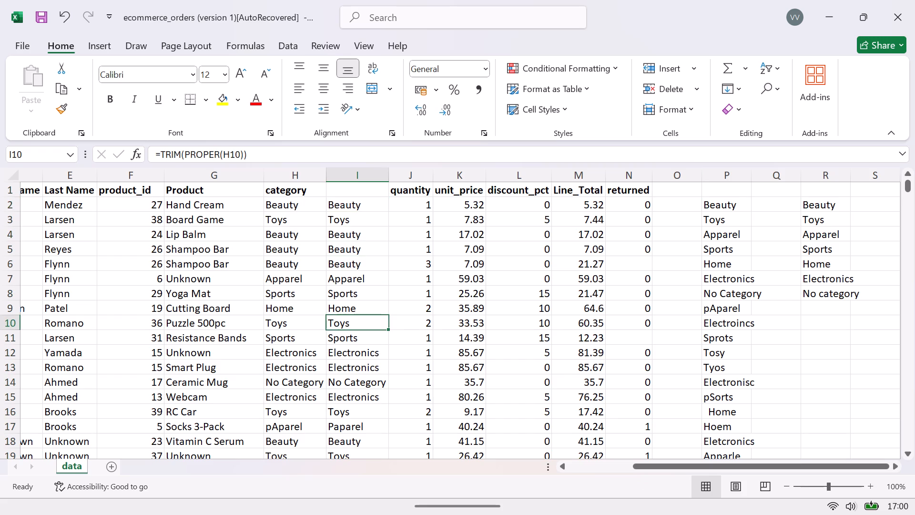
click(910, 189)
drag(910, 190, 910, 191)
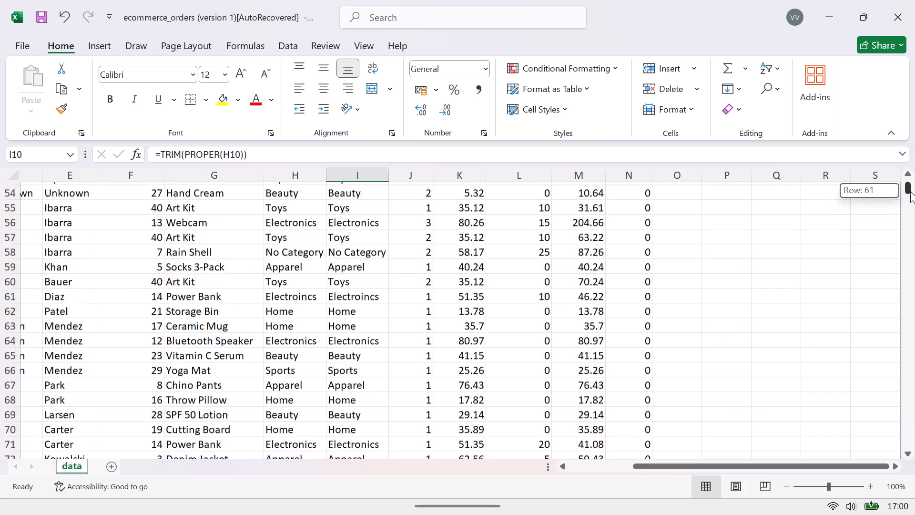
drag(910, 191, 910, 212)
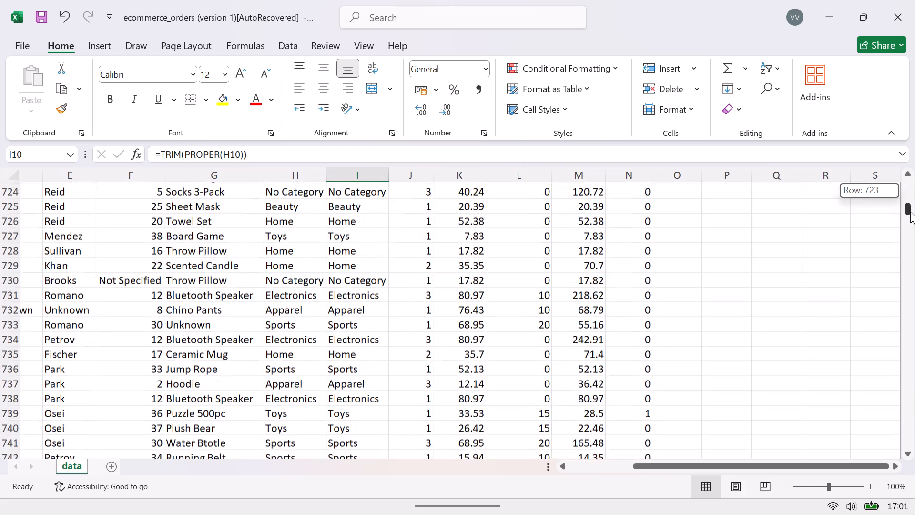
drag(910, 212, 914, 131)
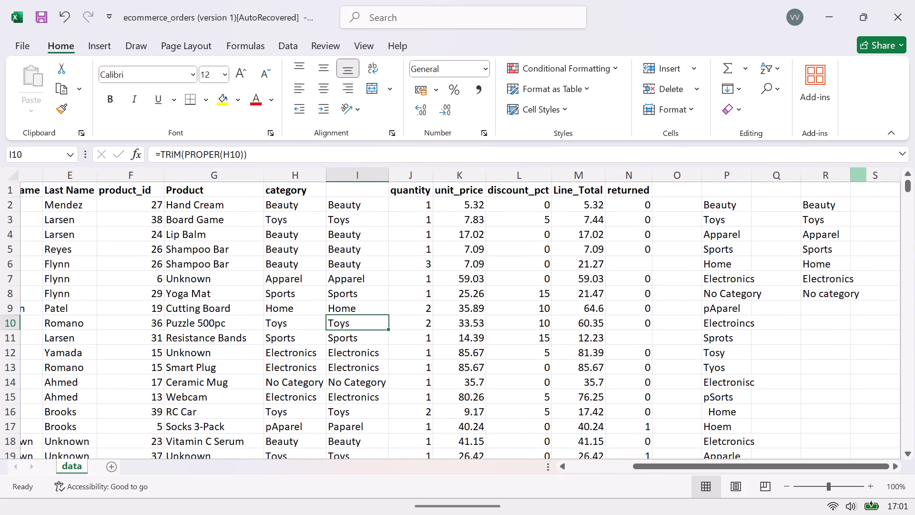
click(350, 207)
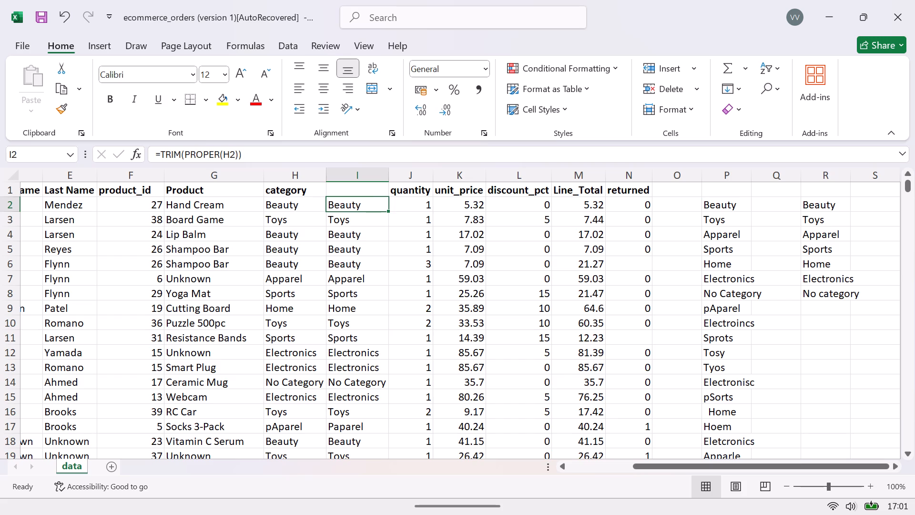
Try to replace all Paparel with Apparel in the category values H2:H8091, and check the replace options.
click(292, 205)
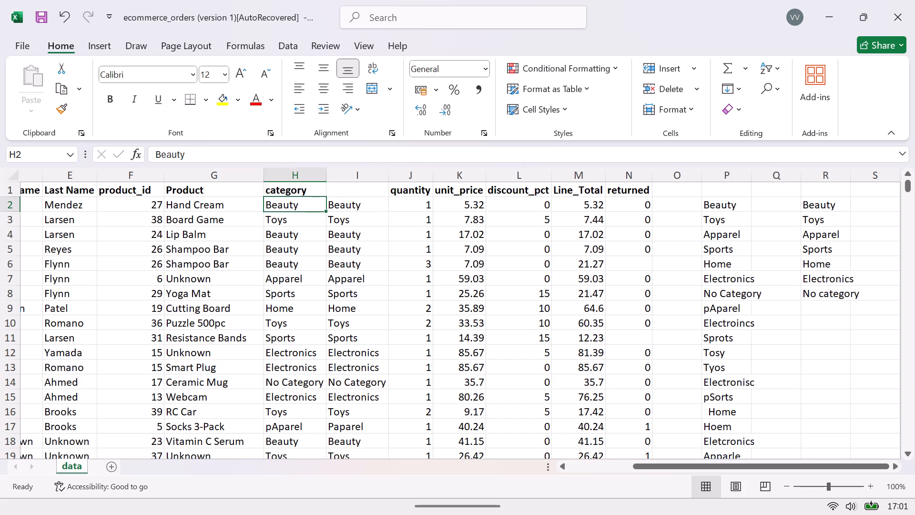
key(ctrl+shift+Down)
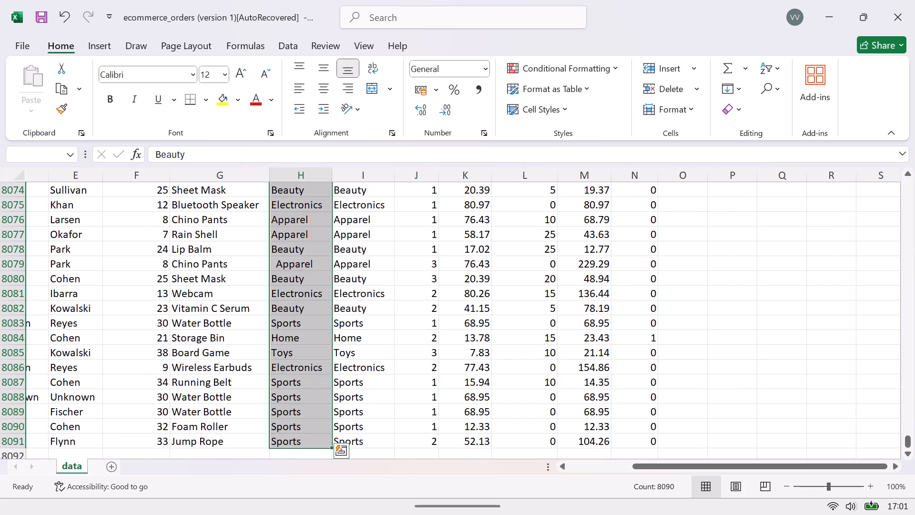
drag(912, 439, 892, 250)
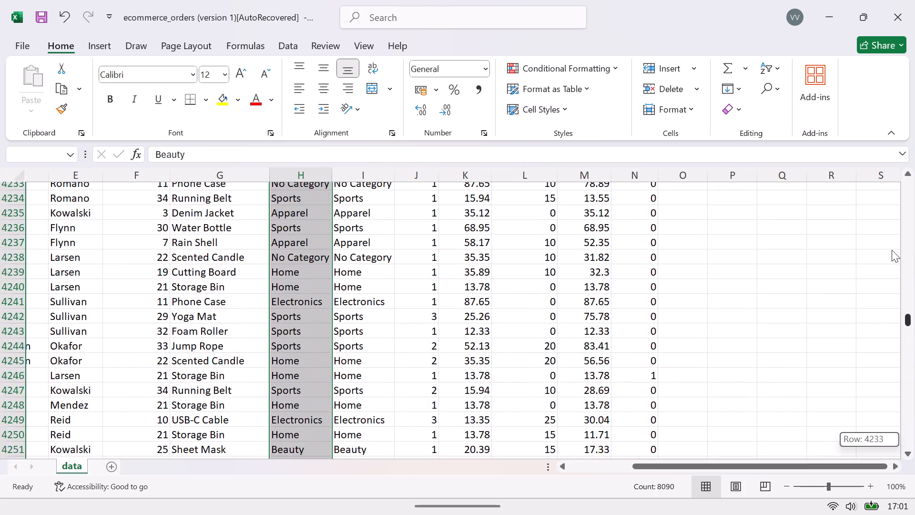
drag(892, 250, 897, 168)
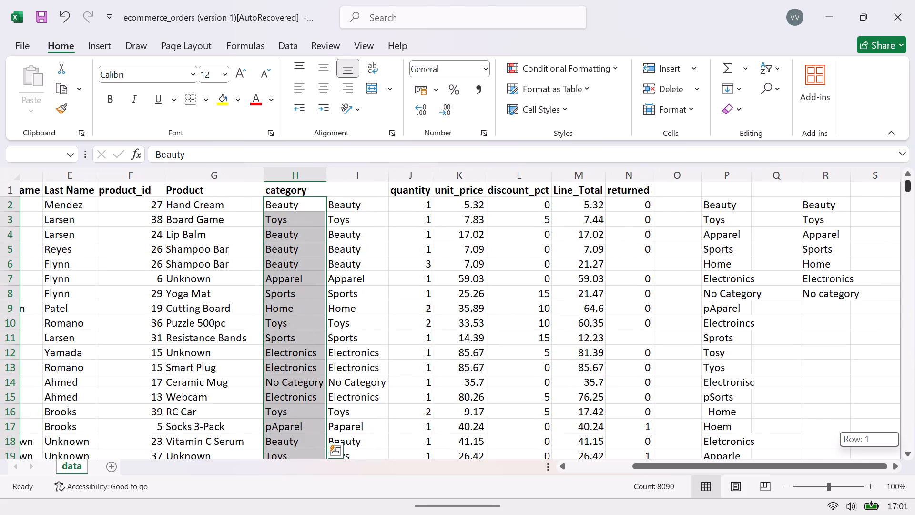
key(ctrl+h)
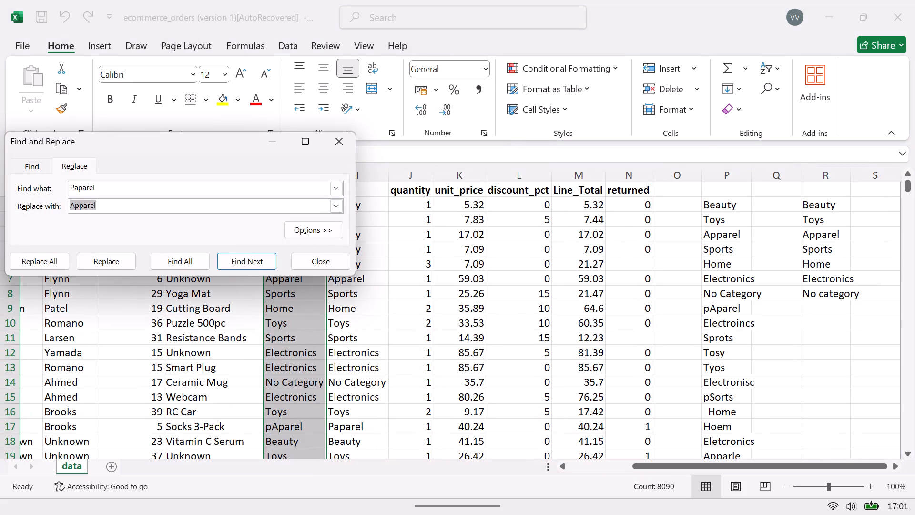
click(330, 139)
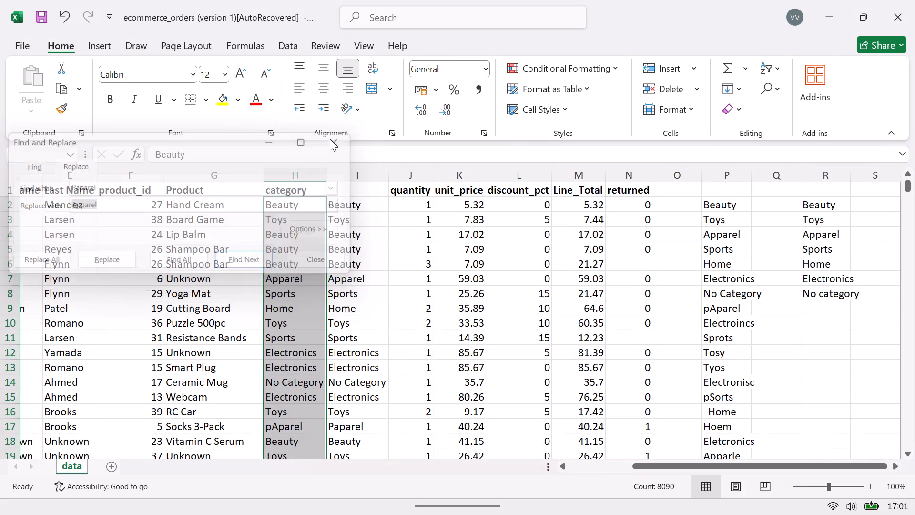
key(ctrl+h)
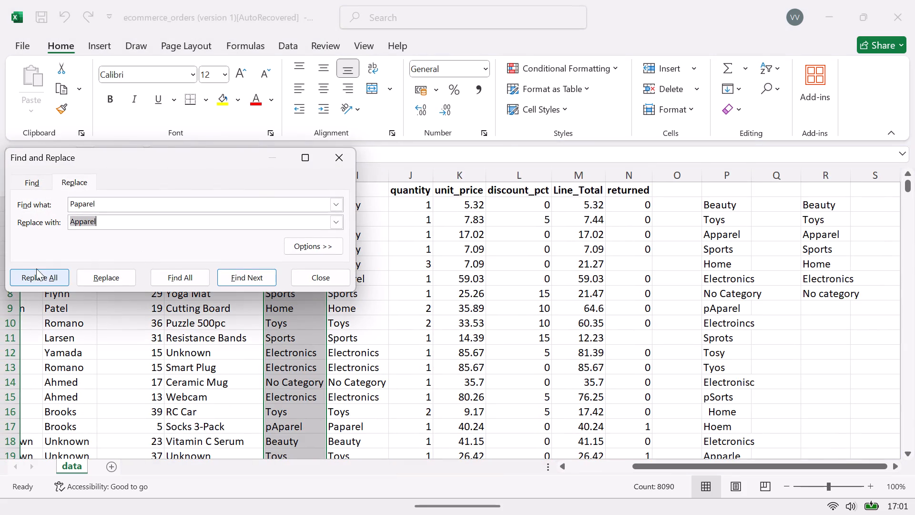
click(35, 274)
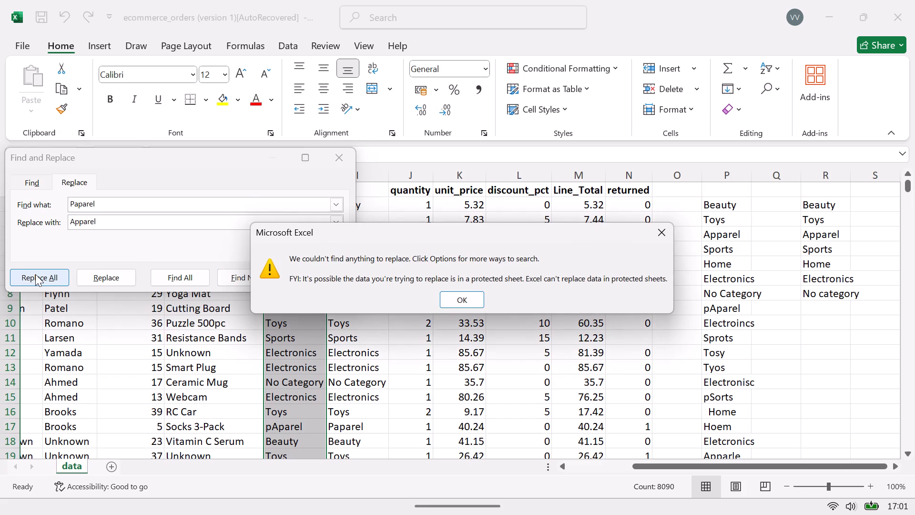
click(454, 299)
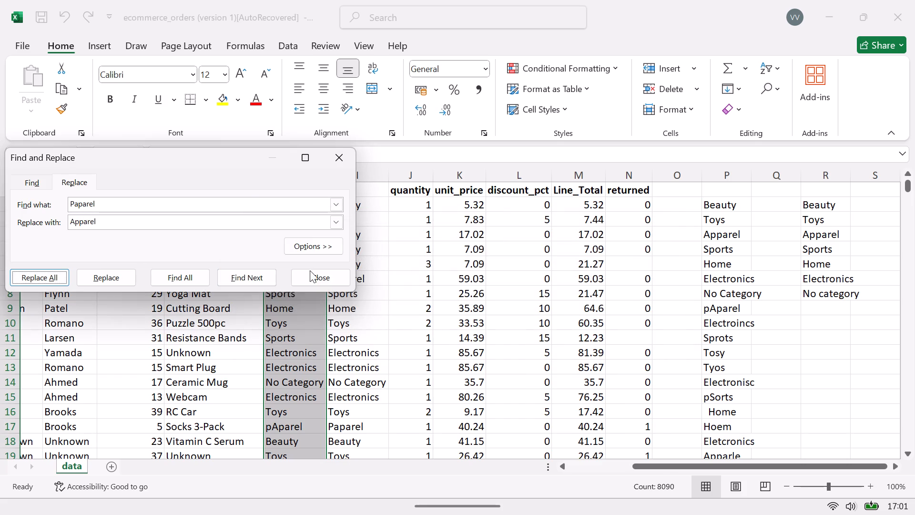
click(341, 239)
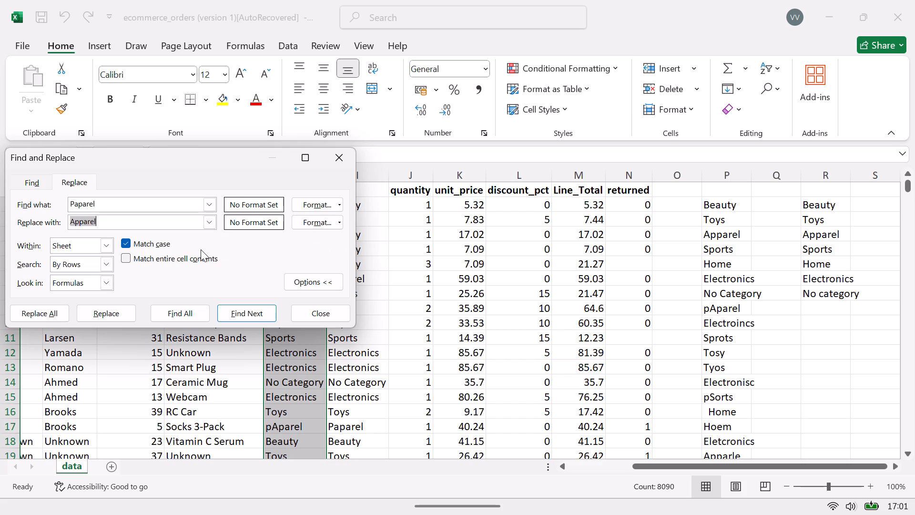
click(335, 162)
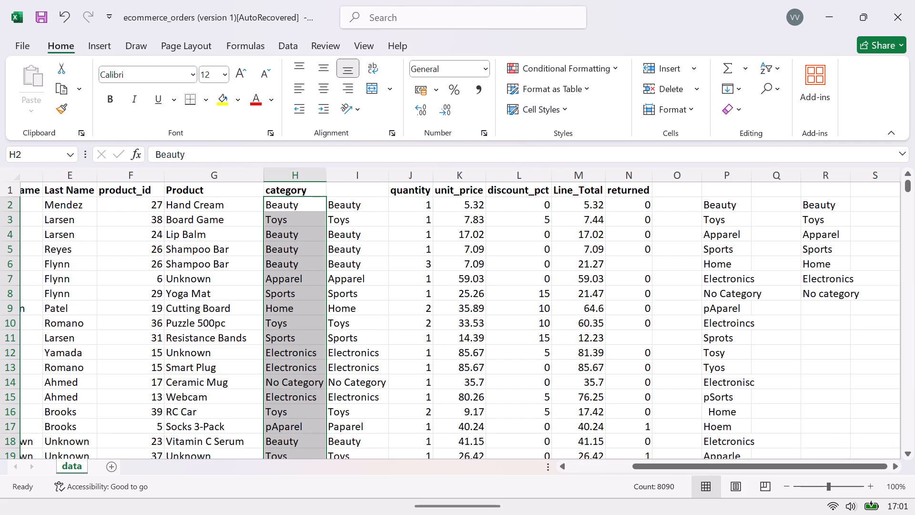
Select the helper category column from I1 down to I8091 and return to the start of the data.
click(365, 185)
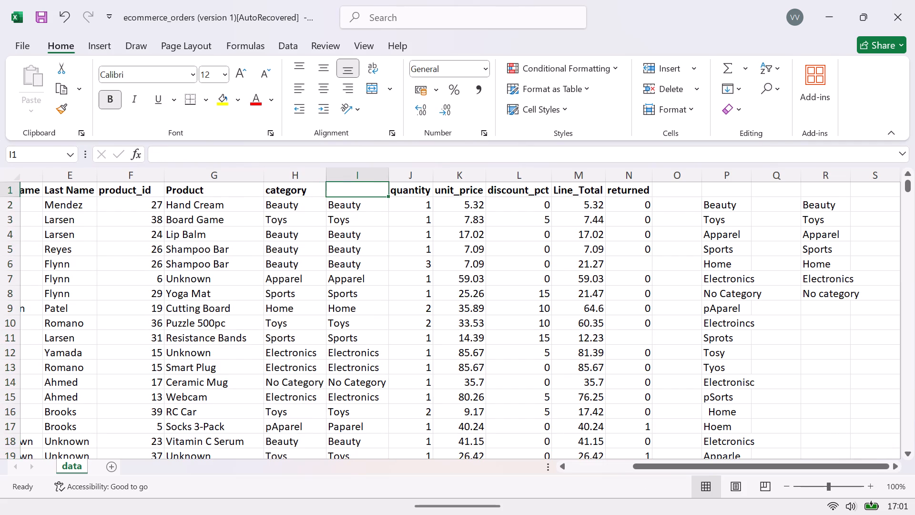
key(ctrl+shift+Down)
key(ctrl+shift+Down)
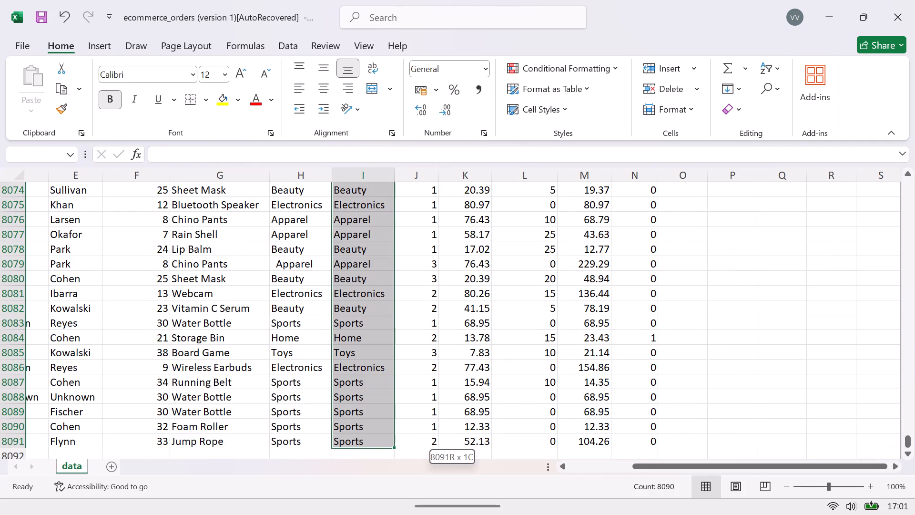
click(907, 204)
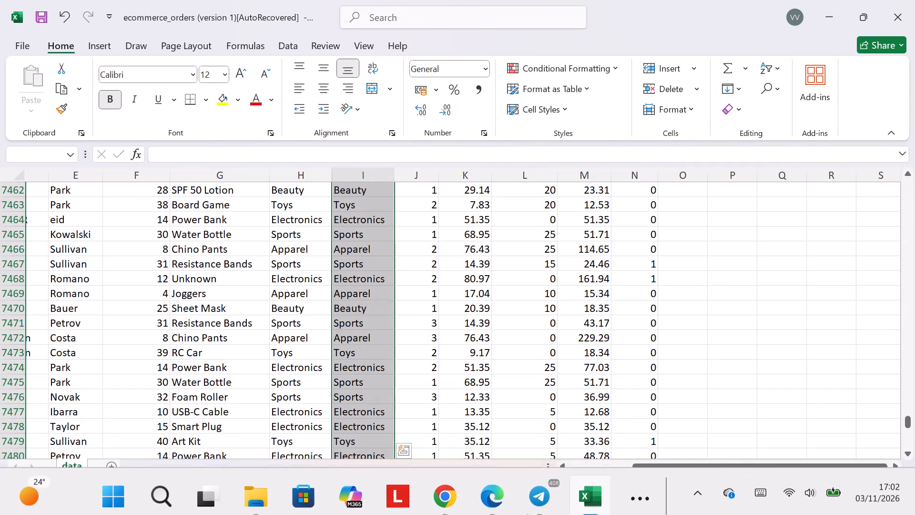
click(631, 494)
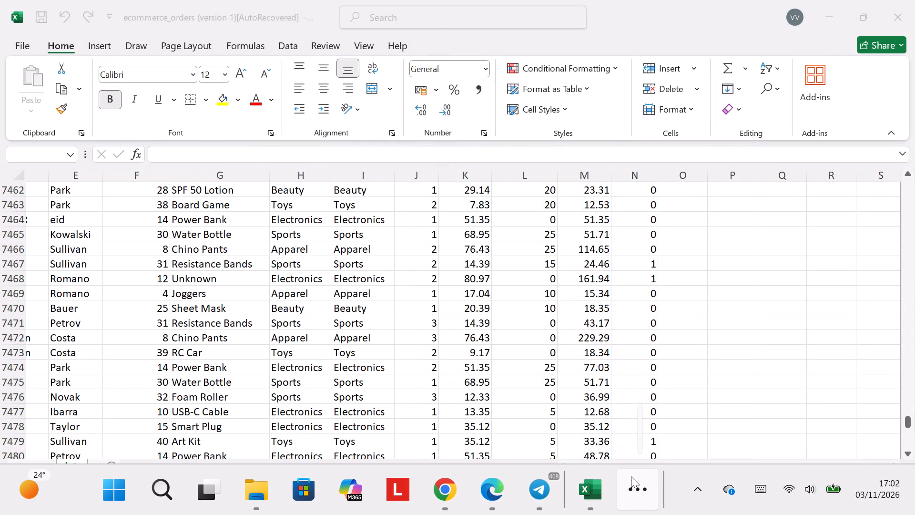
click(644, 480)
click(909, 419)
drag(909, 419, 908, 173)
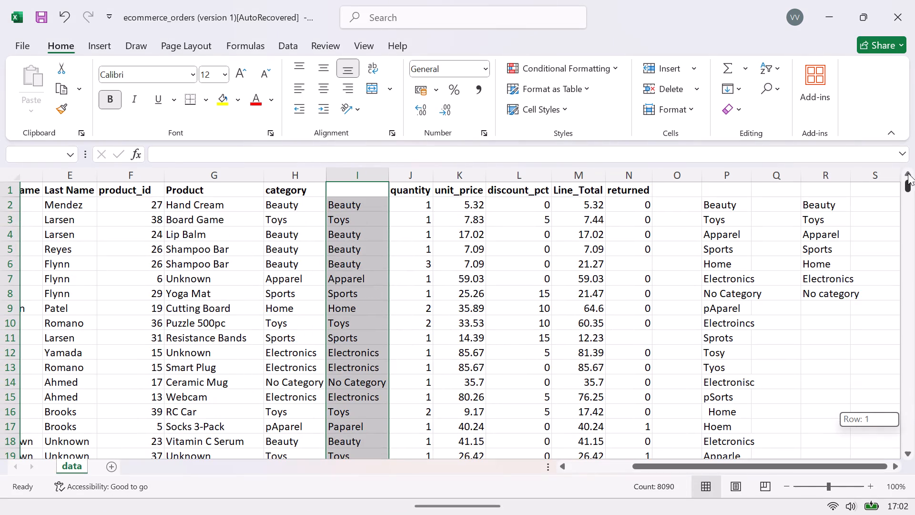
drag(908, 173, 902, 84)
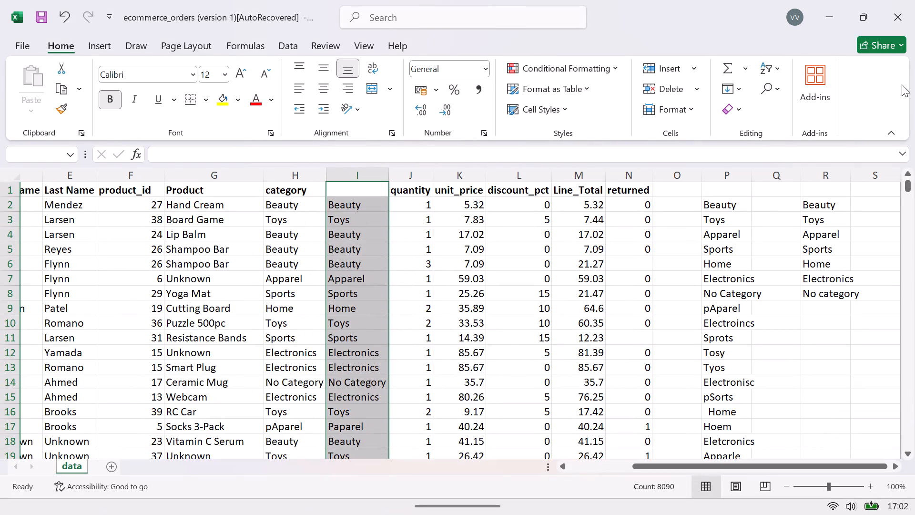
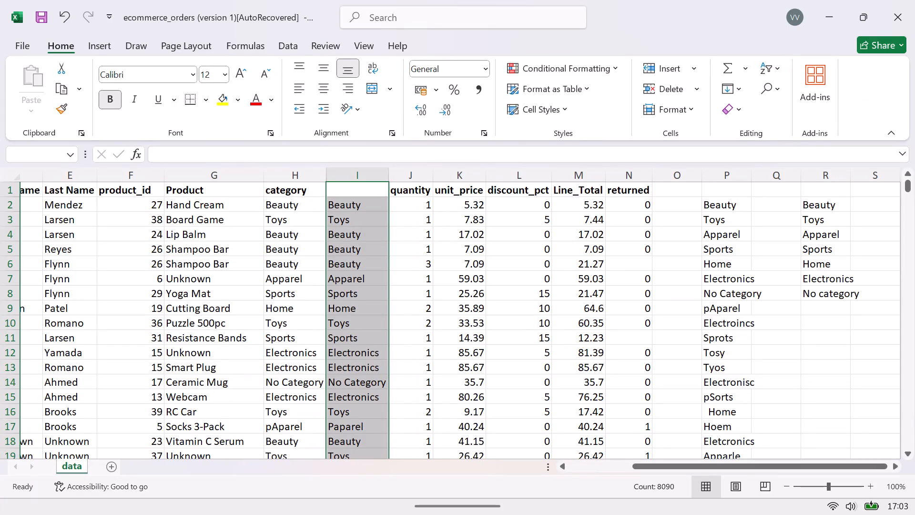
Replace all case-matched occurrences of pAparel with Apparel in the category data.
click(297, 201)
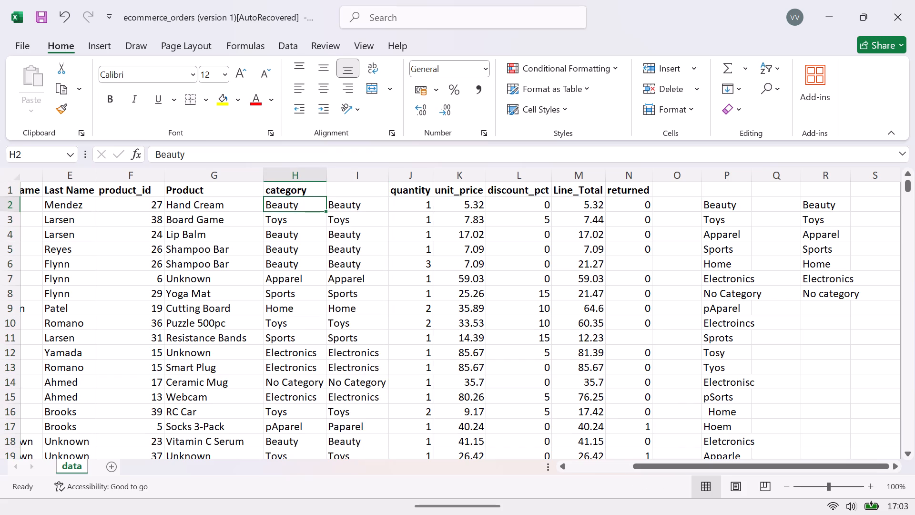
key(ctrl+shift+Down)
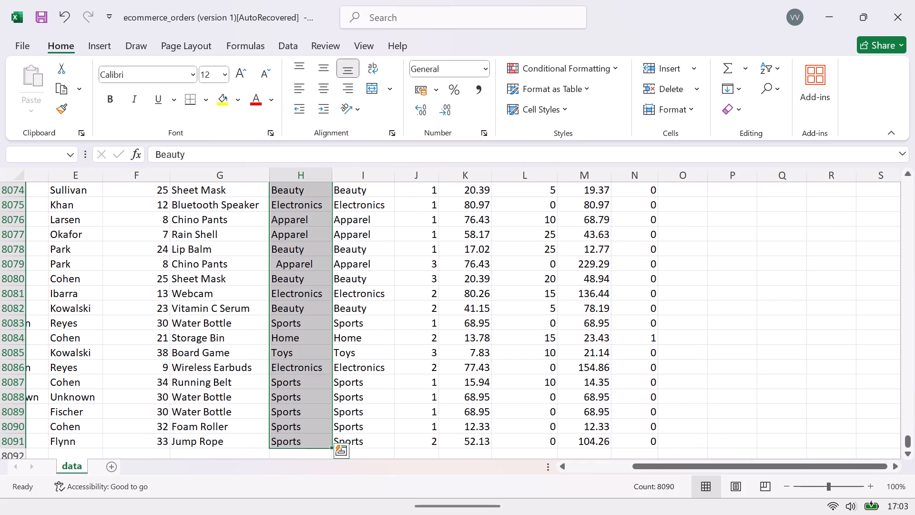
key(ctrl+h)
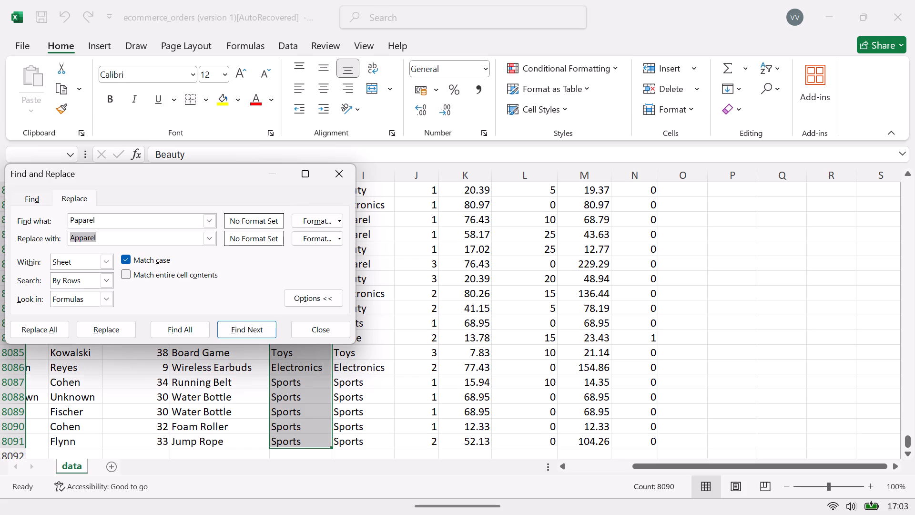
click(914, 260)
click(914, 260)
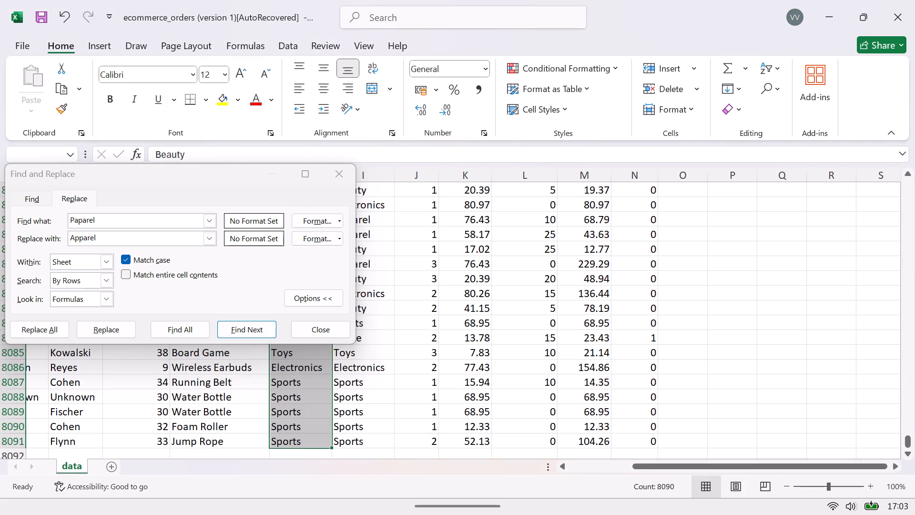
drag(910, 441, 914, 90)
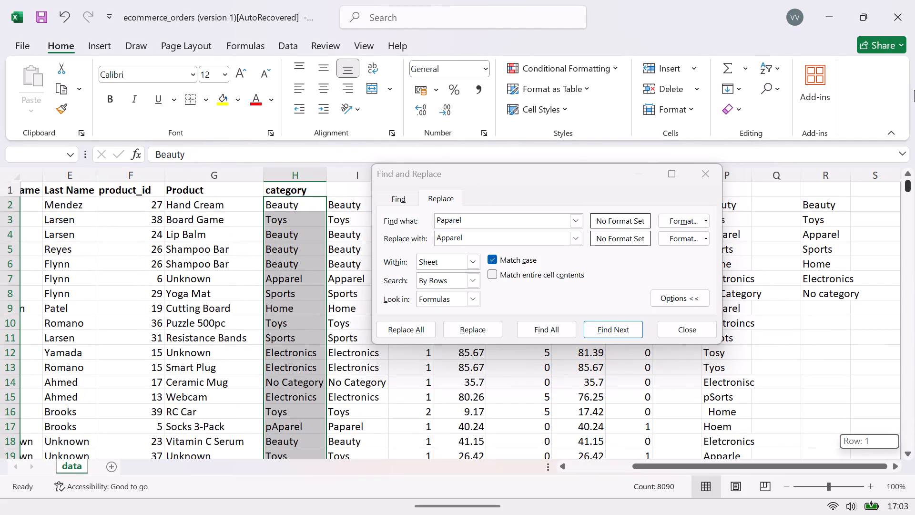
drag(914, 90, 914, 90)
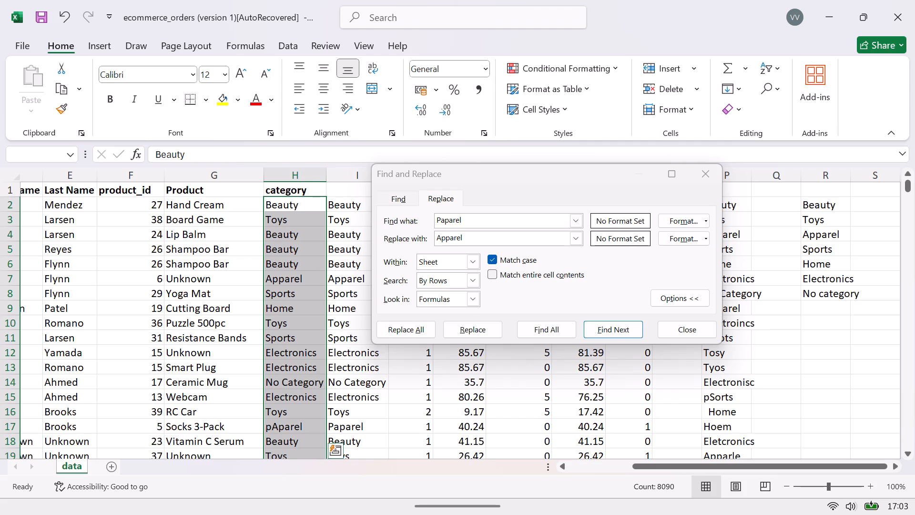
click(284, 430)
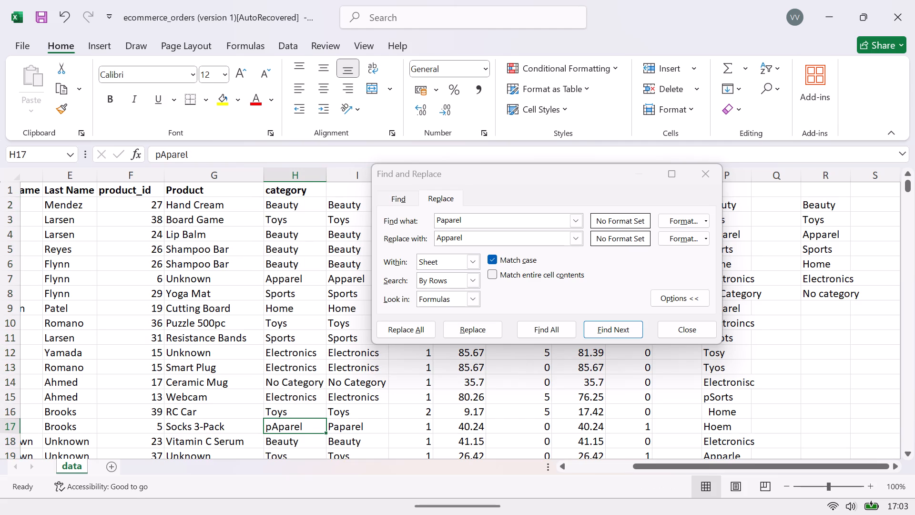
key(ctrl+c)
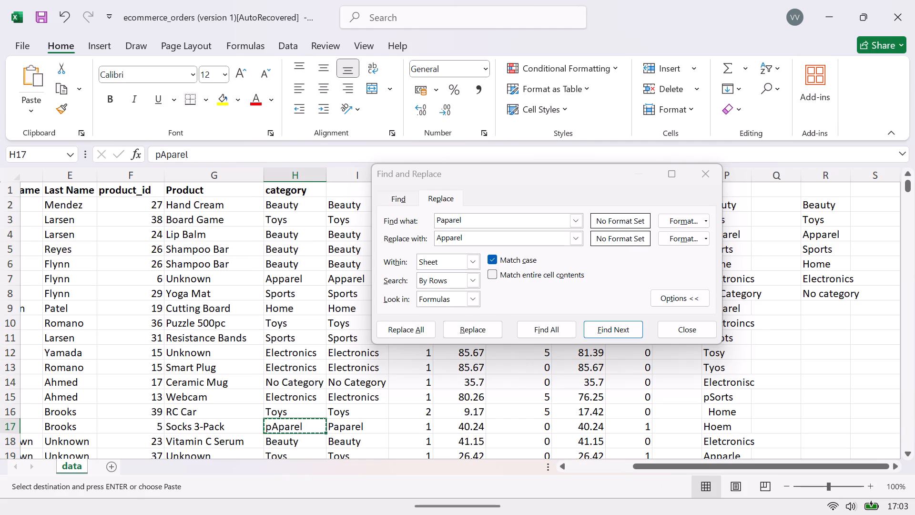
click(516, 218)
key(ctrl+a)
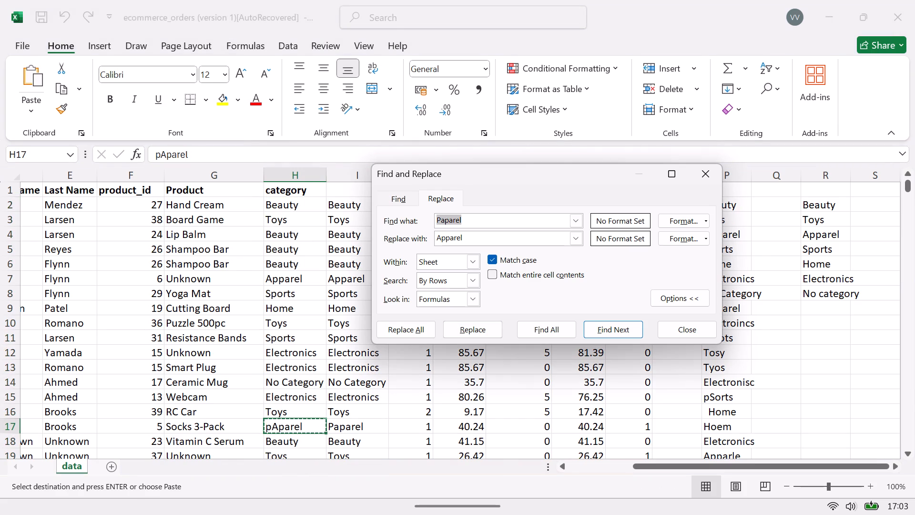
key(ctrl+v)
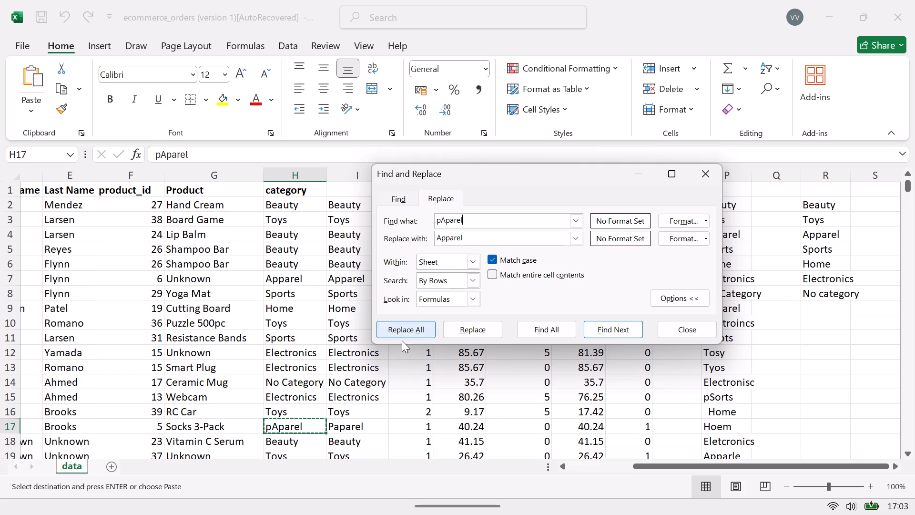
click(407, 332)
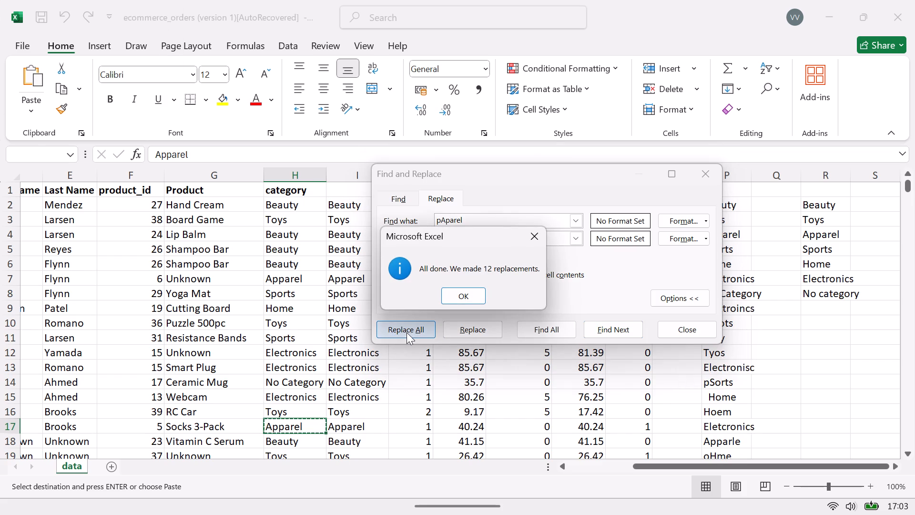
click(453, 299)
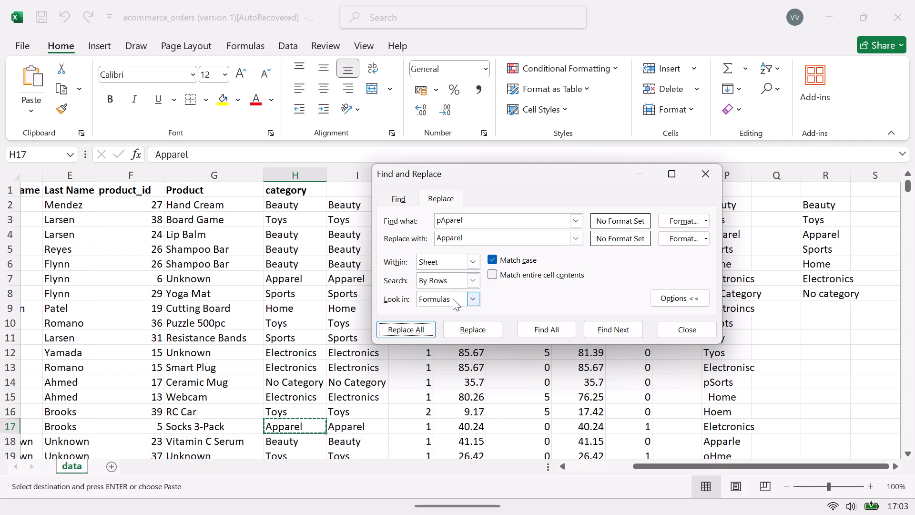
click(426, 321)
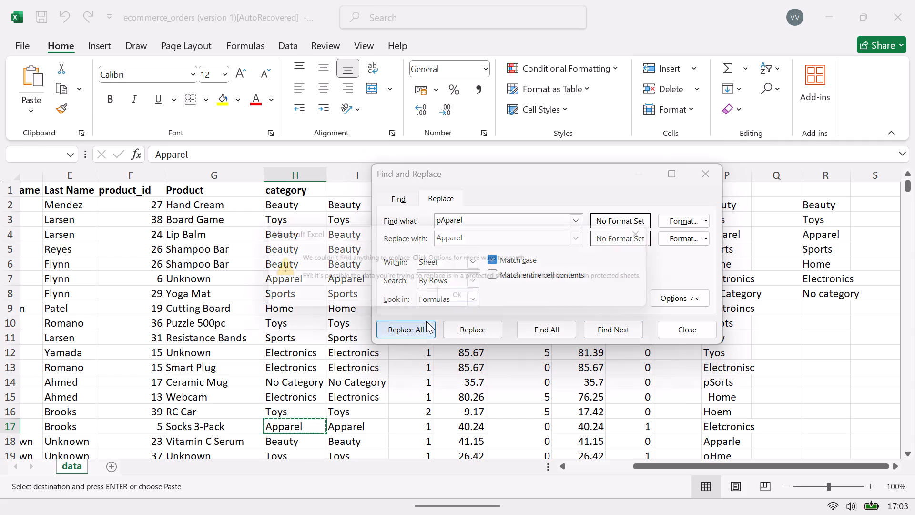
click(472, 297)
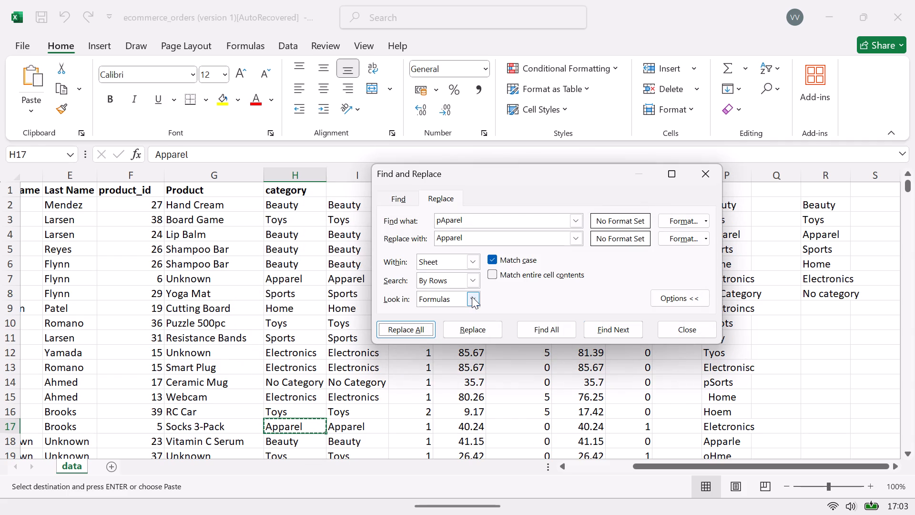
click(710, 175)
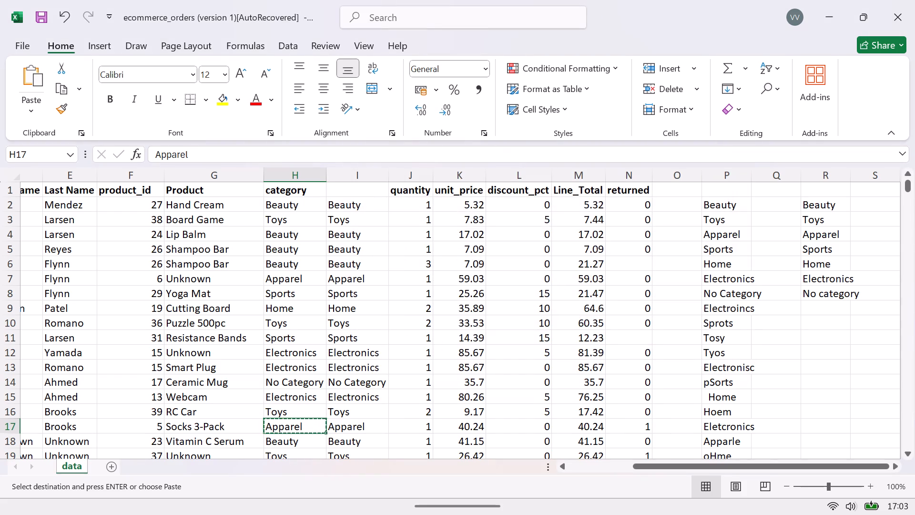
Change the UNIQUE formula in P2 to list the distinct categories from helper range I2:I8091.
click(371, 205)
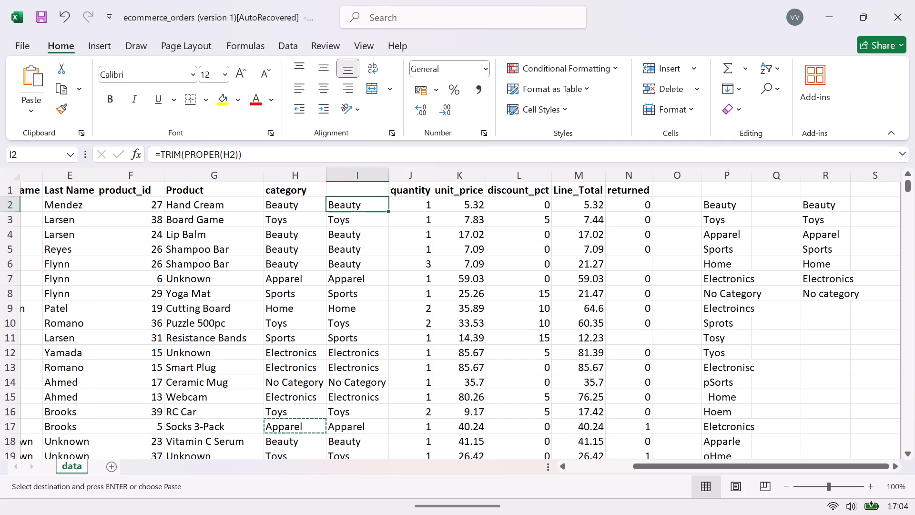
click(724, 204)
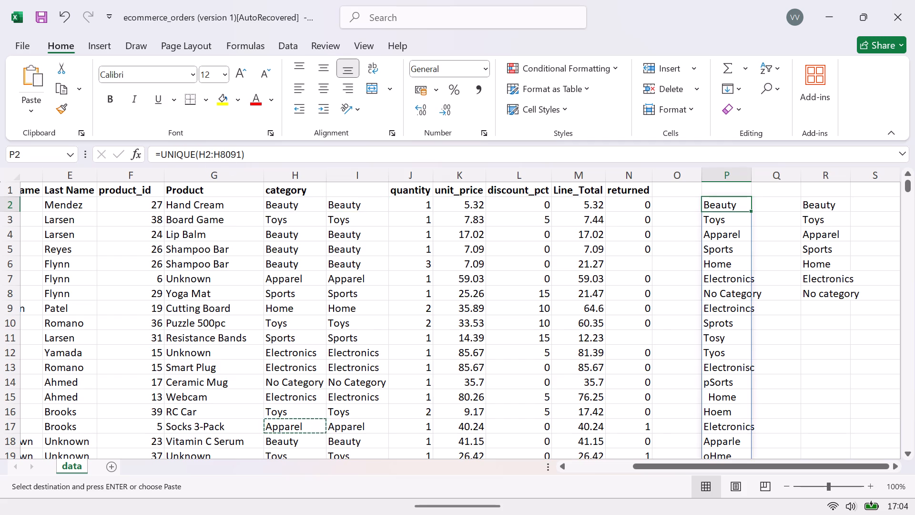
click(208, 161)
key(BackSpace)
key(i)
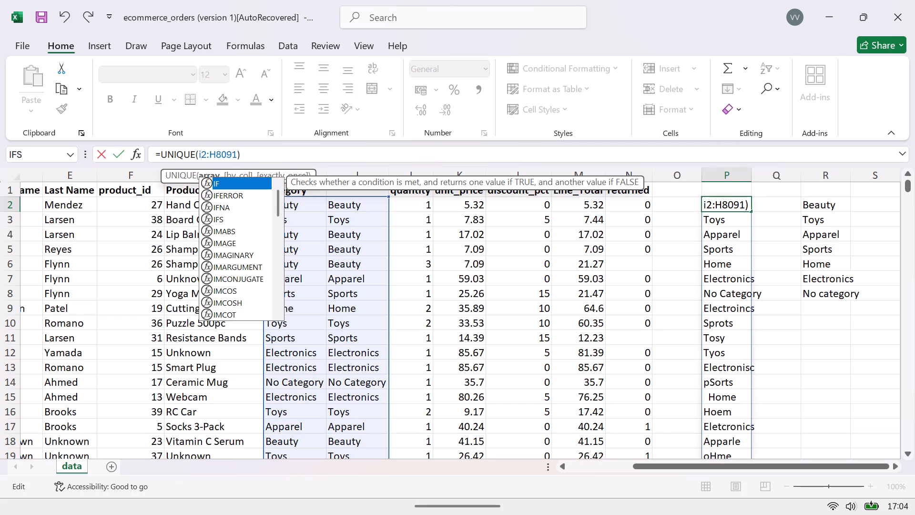
click(216, 155)
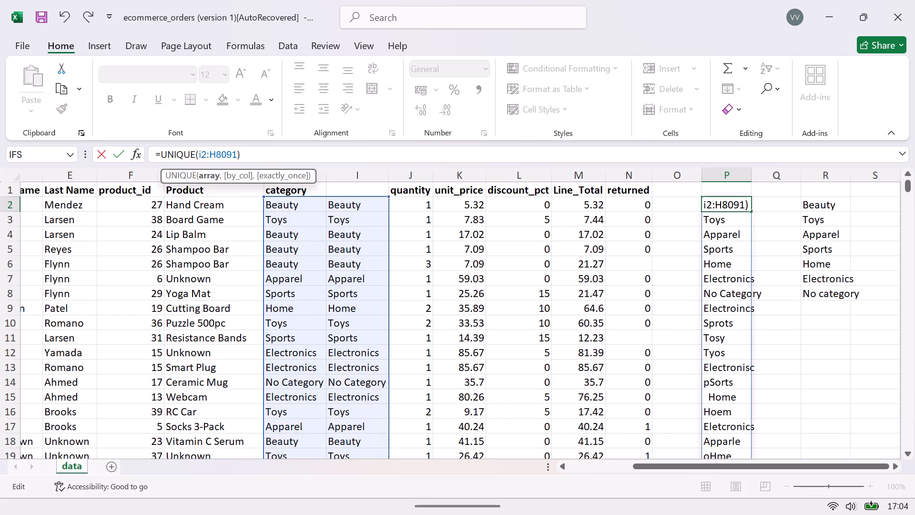
key(BackSpace)
key(i)
key(Return)
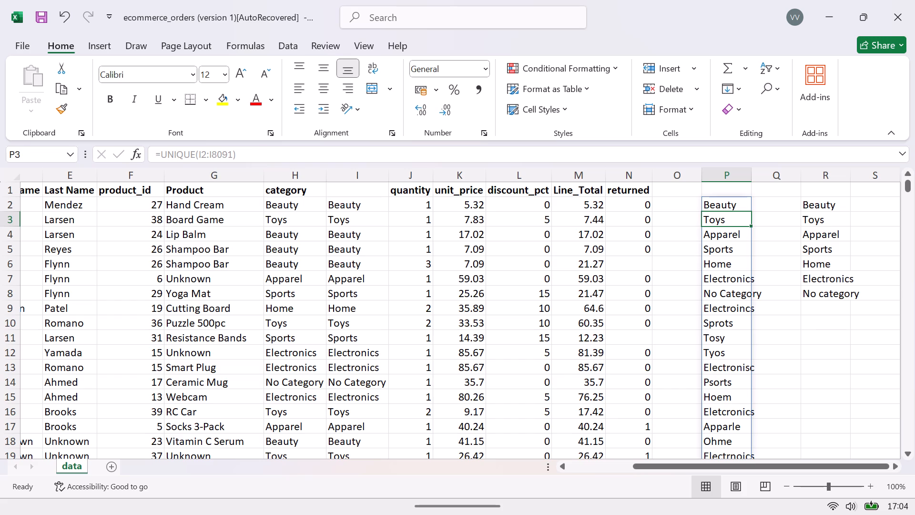
Select helper category values I2:I8091 and open Find and Replace, keeping the distinct category list in column P uncovered.
click(353, 210)
key(ctrl+shift+Down)
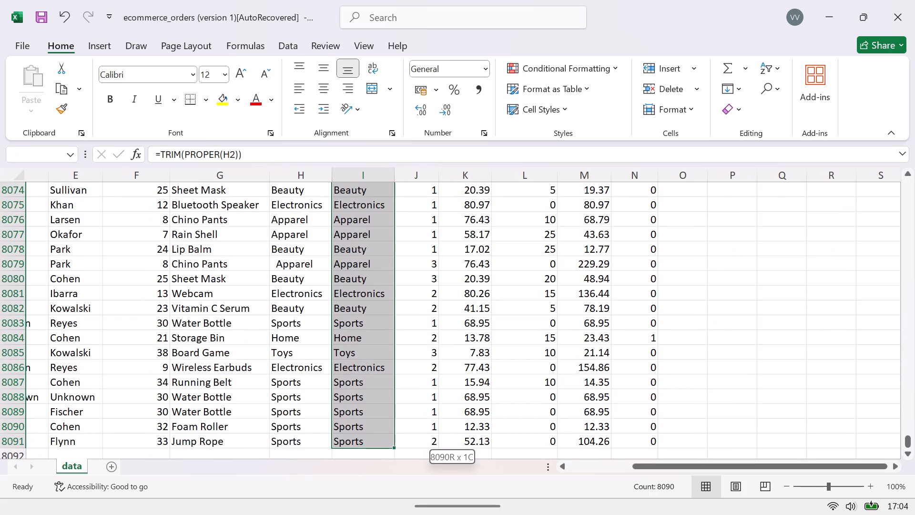
drag(907, 436, 882, 248)
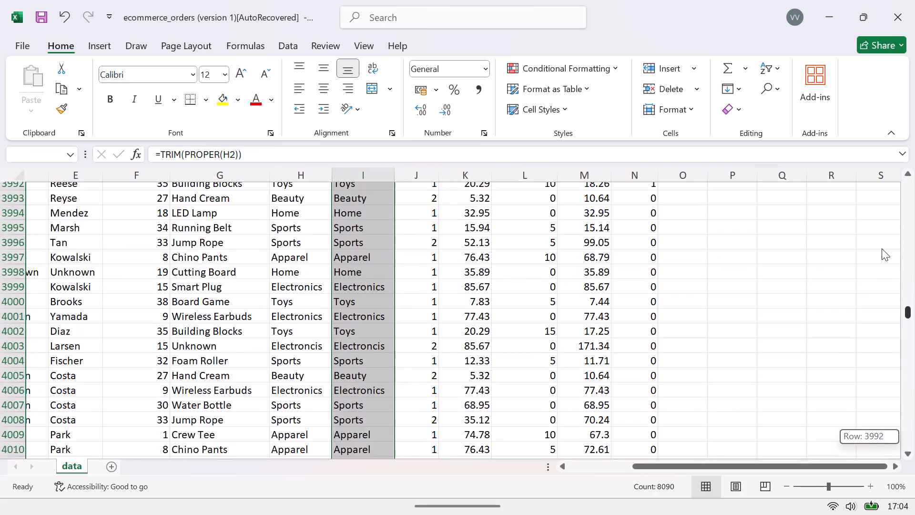
drag(882, 248, 895, 159)
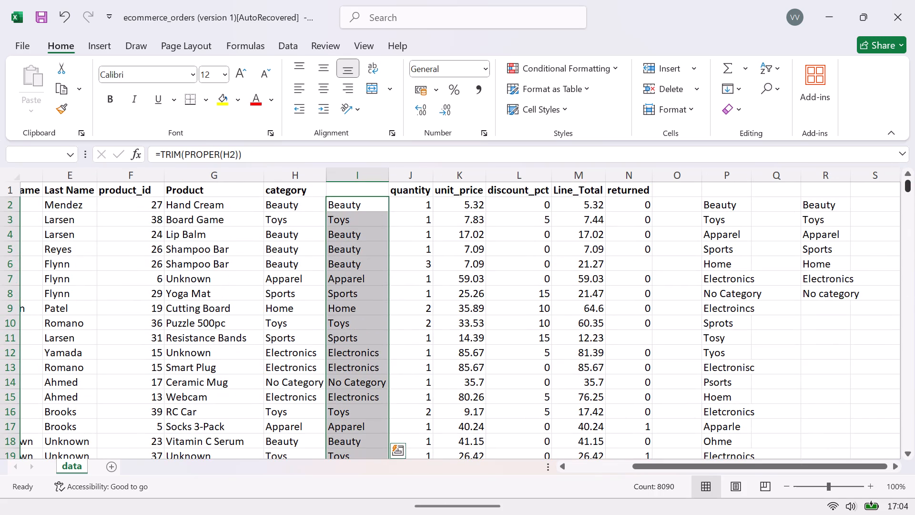
key(ctrl+h)
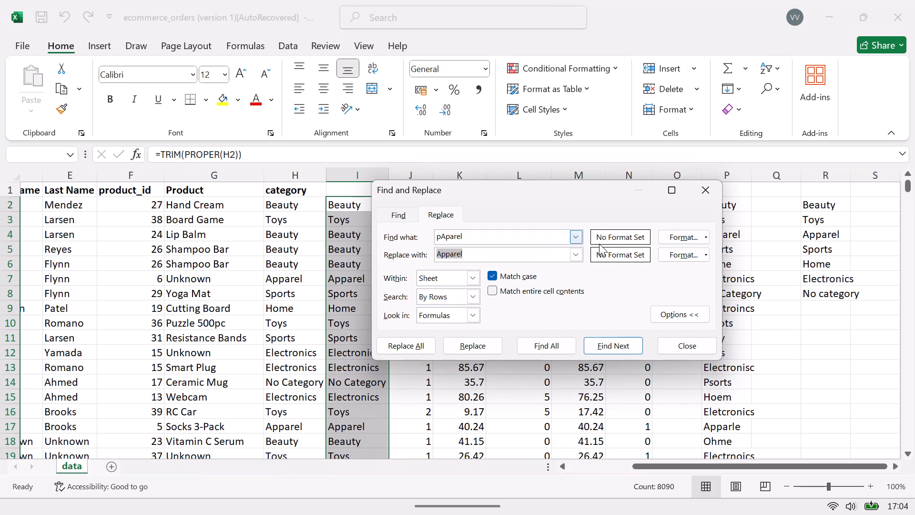
drag(605, 203, 359, 191)
drag(531, 188, 284, 186)
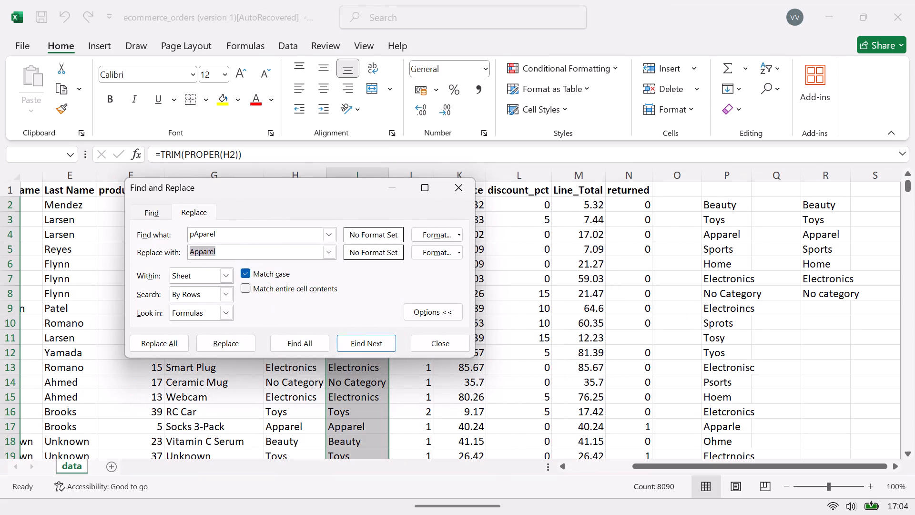
Replace all case-matched occurrences of Electroincs with Electronics, taking both spellings from the distinct category list in column P.
click(732, 315)
drag(732, 315, 737, 309)
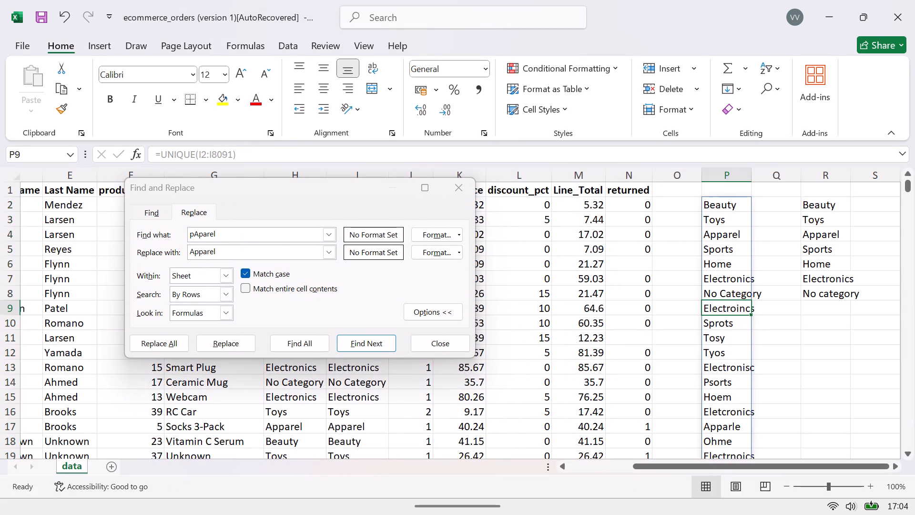
key(ctrl+c)
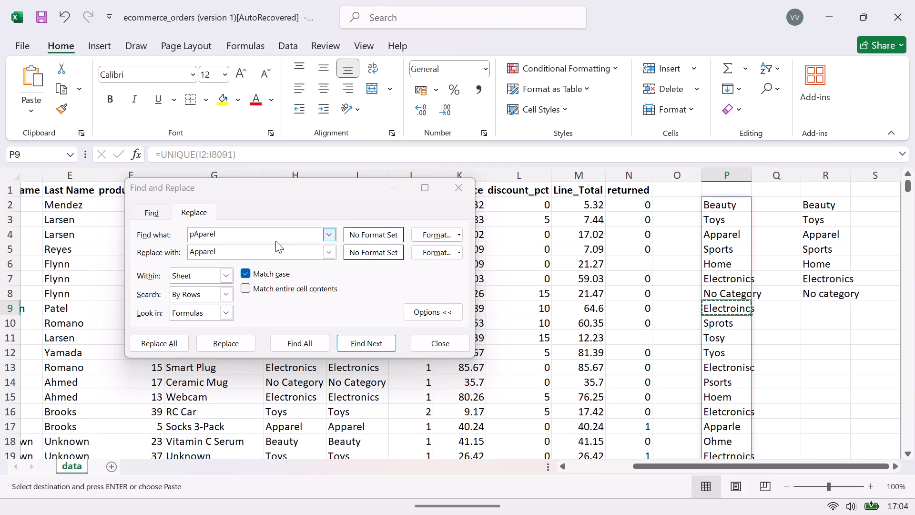
click(278, 236)
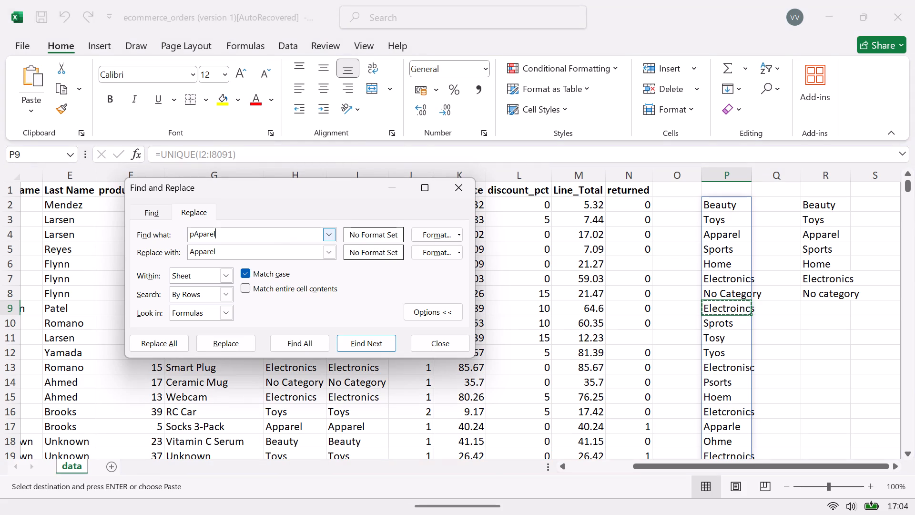
key(ctrl+a)
key(ctrl+v)
click(743, 279)
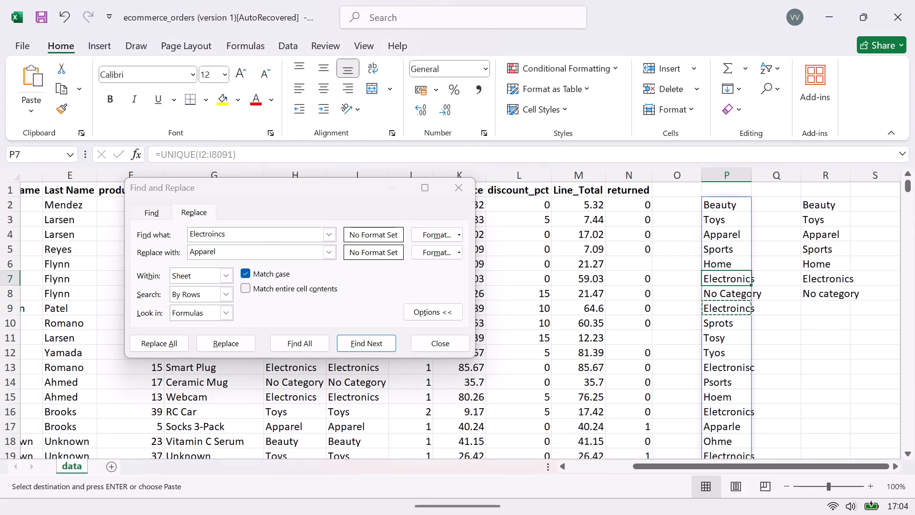
key(ctrl+a)
key(ctrl+c)
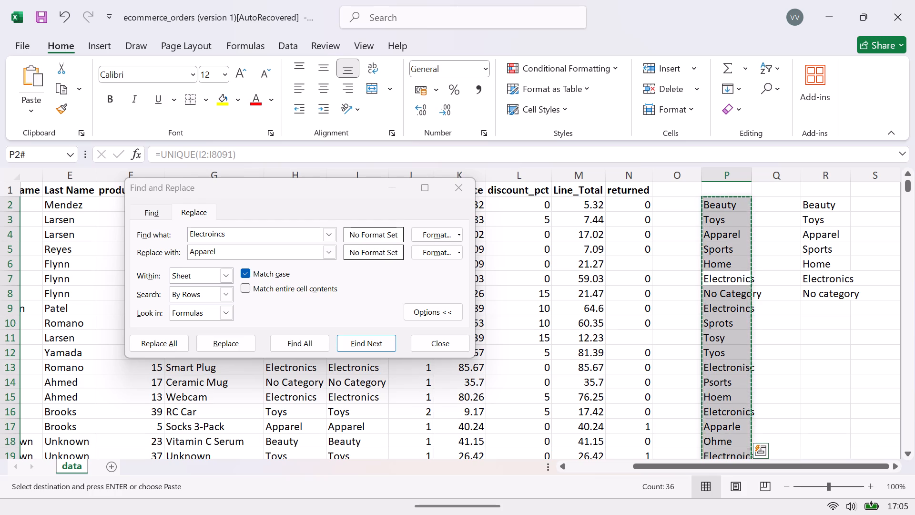
click(741, 279)
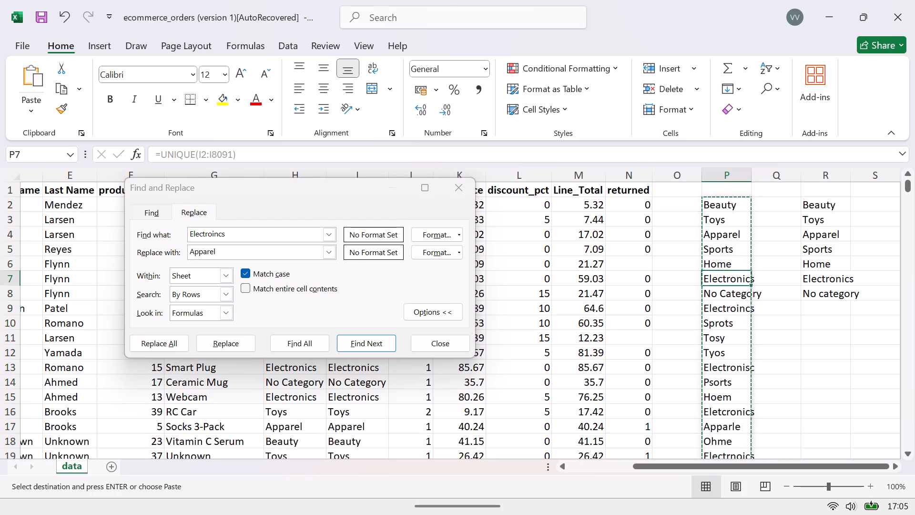
key(ctrl+c)
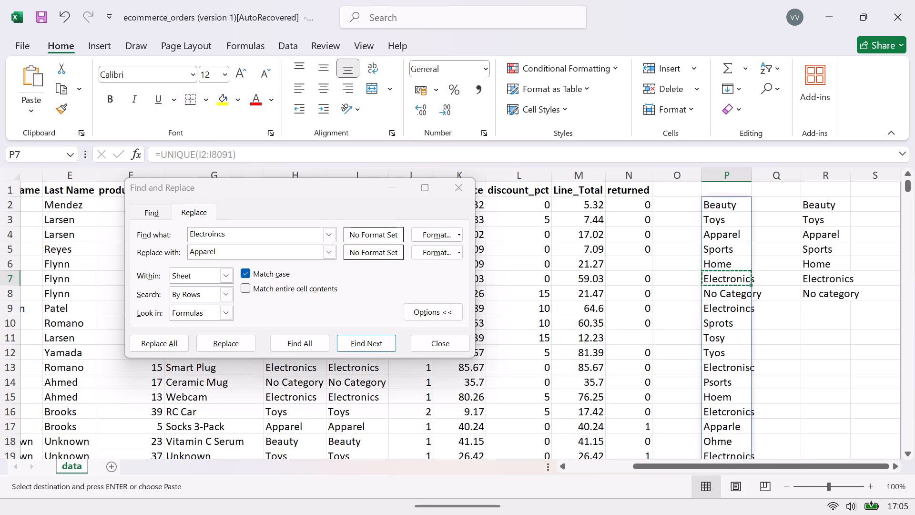
click(280, 253)
key(ctrl+a)
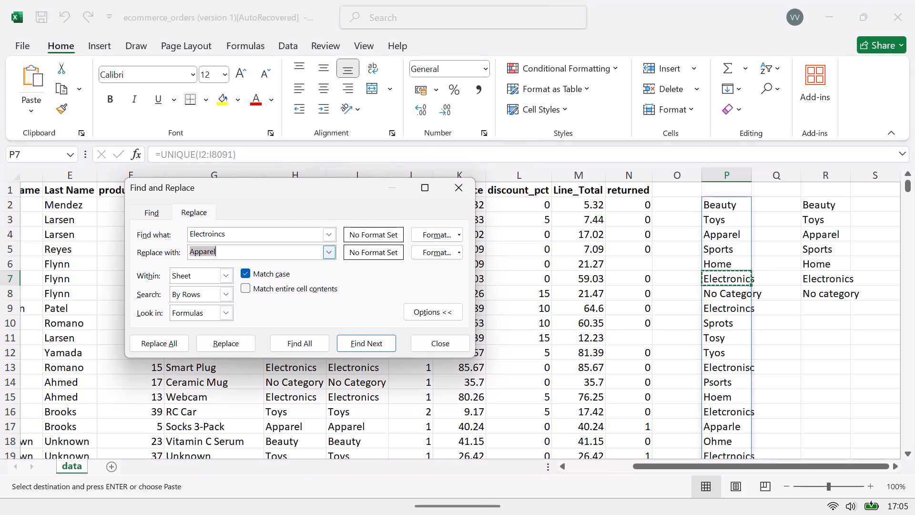
key(ctrl+v)
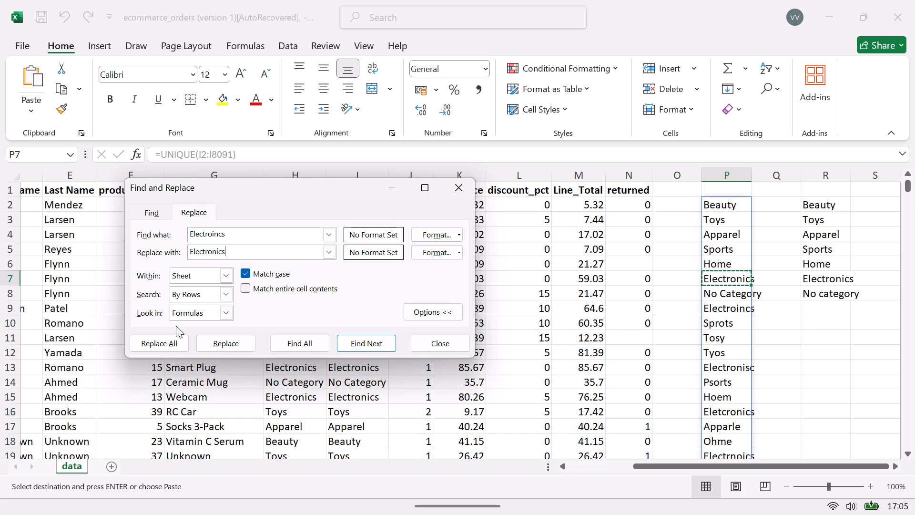
click(160, 340)
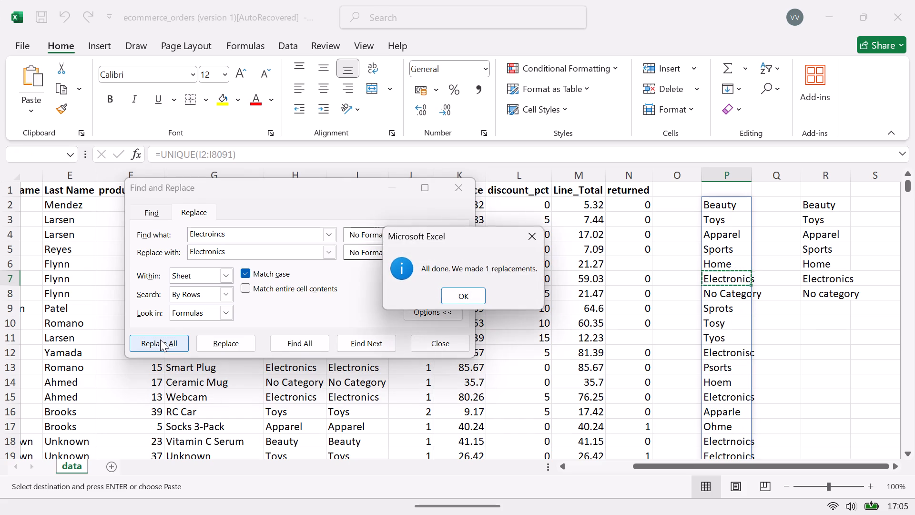
click(462, 295)
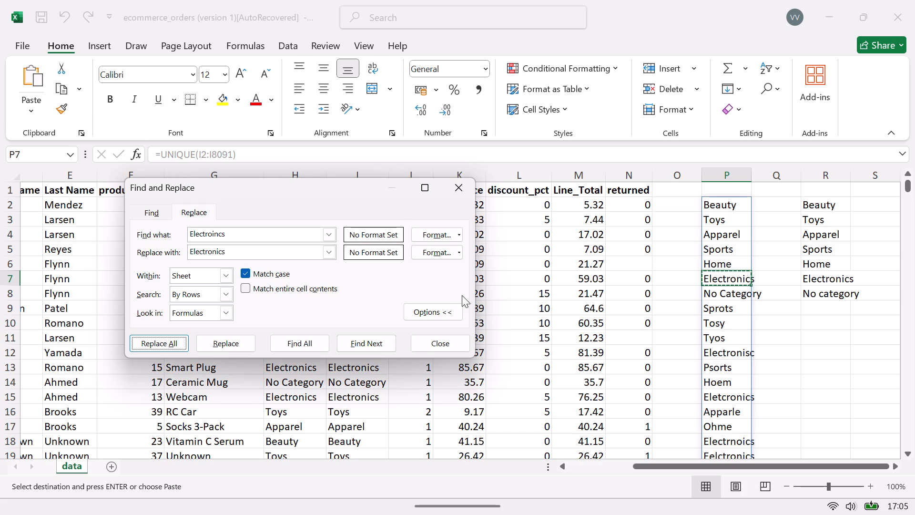
Replace all case-matched occurrences of Electronisc with Electronics, taking the misspelling from the distinct category list.
click(717, 355)
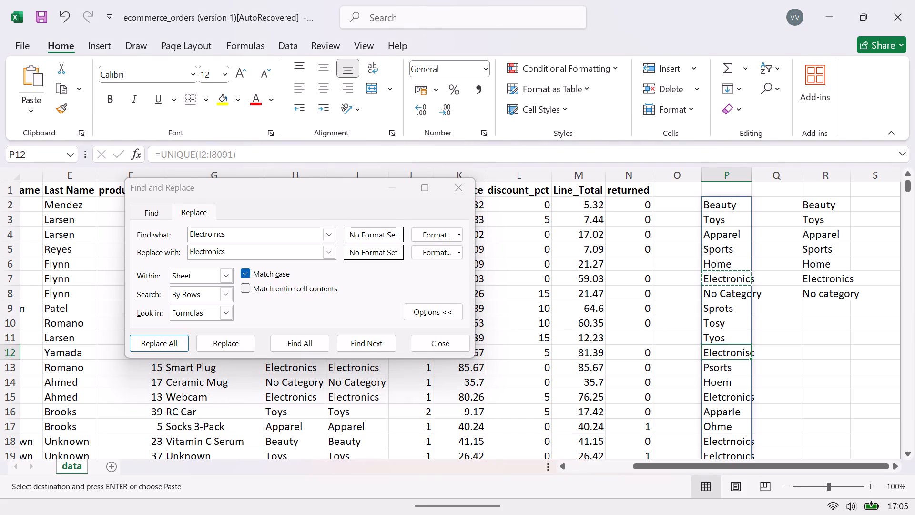
key(ctrl+c)
click(268, 231)
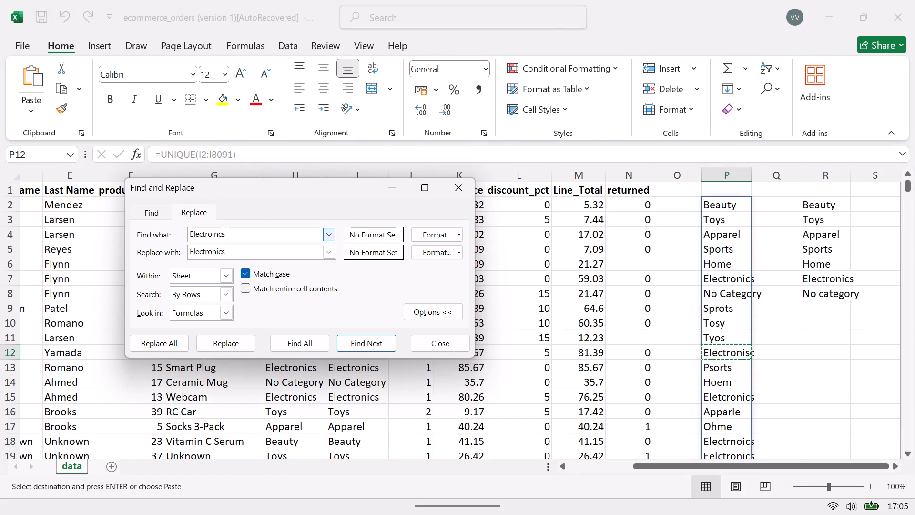
key(ctrl+a)
key(ctrl+v)
click(158, 341)
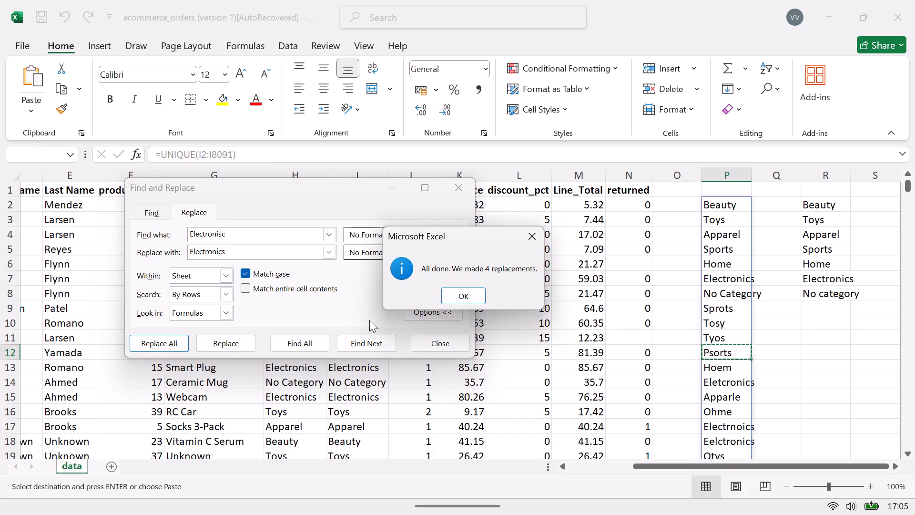
click(466, 295)
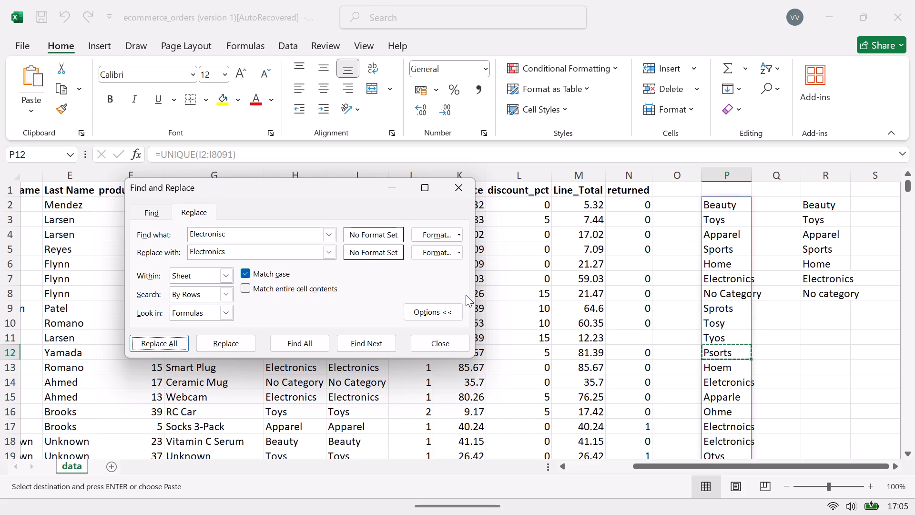
Replace all case-matched occurrences of Sprots with Sports, taking both spellings from the distinct category list.
click(710, 307)
key(ctrl+c)
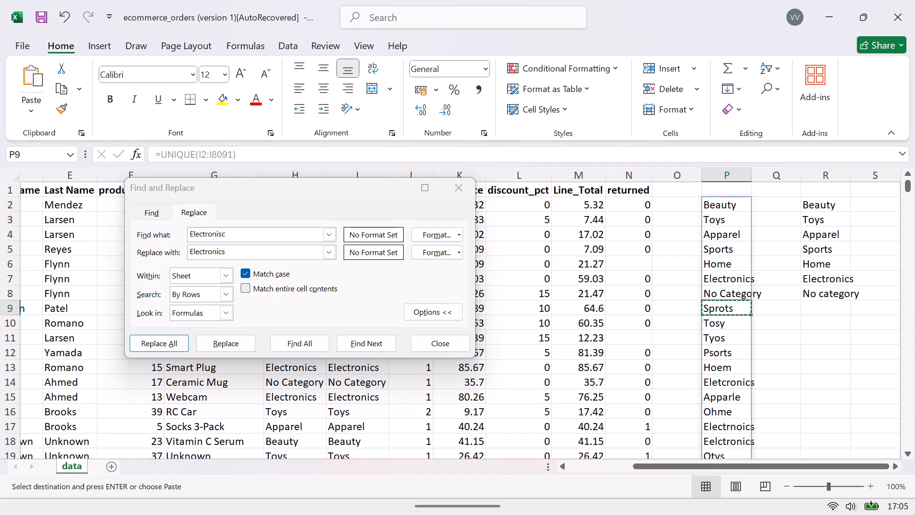
click(238, 240)
key(ctrl+a)
key(ctrl+v)
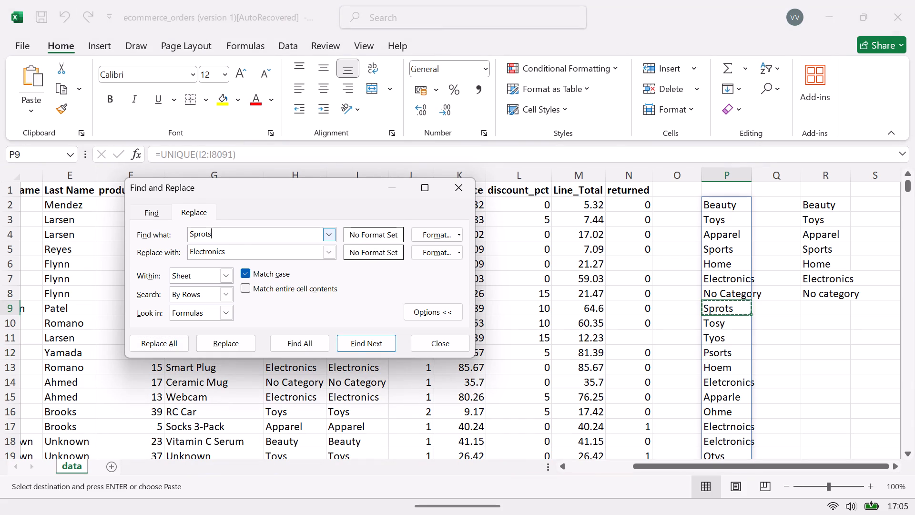
click(719, 247)
key(ctrl+c)
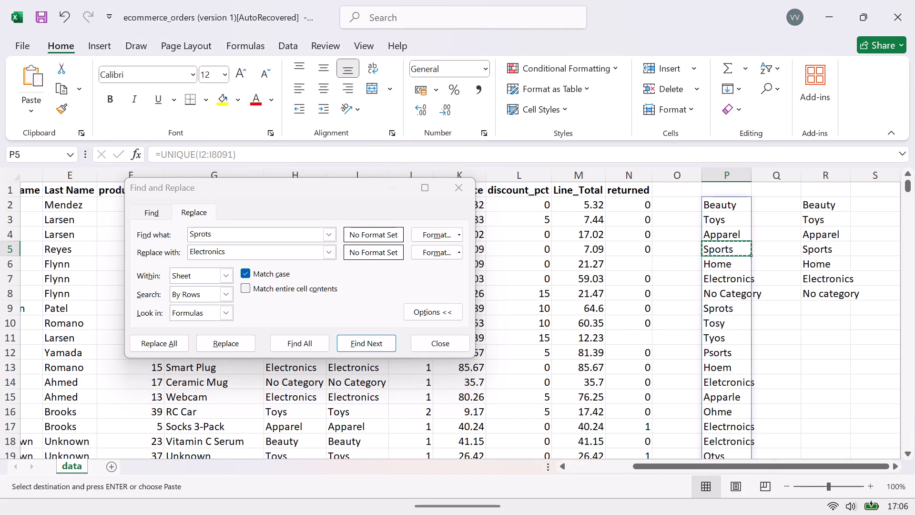
click(250, 251)
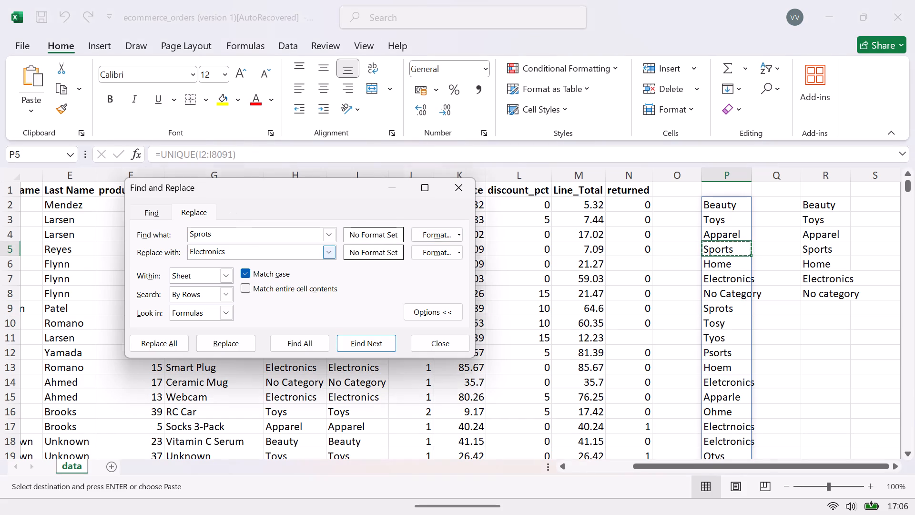
key(ctrl+a)
key(ctrl+v)
click(164, 339)
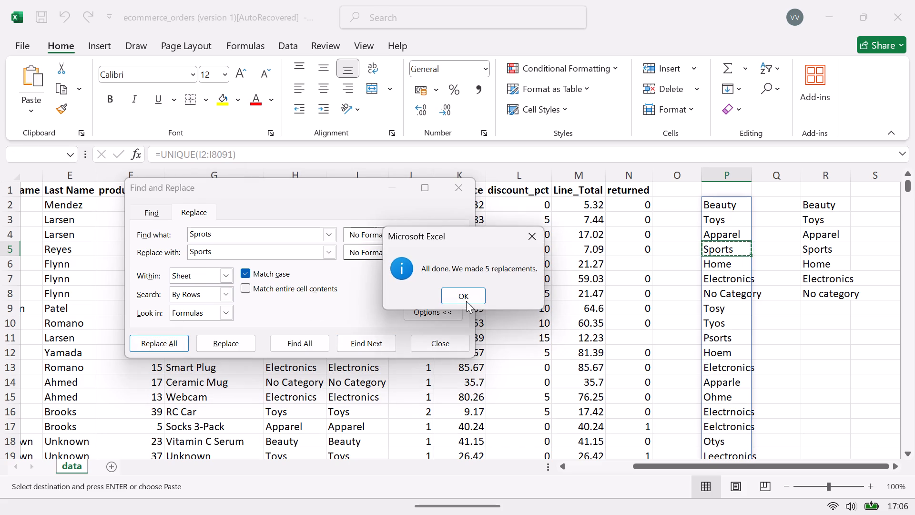
click(468, 296)
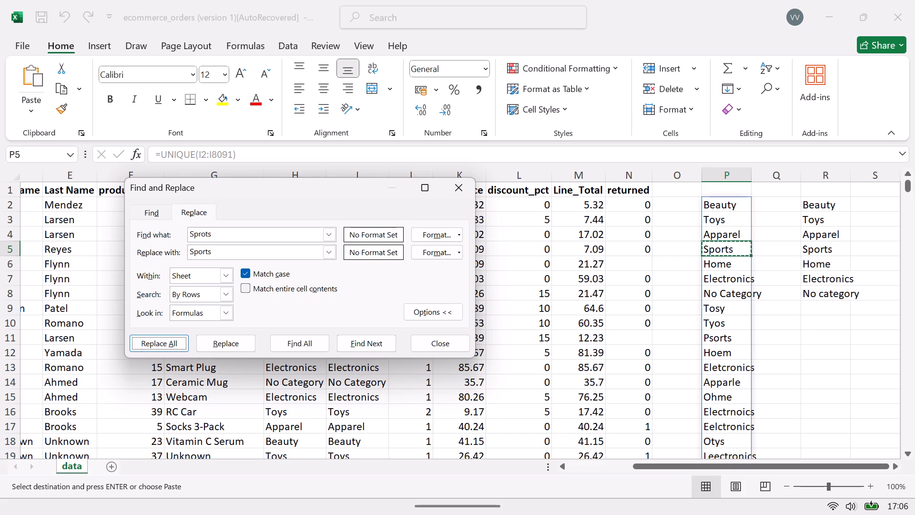
Replace all case-matched occurrences of Tosy with Toys, taking the misspelling from the distinct category list in column P.
click(729, 312)
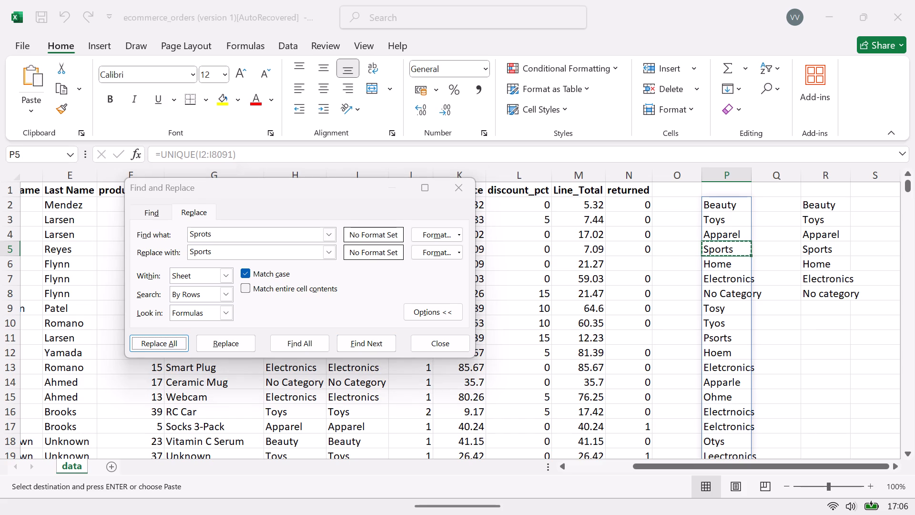
key(ctrl+c)
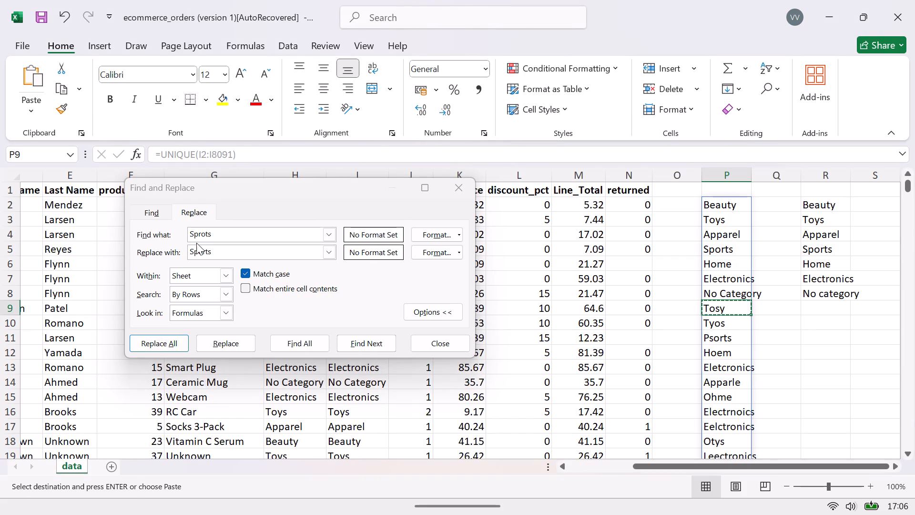
click(234, 239)
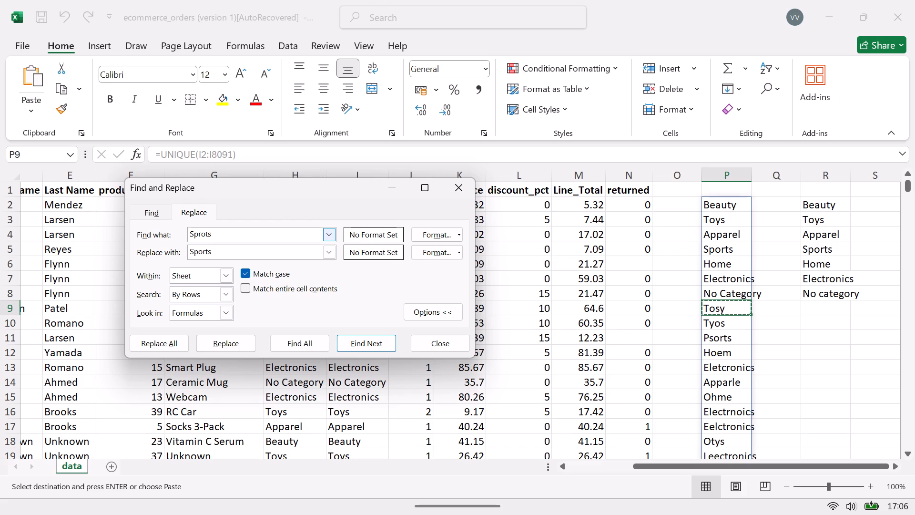
key(ctrl+a)
key(ctrl+v)
click(281, 249)
key(ctrl+a)
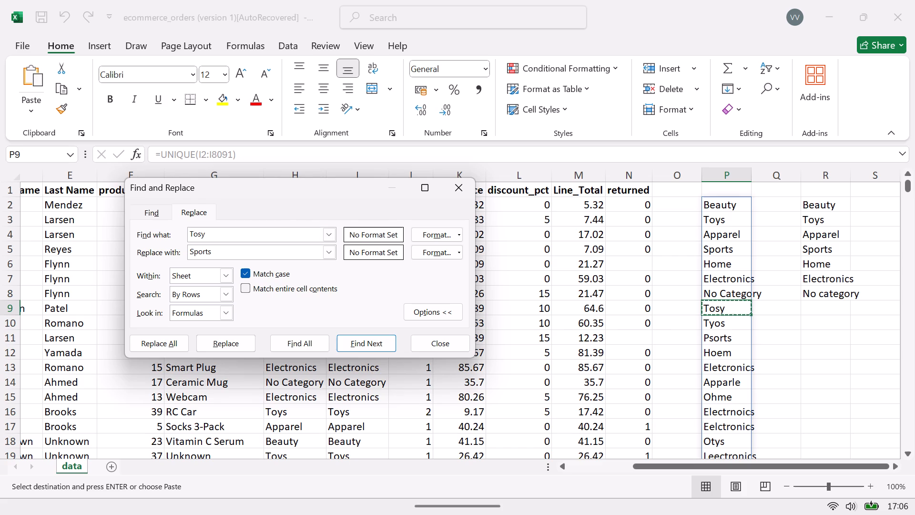
text(oys)
click(174, 343)
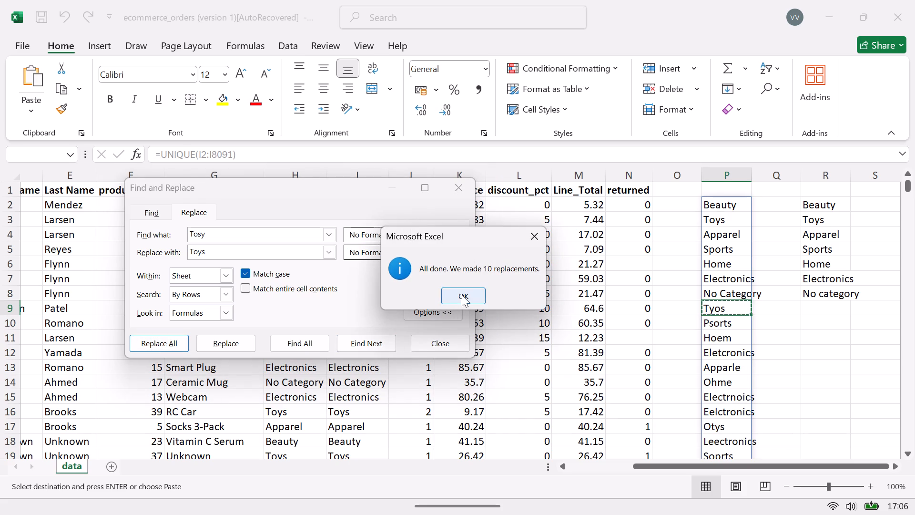
click(462, 295)
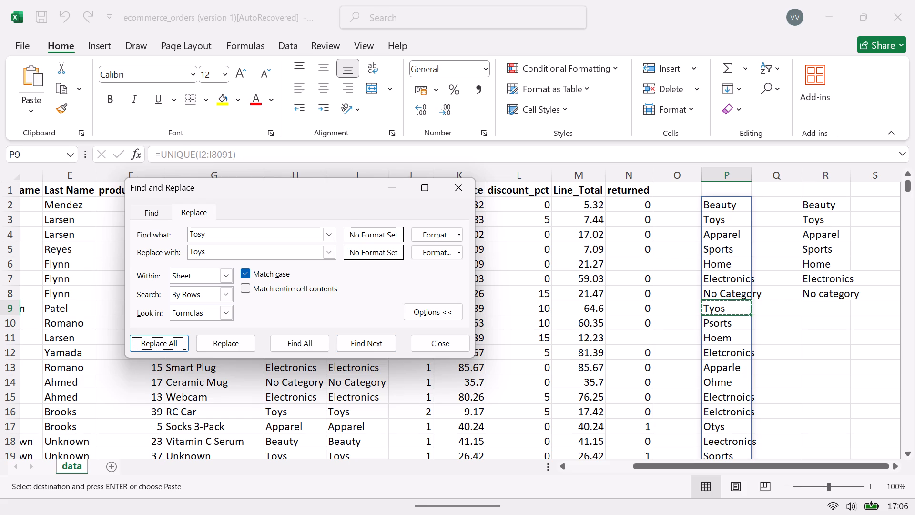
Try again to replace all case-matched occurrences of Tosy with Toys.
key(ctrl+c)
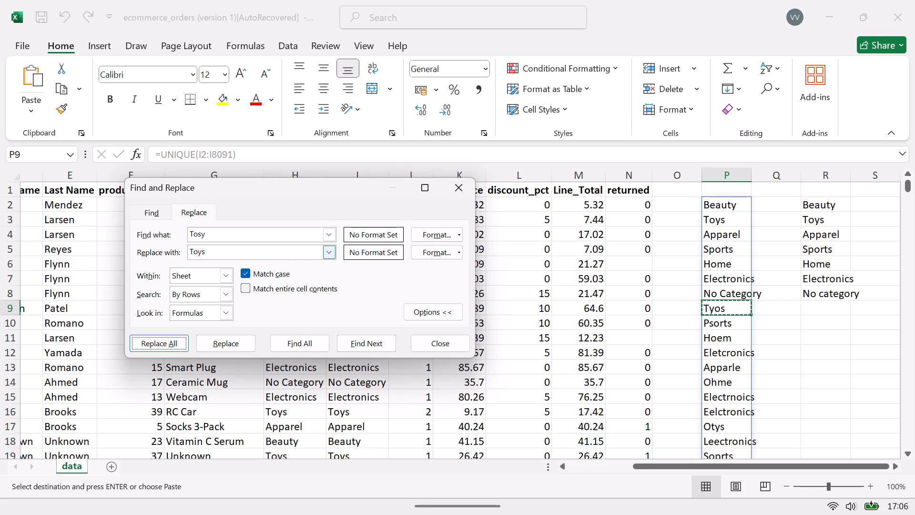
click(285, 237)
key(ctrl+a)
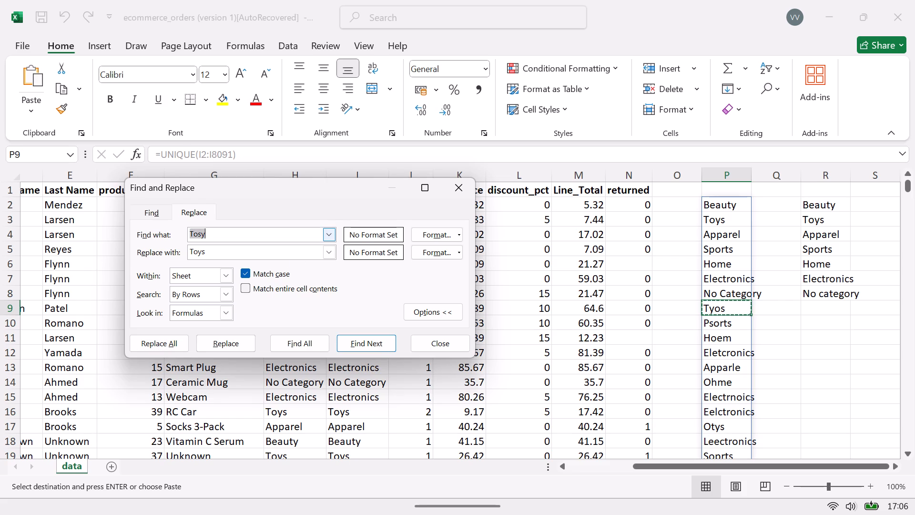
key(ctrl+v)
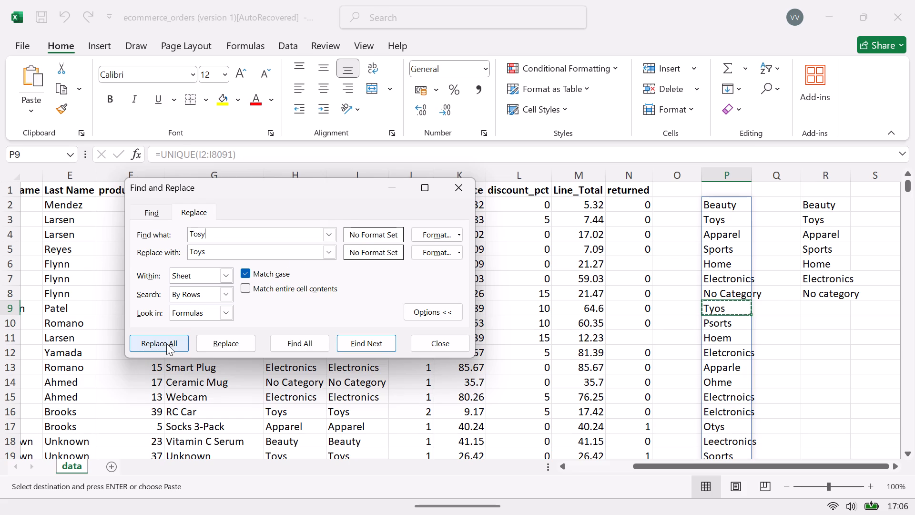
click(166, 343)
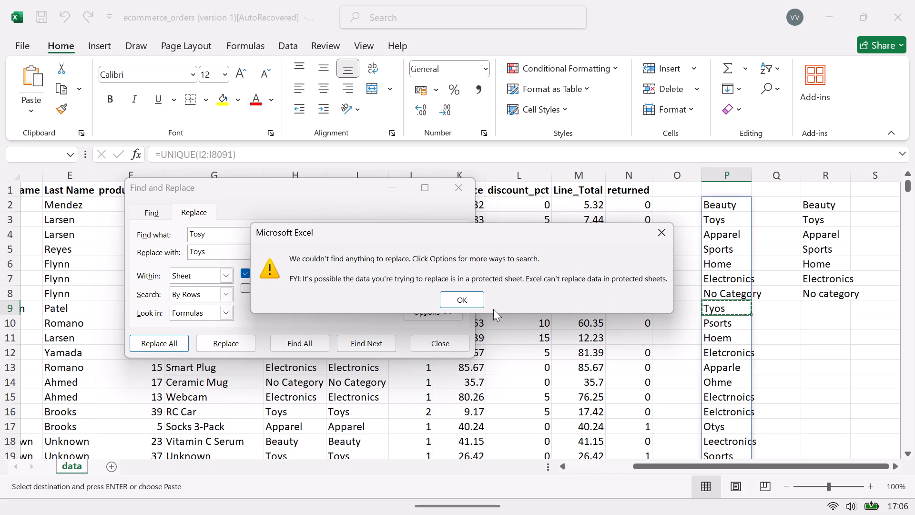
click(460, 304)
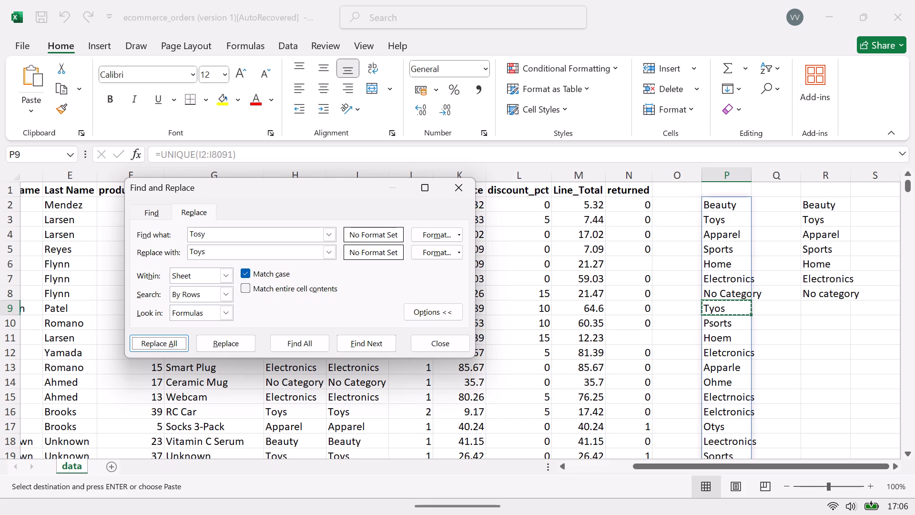
Replace all case-matched occurrences of Tyos with Toys, taking the misspelling from the distinct category list in column P.
click(722, 309)
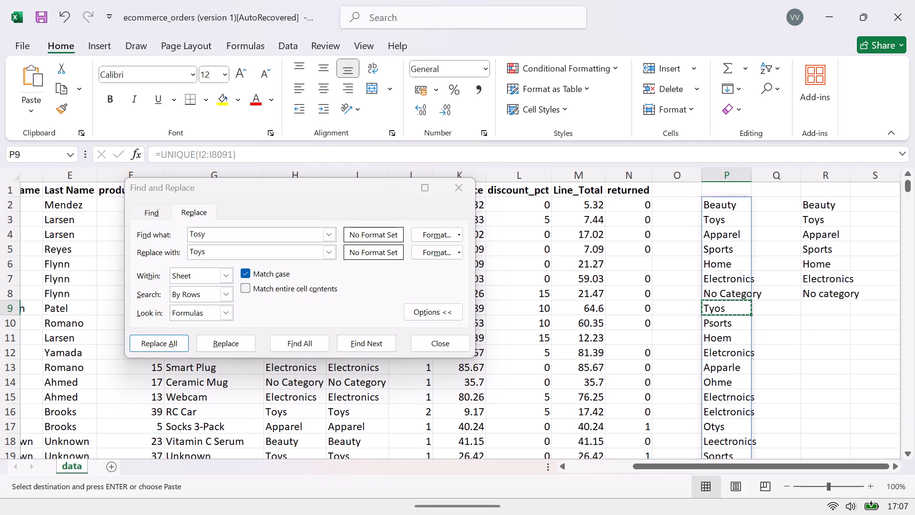
key(ctrl+c)
click(222, 229)
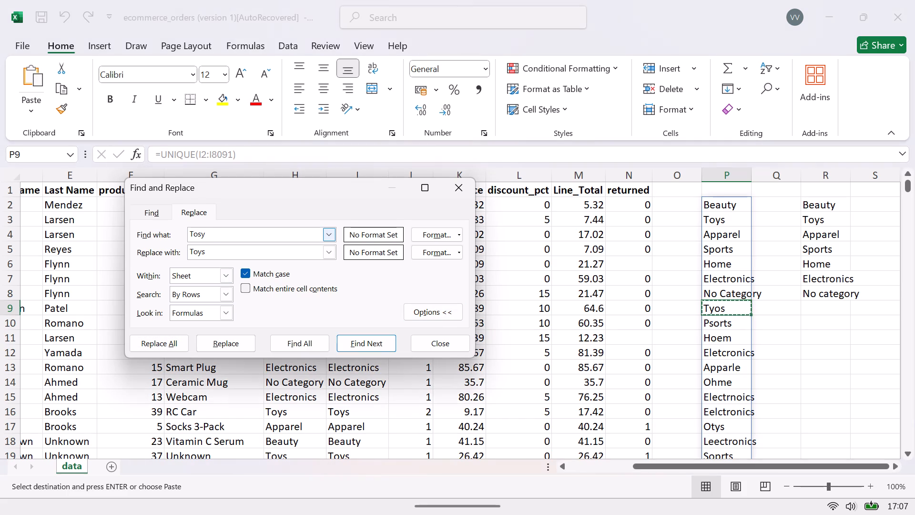
key(ctrl+a)
key(ctrl+v)
click(166, 337)
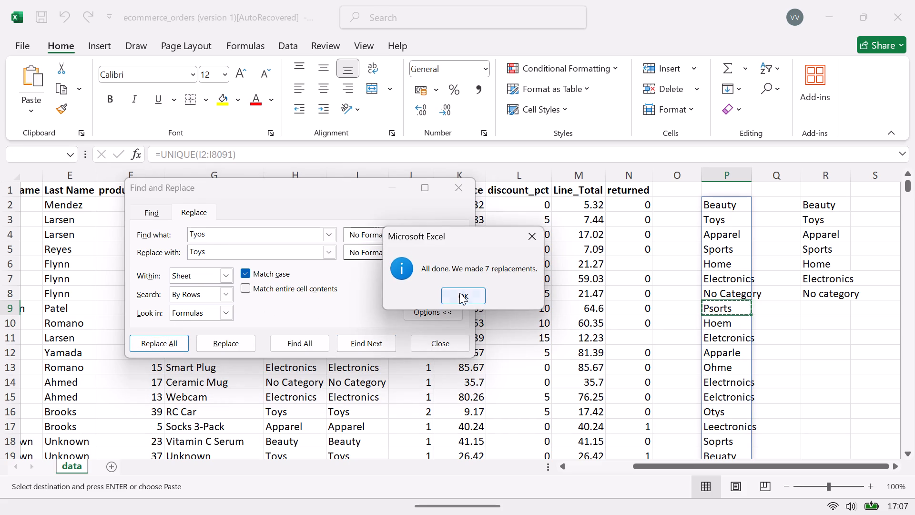
click(457, 296)
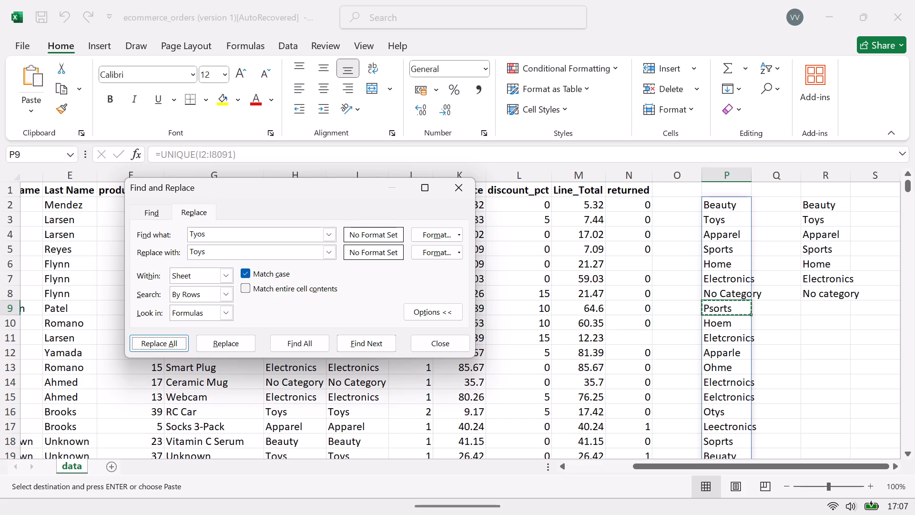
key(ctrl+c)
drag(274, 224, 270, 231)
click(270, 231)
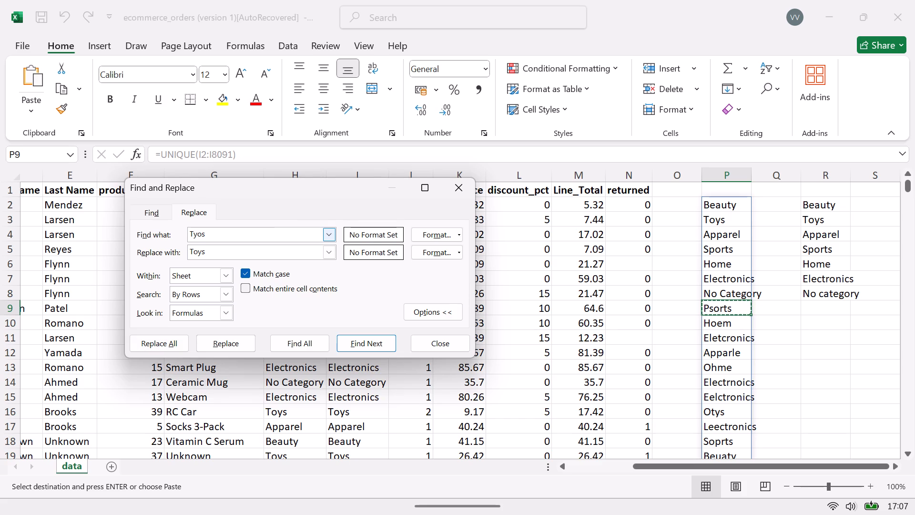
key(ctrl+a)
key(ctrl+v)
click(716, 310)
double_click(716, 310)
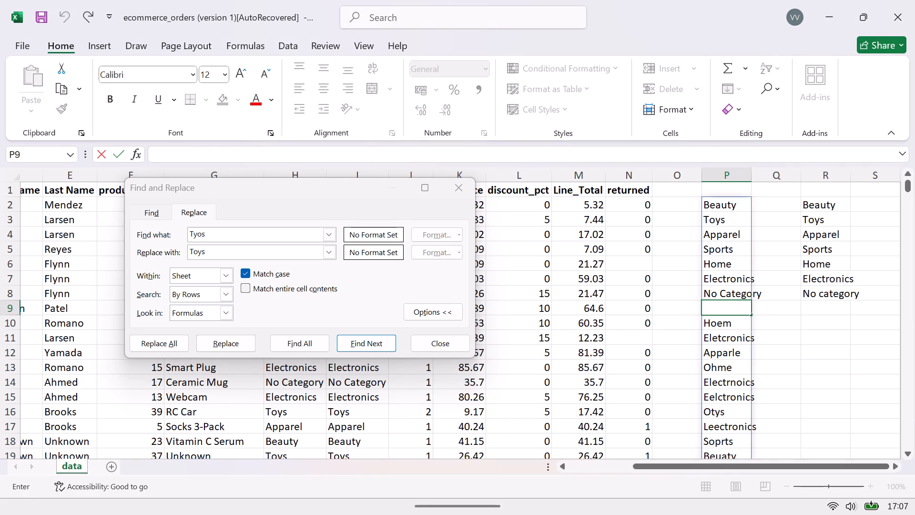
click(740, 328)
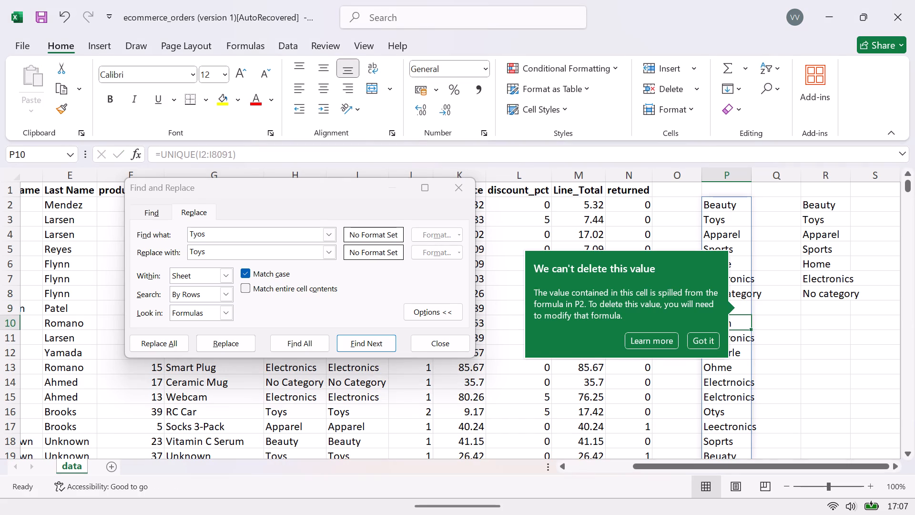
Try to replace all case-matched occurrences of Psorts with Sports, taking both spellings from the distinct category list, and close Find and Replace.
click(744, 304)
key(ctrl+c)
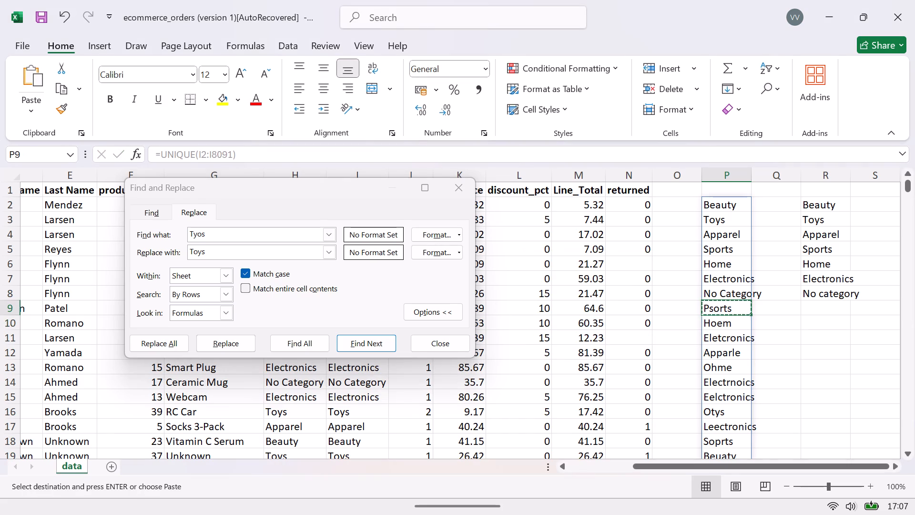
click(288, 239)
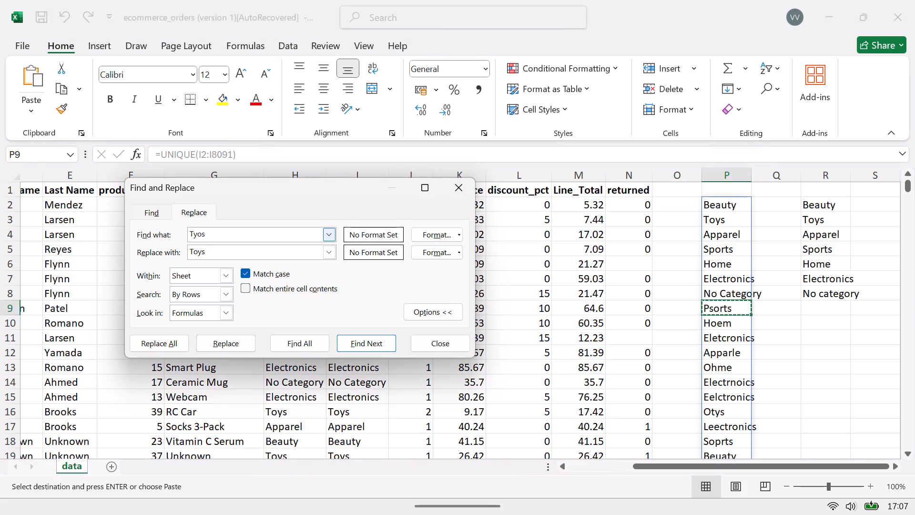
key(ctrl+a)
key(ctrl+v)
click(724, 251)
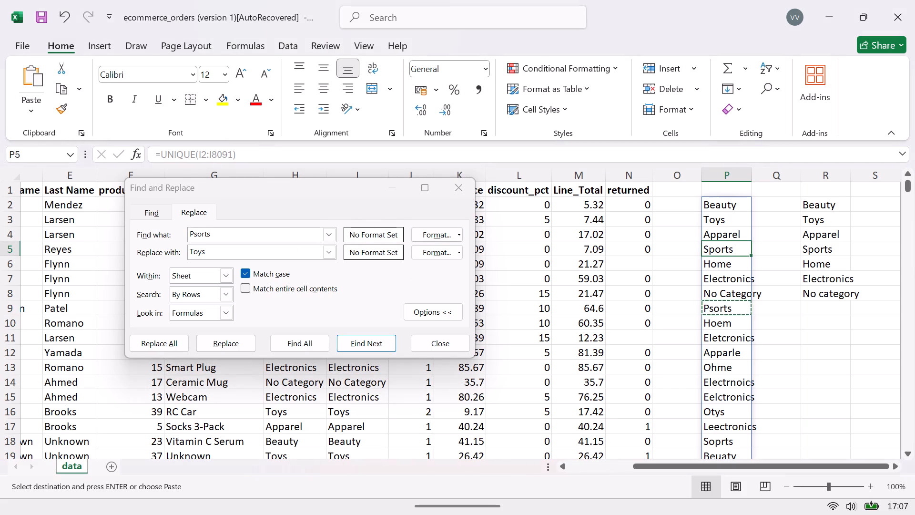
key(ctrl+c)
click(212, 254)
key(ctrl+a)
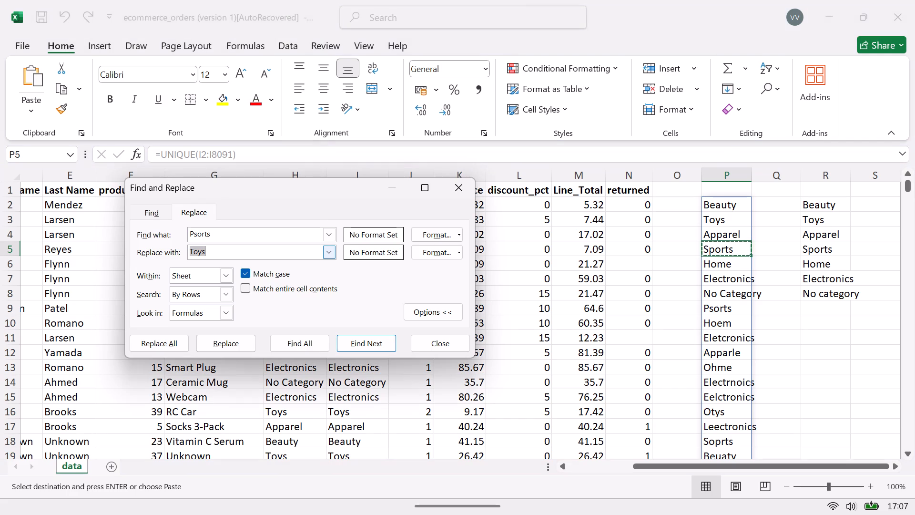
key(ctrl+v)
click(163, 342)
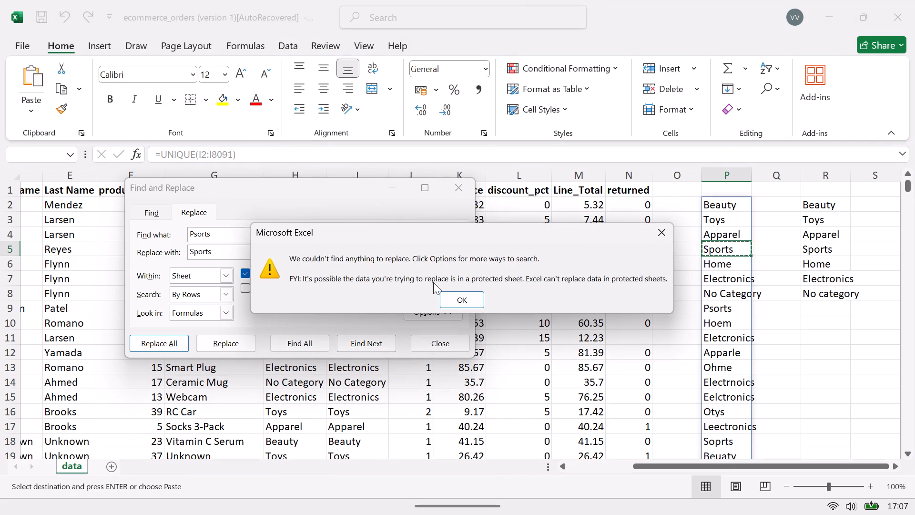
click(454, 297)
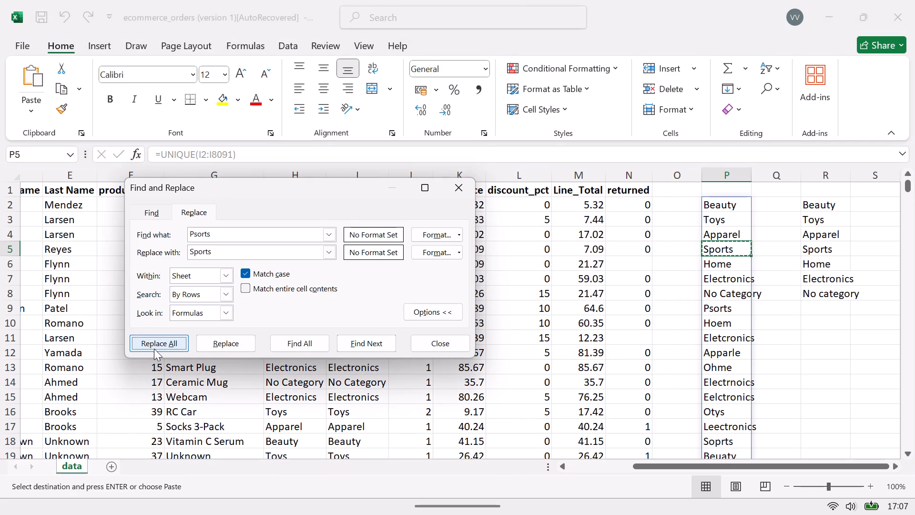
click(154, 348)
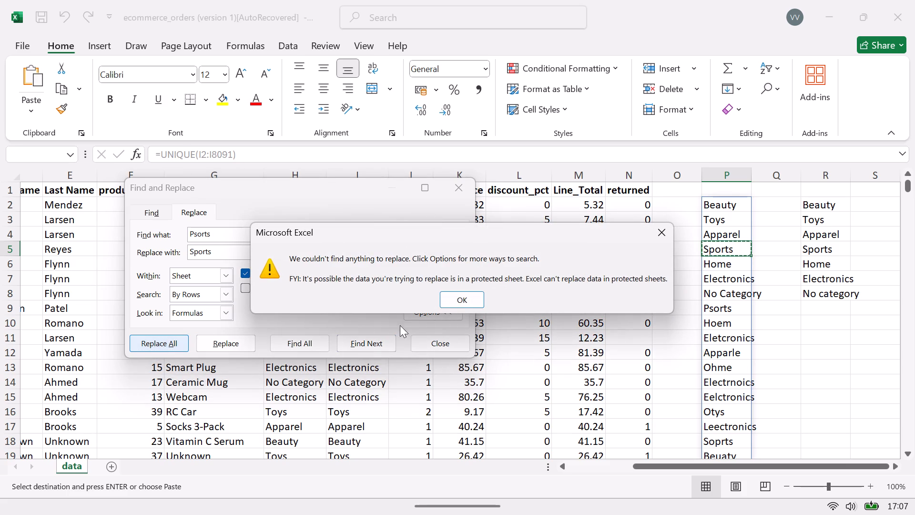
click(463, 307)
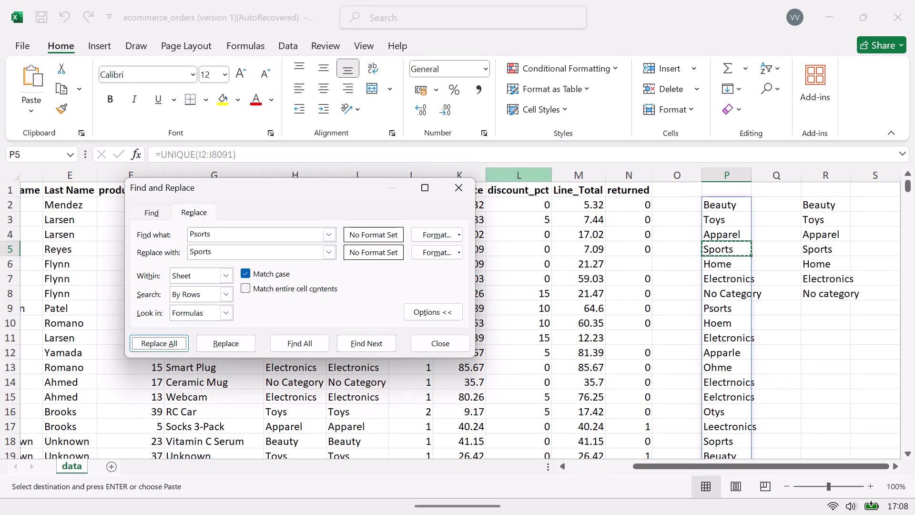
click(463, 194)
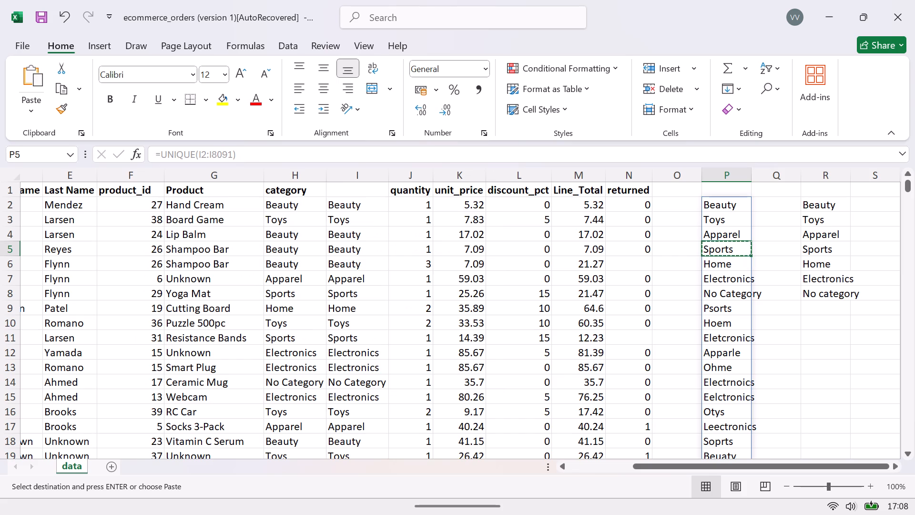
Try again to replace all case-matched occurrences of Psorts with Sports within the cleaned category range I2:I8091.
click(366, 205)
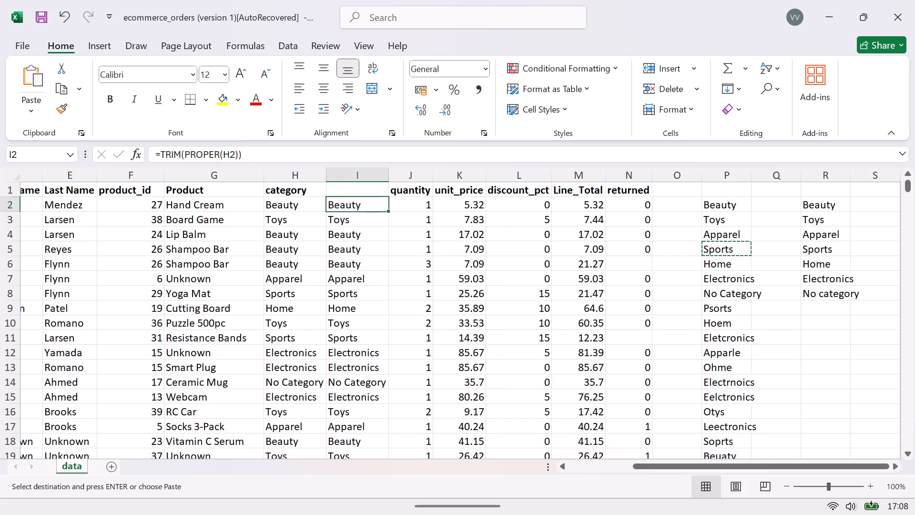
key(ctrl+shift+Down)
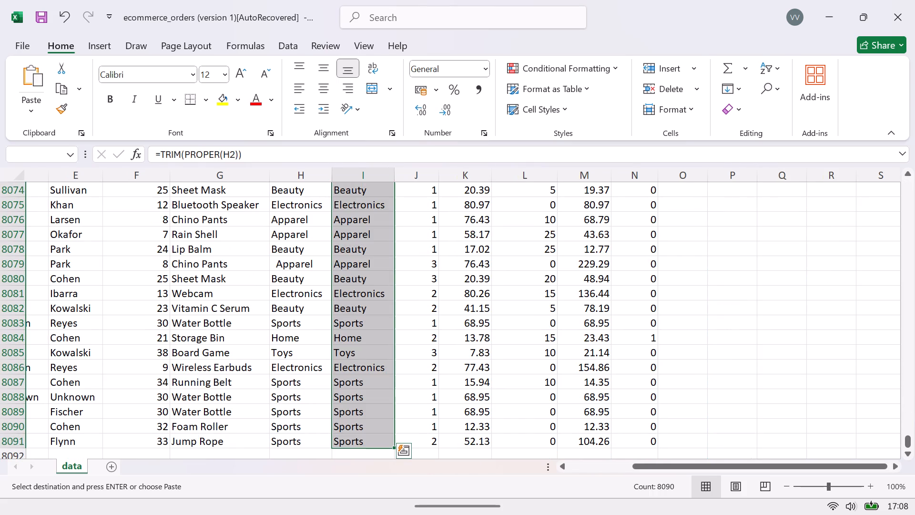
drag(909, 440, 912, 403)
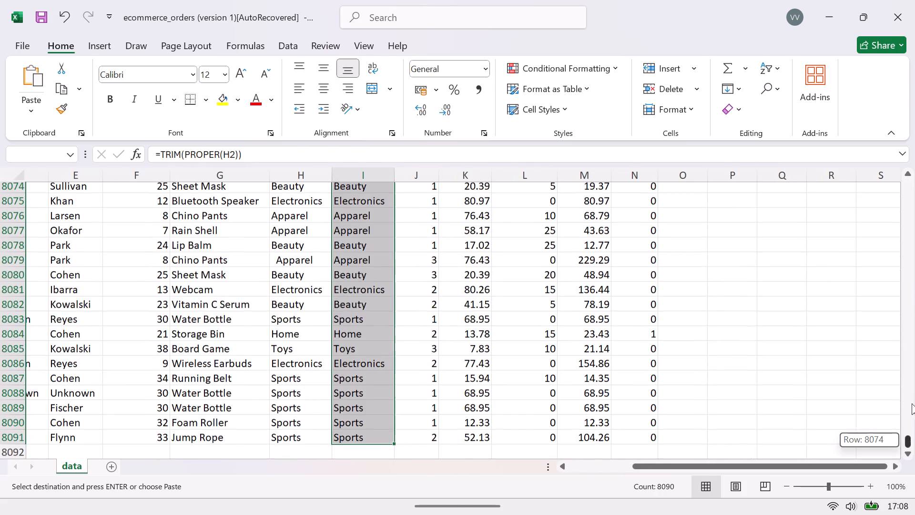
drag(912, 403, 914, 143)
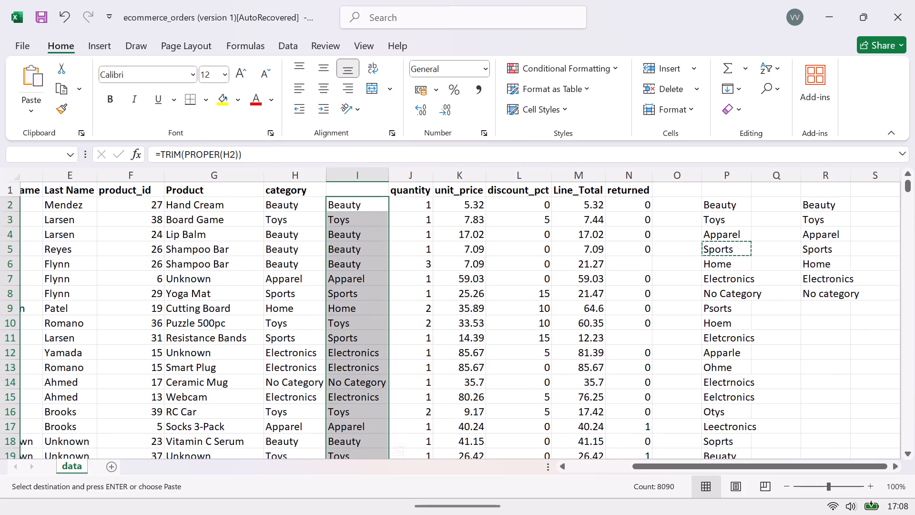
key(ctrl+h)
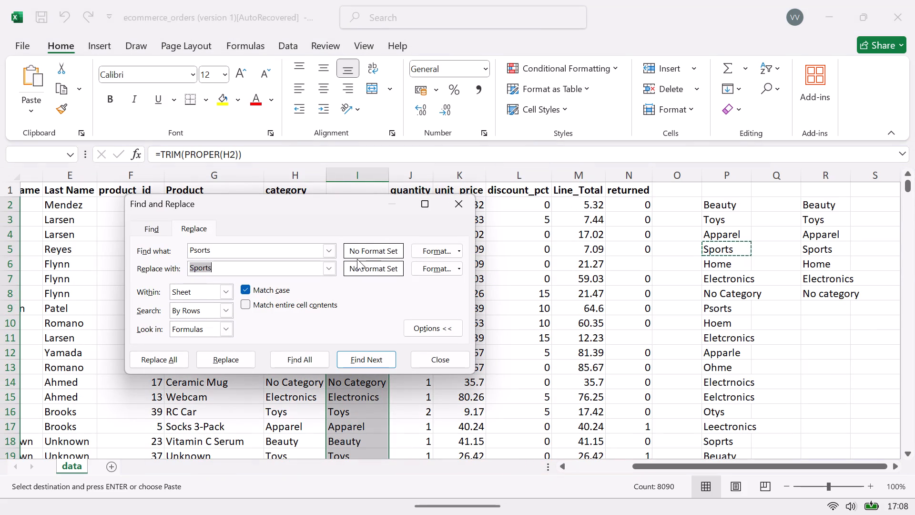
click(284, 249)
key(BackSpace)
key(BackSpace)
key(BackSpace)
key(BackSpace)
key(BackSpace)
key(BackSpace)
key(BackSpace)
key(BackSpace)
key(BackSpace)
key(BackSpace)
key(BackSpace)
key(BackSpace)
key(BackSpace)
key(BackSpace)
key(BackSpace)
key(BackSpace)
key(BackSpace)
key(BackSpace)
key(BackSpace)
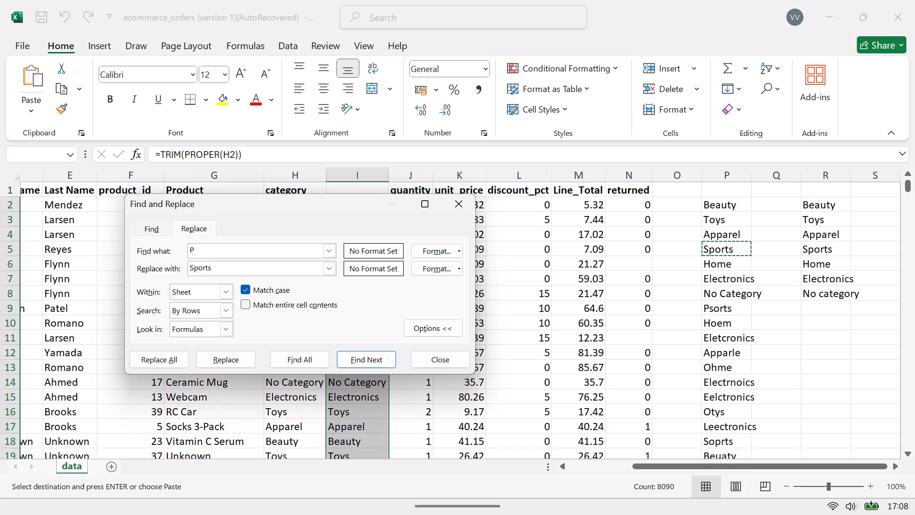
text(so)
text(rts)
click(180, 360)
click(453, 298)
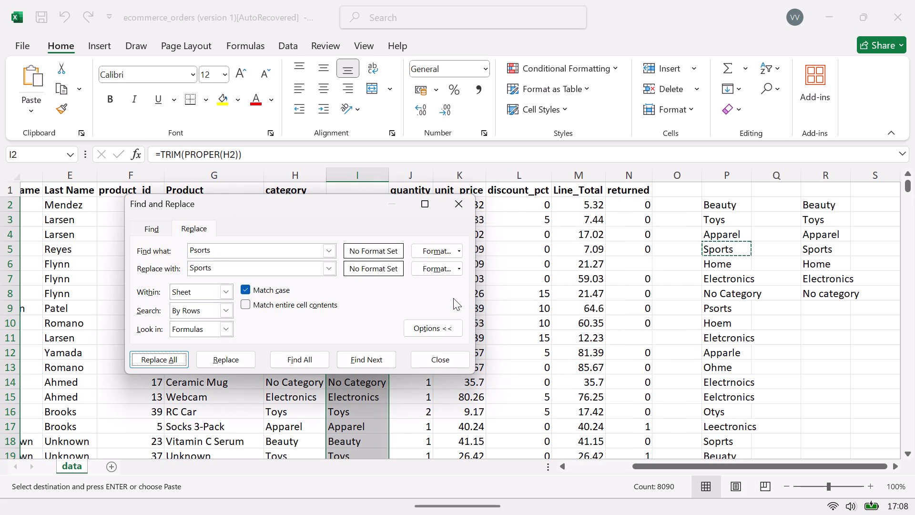
Replace all case-matched occurrences of Hoem with Home.
click(731, 309)
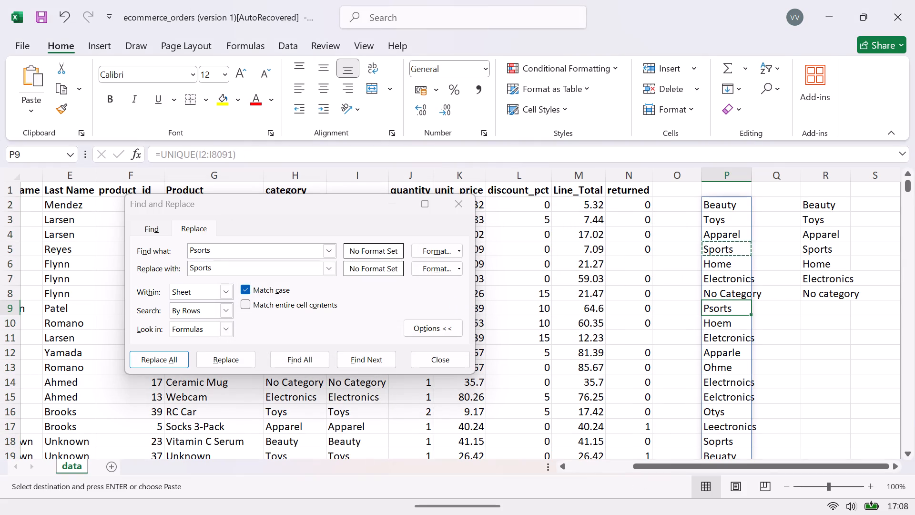
click(265, 246)
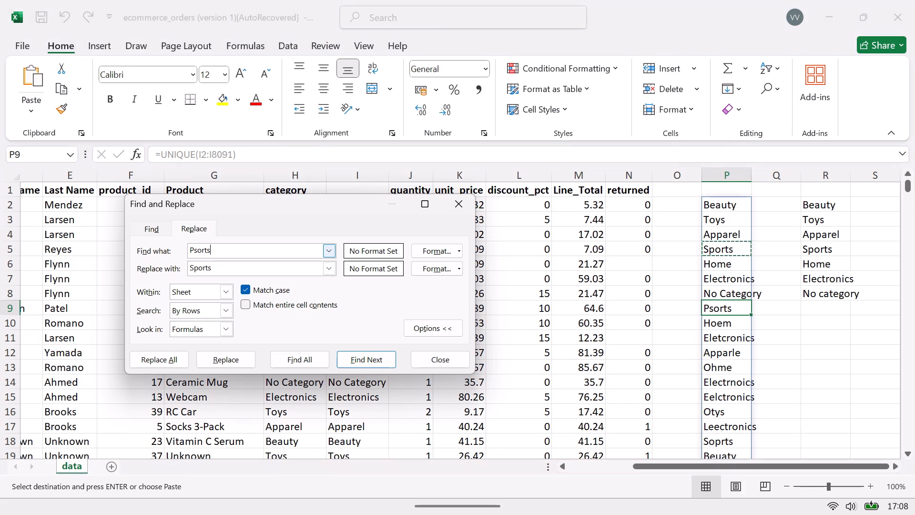
key(ctrl+a)
text(oem)
click(248, 271)
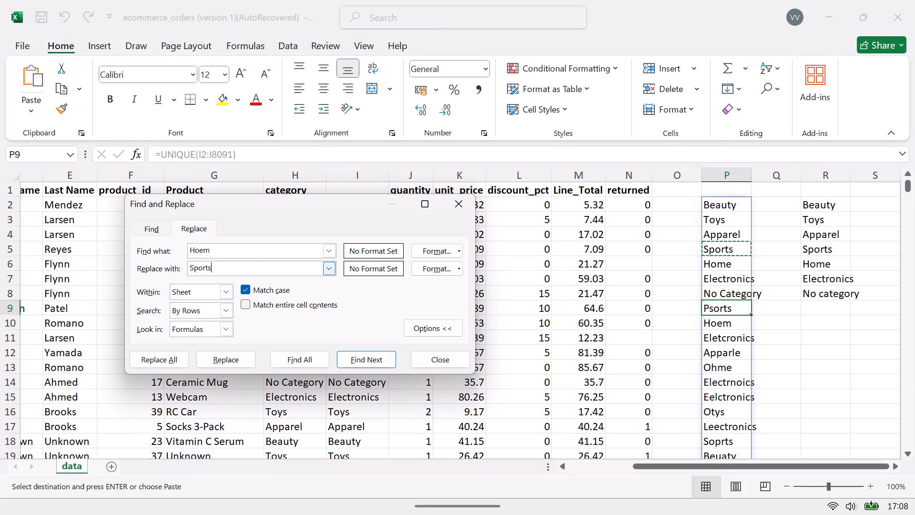
key(BackSpace)
key(BackSpace)
key(BackSpace)
key(BackSpace)
key(BackSpace)
key(BackSpace)
key(BackSpace)
key(BackSpace)
key(BackSpace)
key(BackSpace)
key(BackSpace)
key(BackSpace)
key(BackSpace)
key(BackSpace)
key(BackSpace)
key(BackSpace)
key(BackSpace)
key(BackSpace)
key(BackSpace)
key(BackSpace)
click(161, 359)
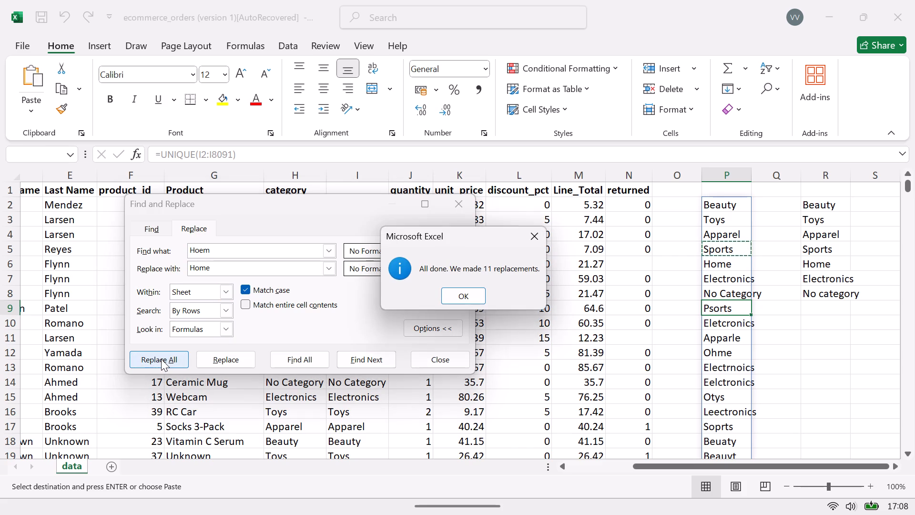
click(462, 294)
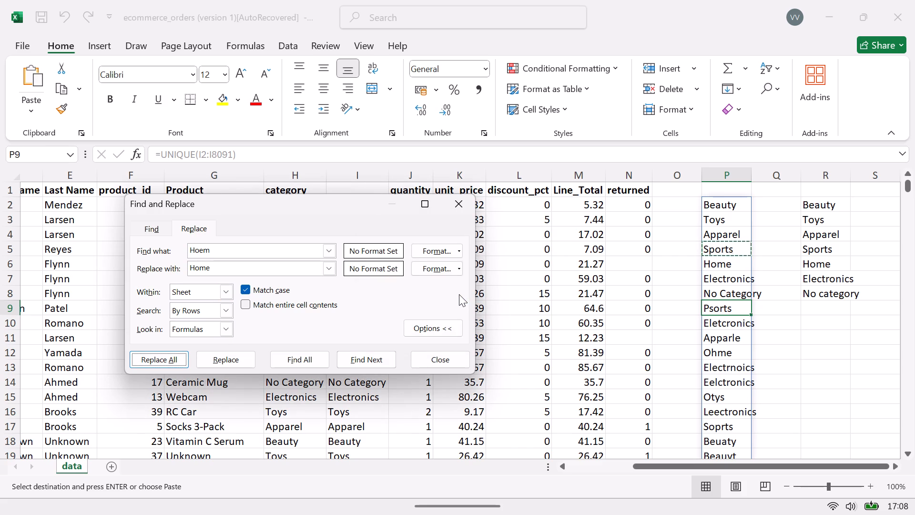
Replace all case-matched occurrences of Eletcronics with Electronics, taking both spellings from the distinct category list in column P.
click(715, 325)
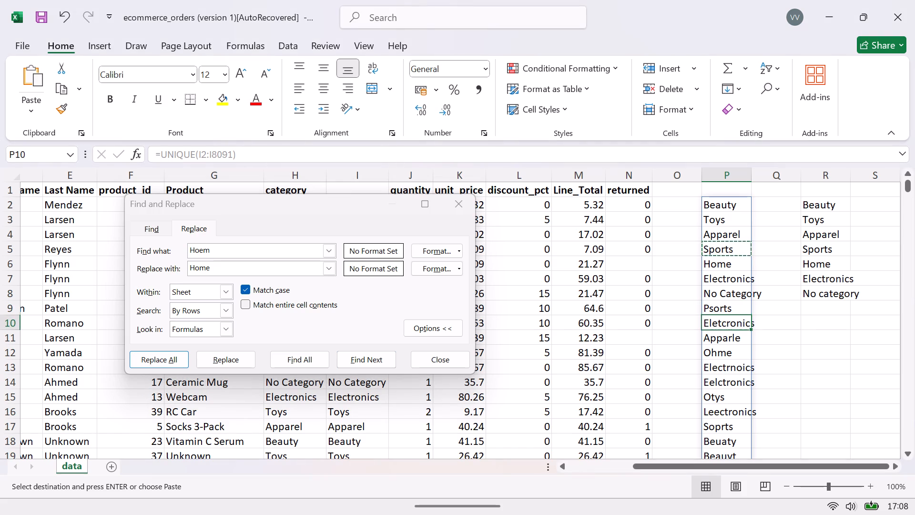
key(ctrl+c)
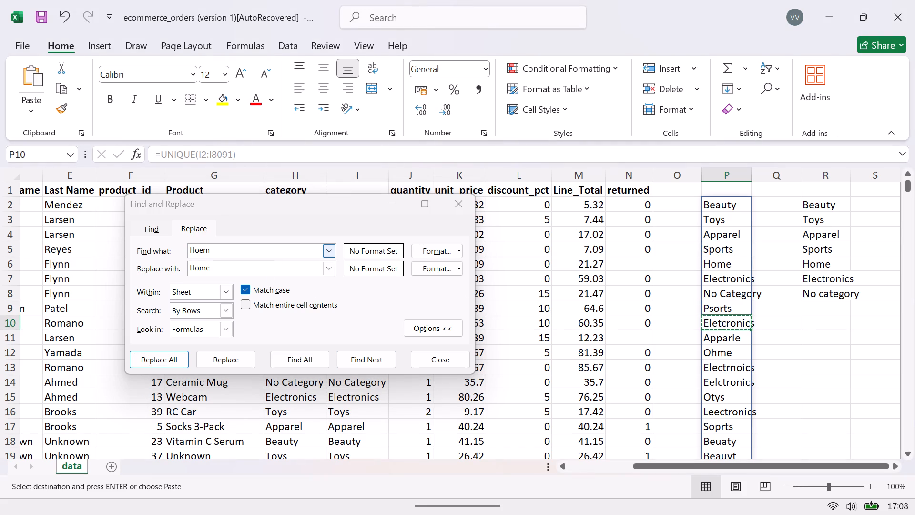
click(272, 245)
key(ctrl+a)
key(ctrl+v)
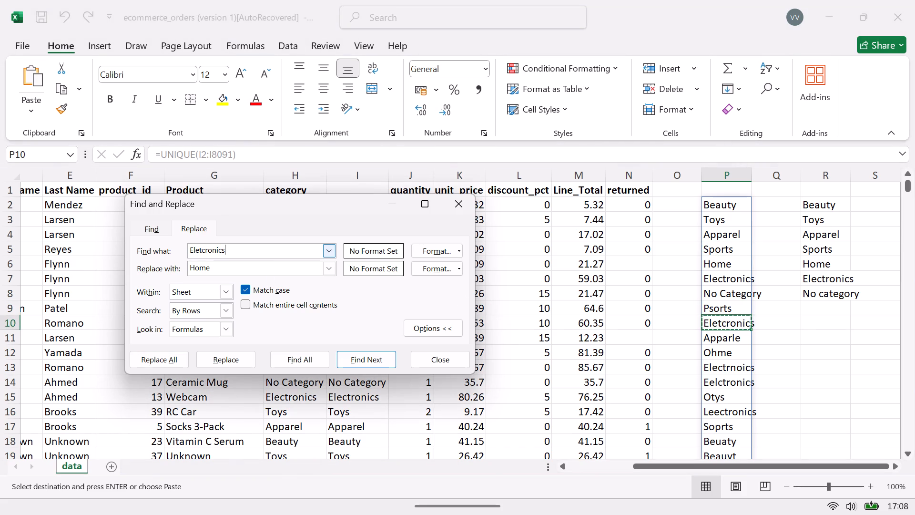
click(726, 278)
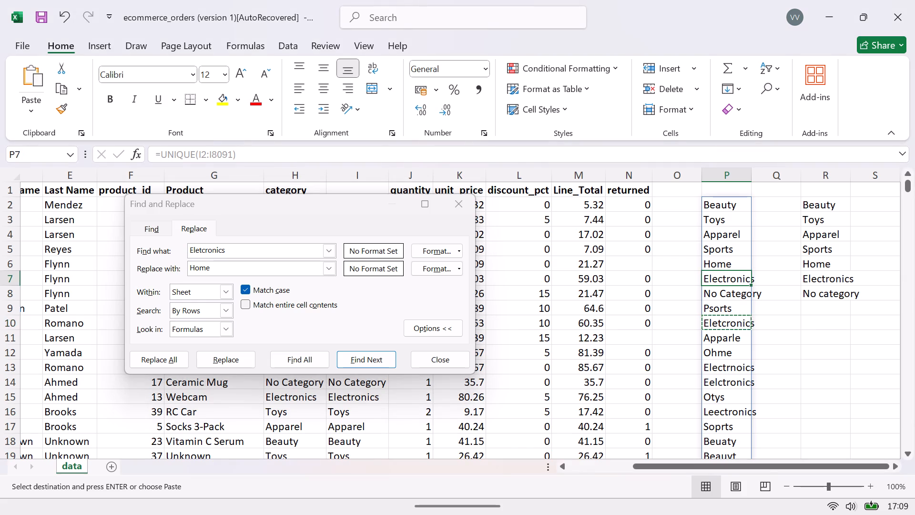
key(ctrl+c)
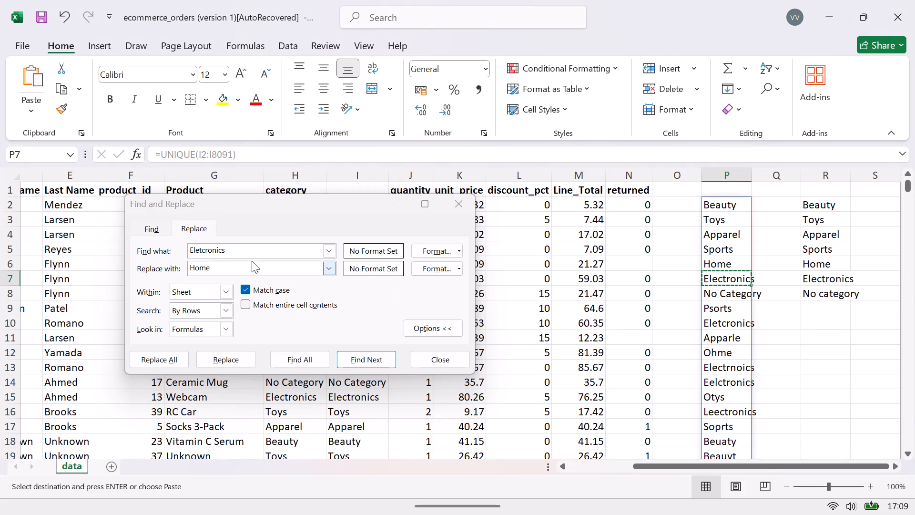
click(252, 261)
click(246, 268)
click(246, 268)
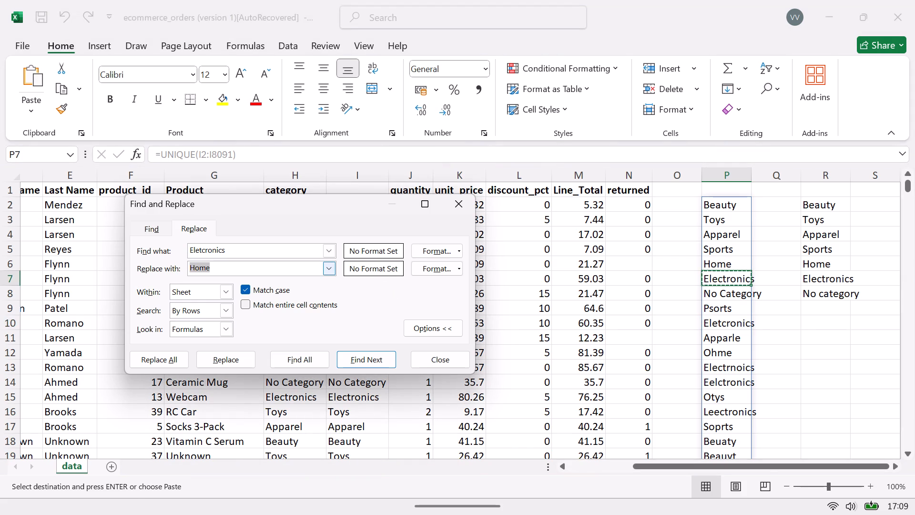
key(ctrl+a)
key(ctrl+v)
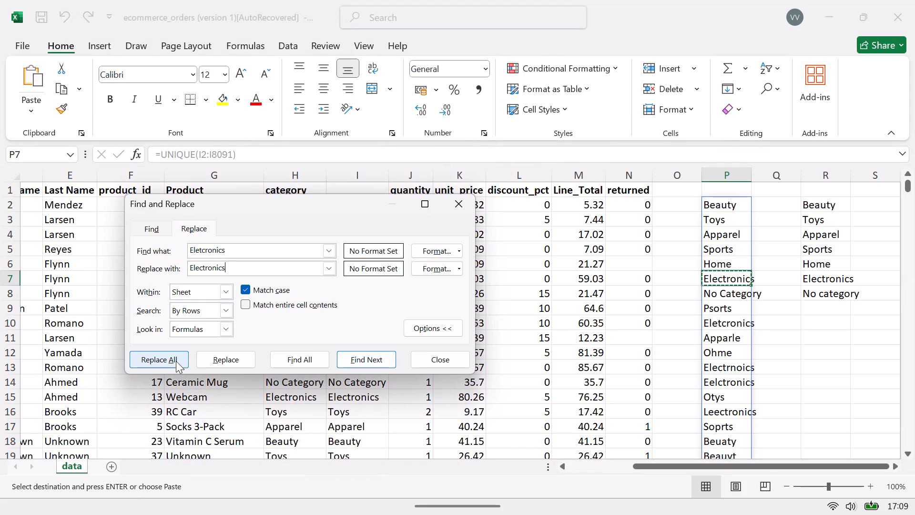
click(176, 361)
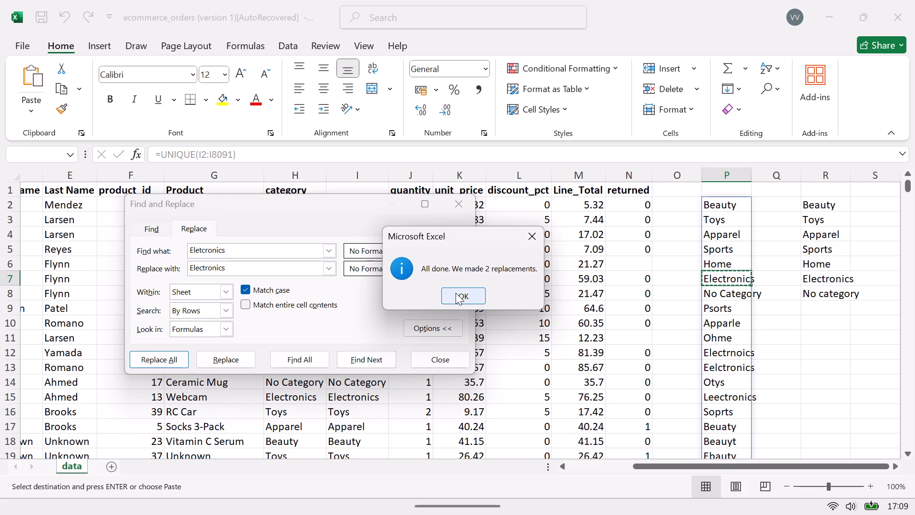
click(456, 293)
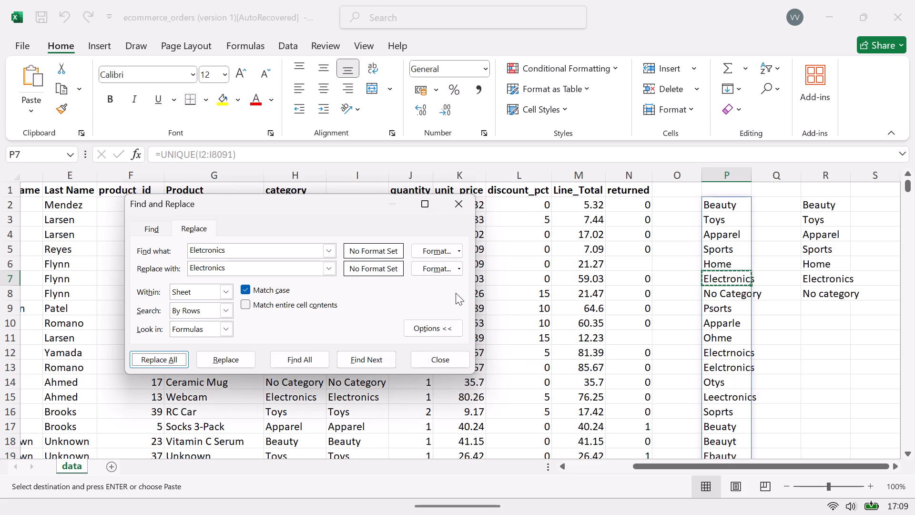
Replace all case-matched occurrences of Apparle with Apparel, taking both spellings from the distinct category list in column P.
click(715, 329)
key(ctrl+c)
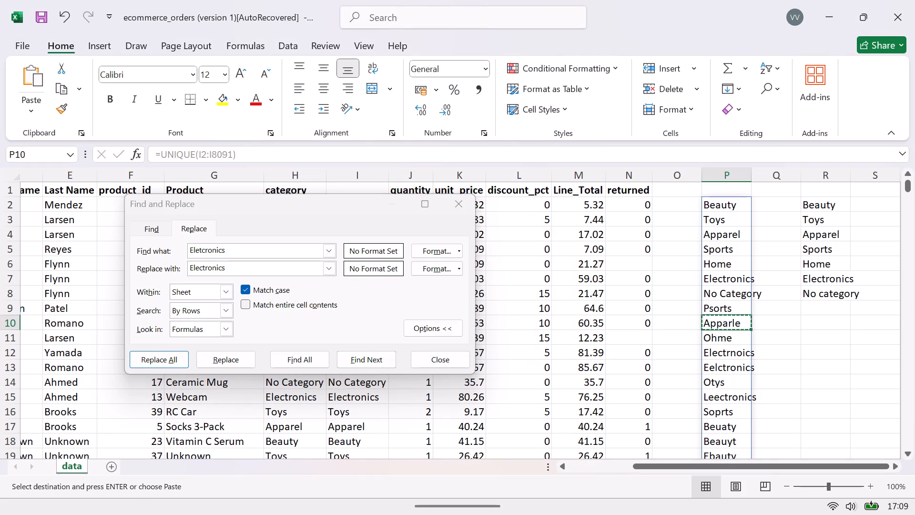
click(283, 245)
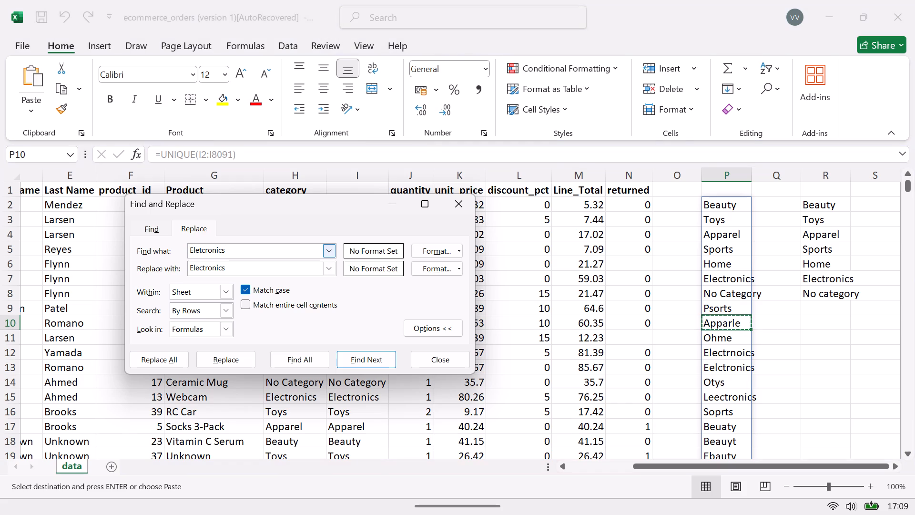
key(ctrl+a)
key(ctrl+v)
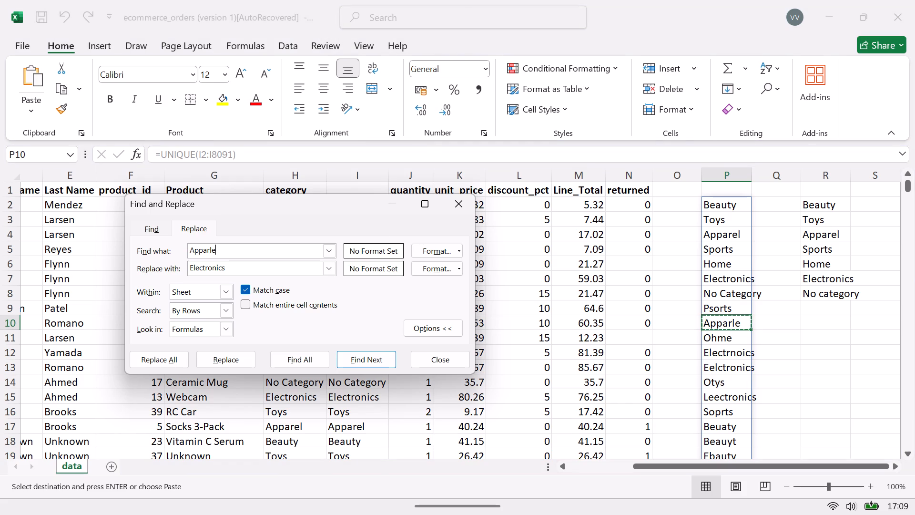
click(715, 237)
key(ctrl+c)
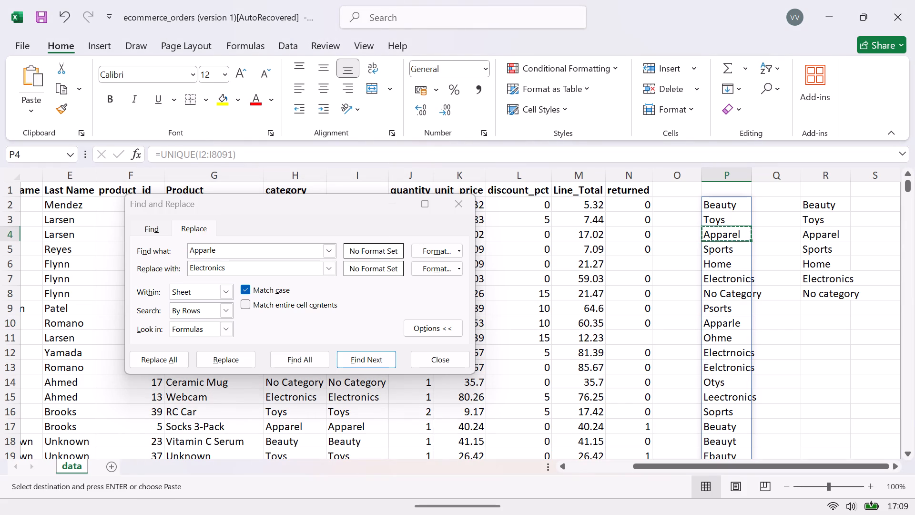
click(286, 274)
key(ctrl+a)
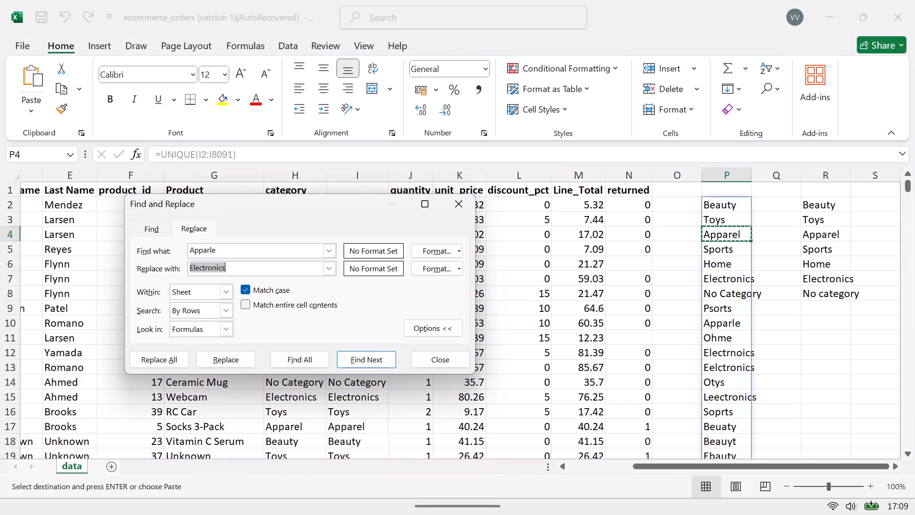
key(ctrl+v)
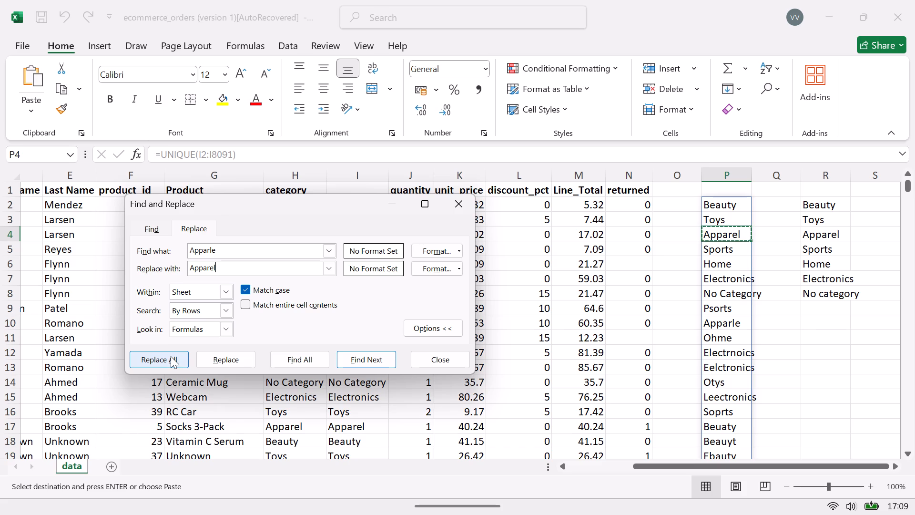
click(171, 356)
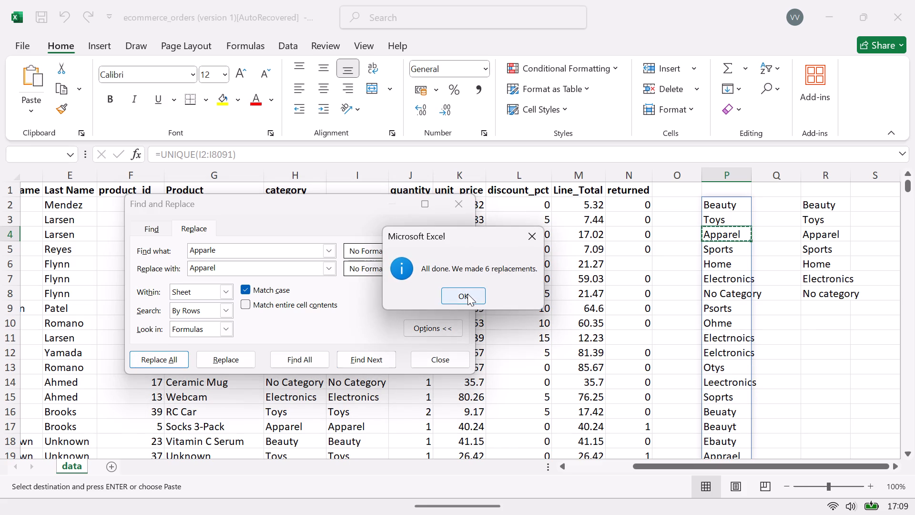
click(468, 294)
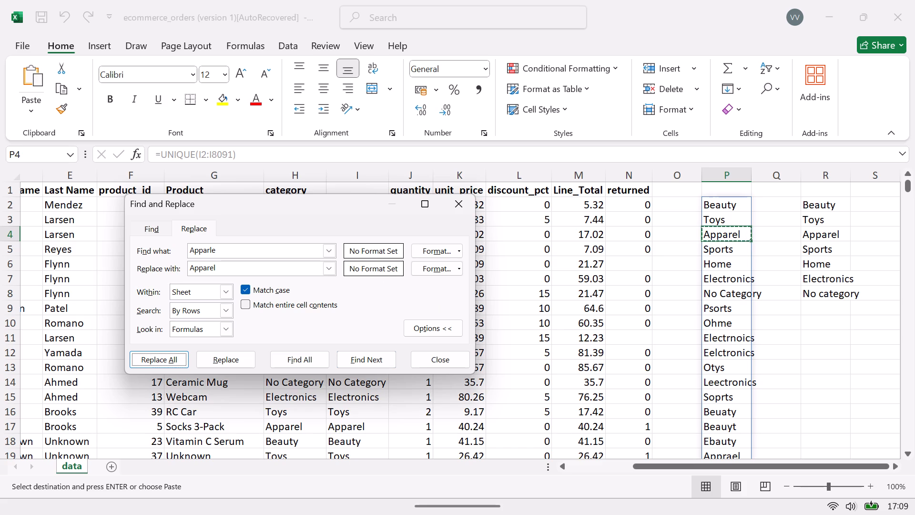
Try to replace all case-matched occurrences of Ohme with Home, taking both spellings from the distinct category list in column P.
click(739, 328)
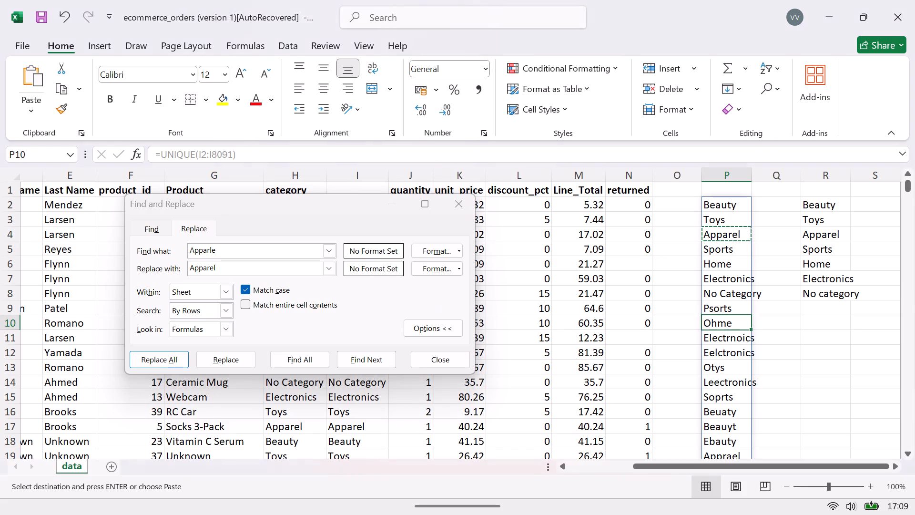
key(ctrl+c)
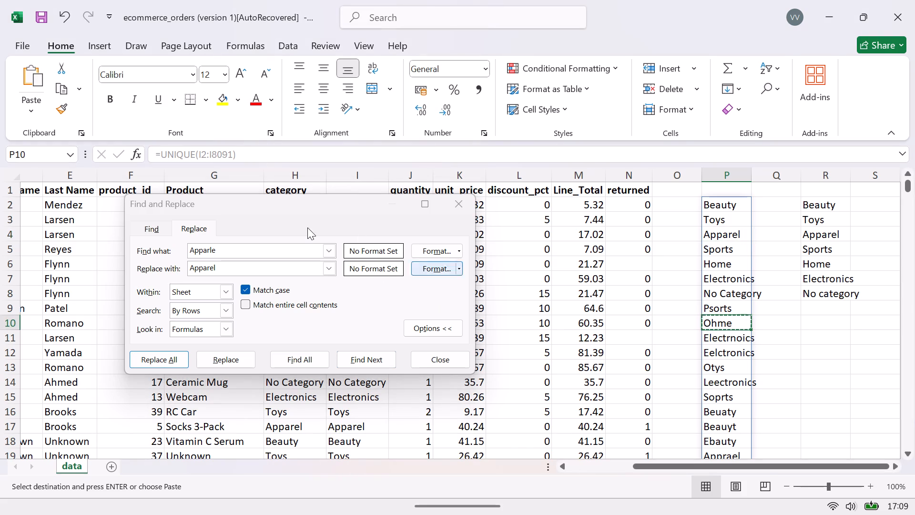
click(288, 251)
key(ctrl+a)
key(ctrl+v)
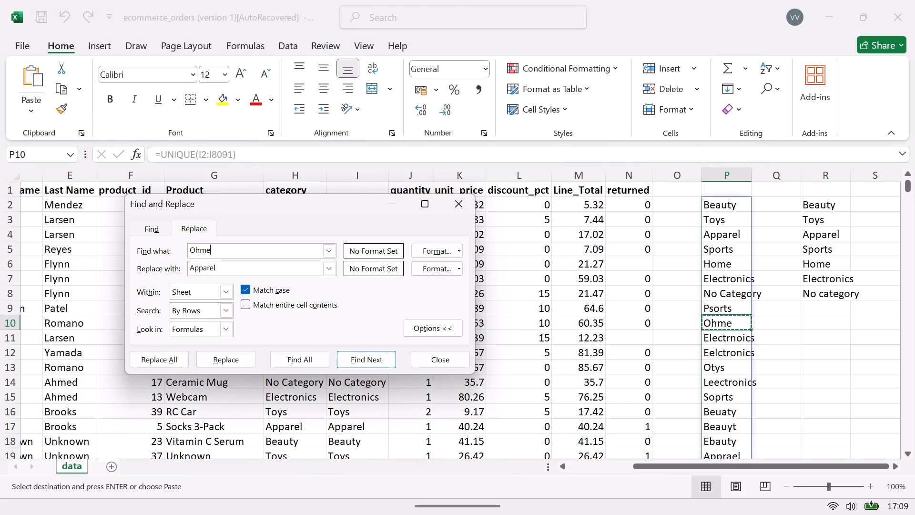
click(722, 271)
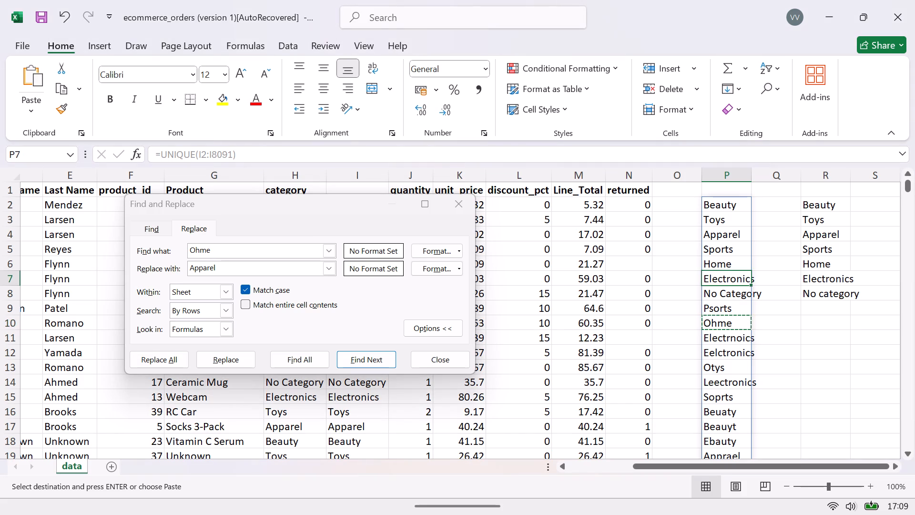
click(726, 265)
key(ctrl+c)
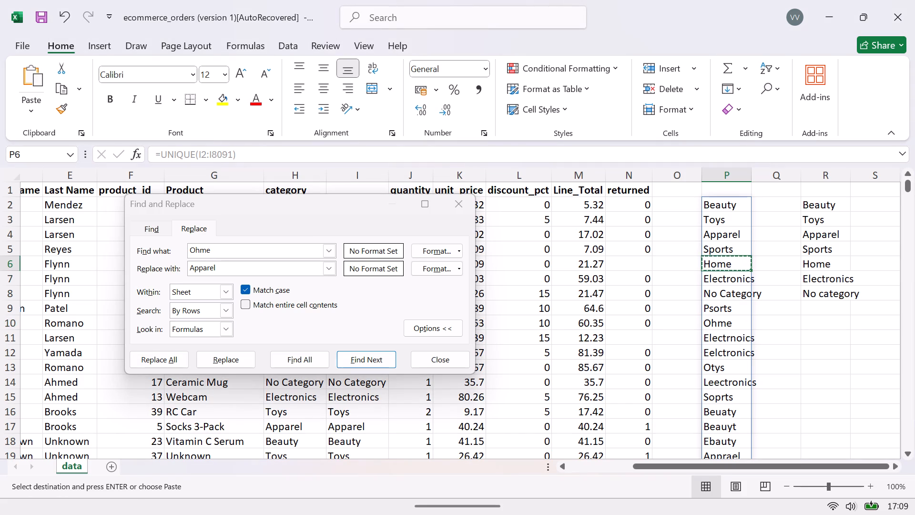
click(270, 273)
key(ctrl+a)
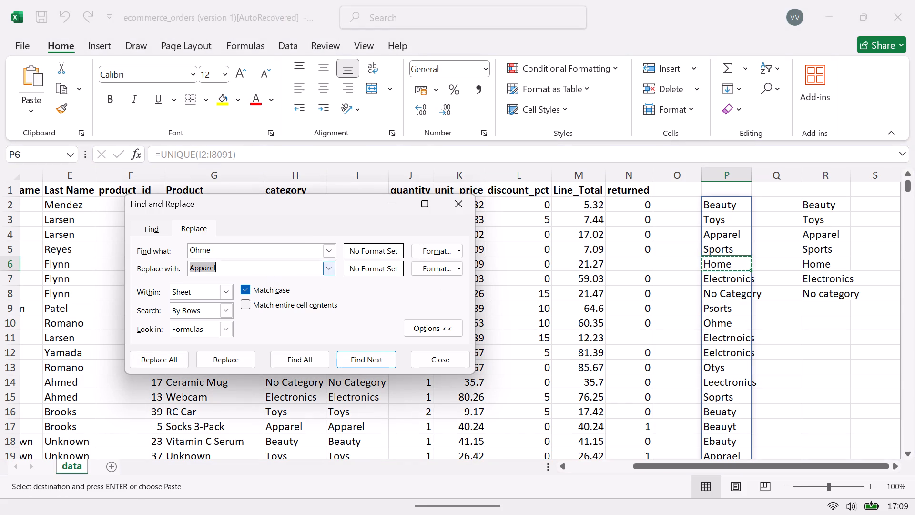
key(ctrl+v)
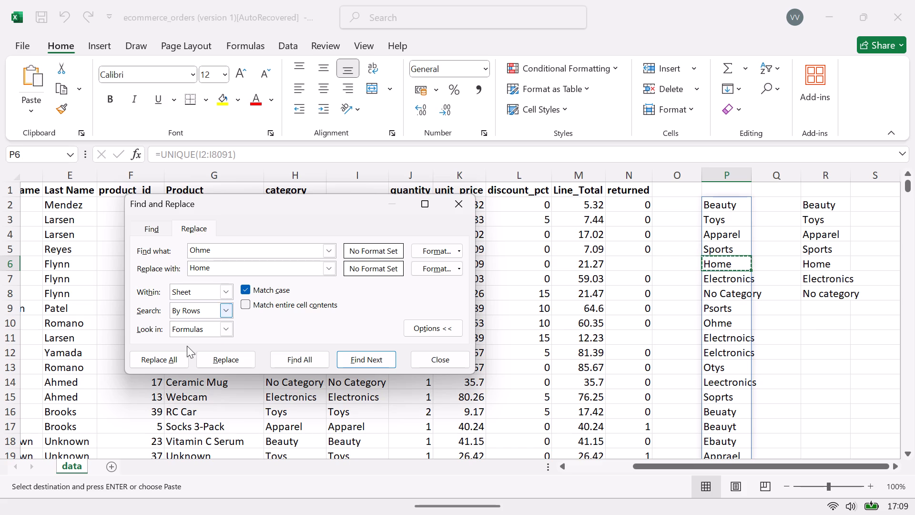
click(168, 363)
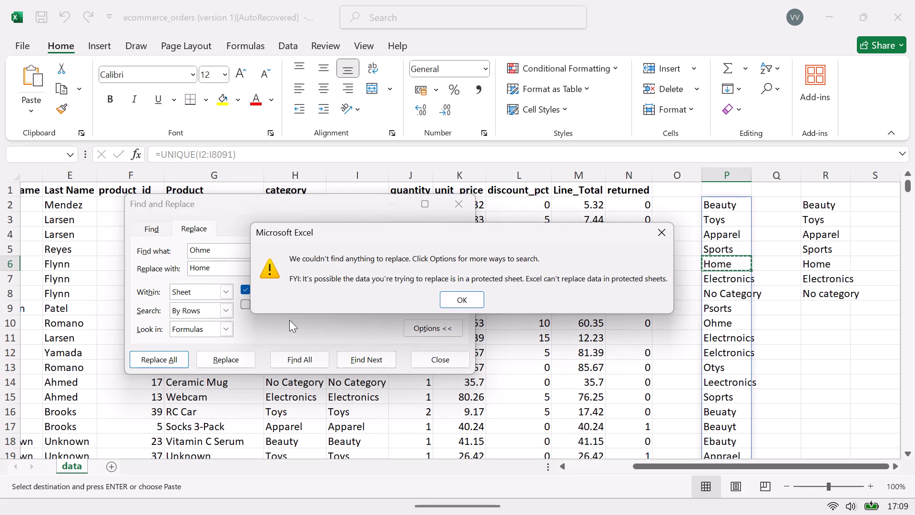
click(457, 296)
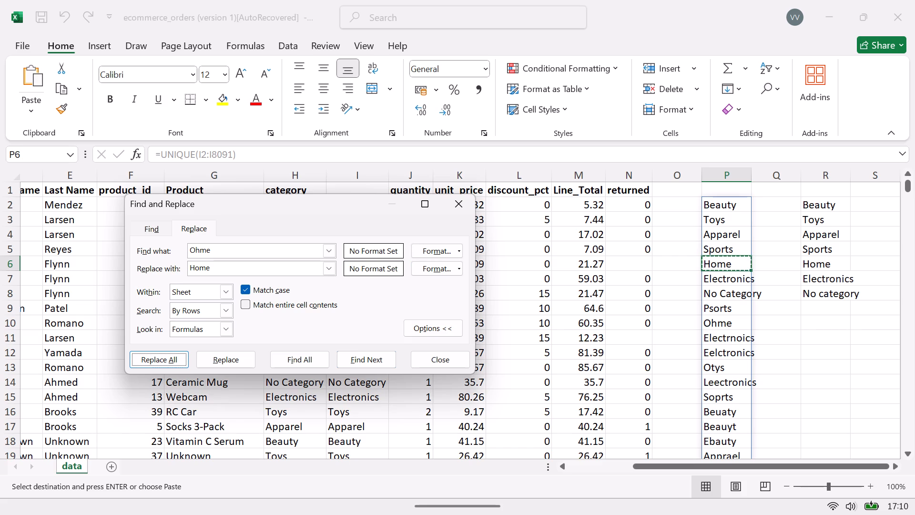
Replace all case-matched occurrences of Electrnoics with Electronics, taking both spellings from the distinct category list in column P.
click(729, 338)
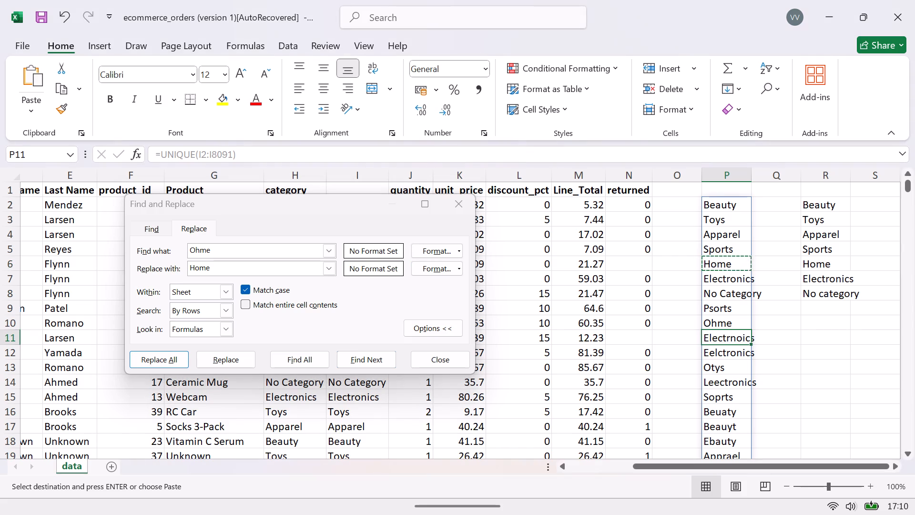
key(ctrl+c)
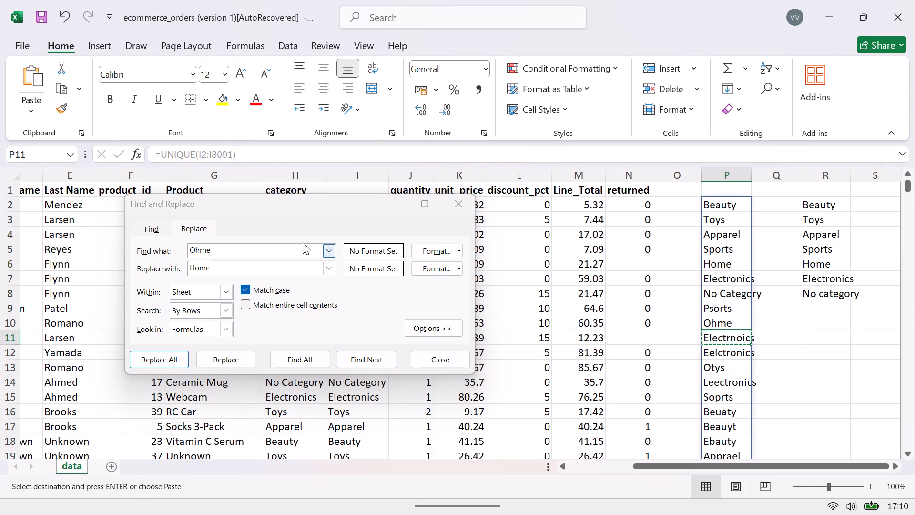
click(301, 242)
click(292, 248)
key(ctrl+a)
key(ctrl+v)
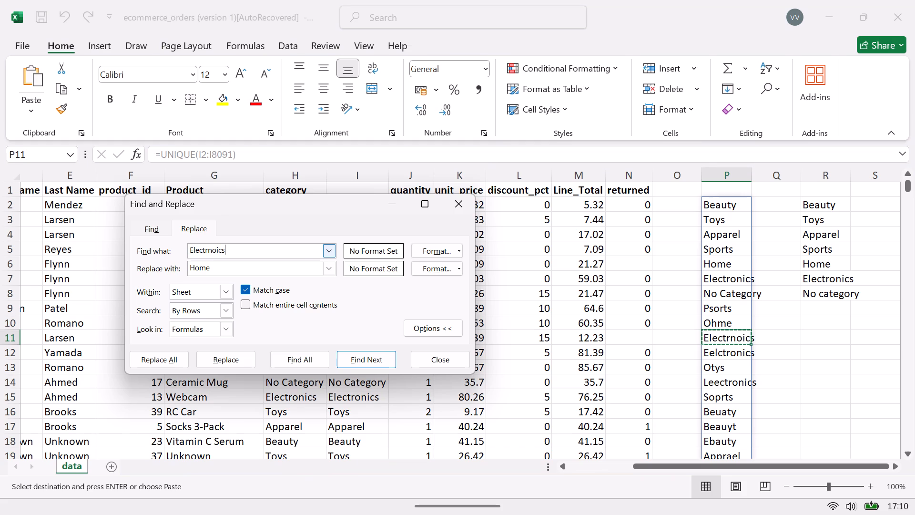
click(711, 280)
key(ctrl+c)
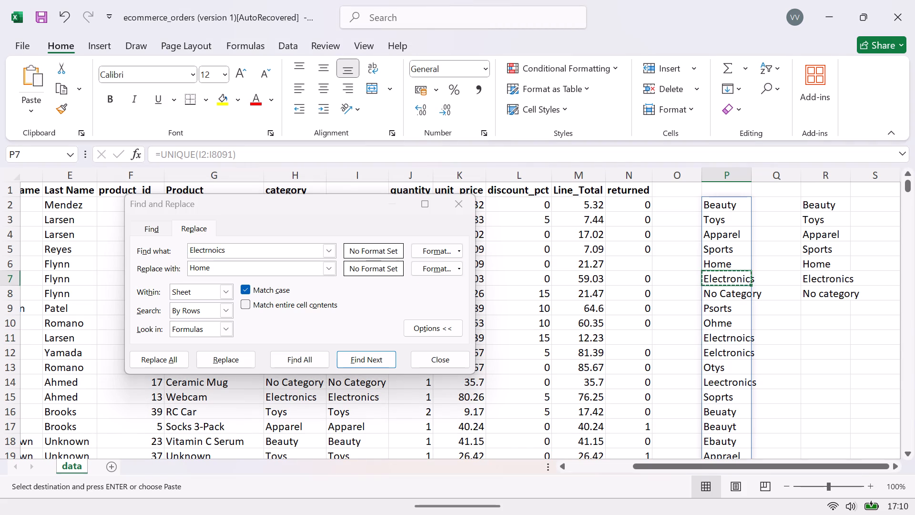
click(266, 268)
key(ctrl+a)
key(ctrl+v)
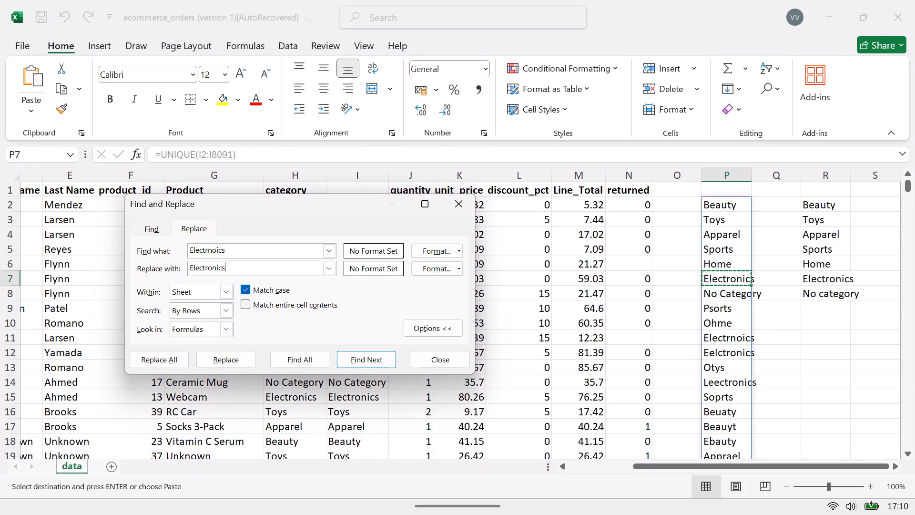
click(171, 357)
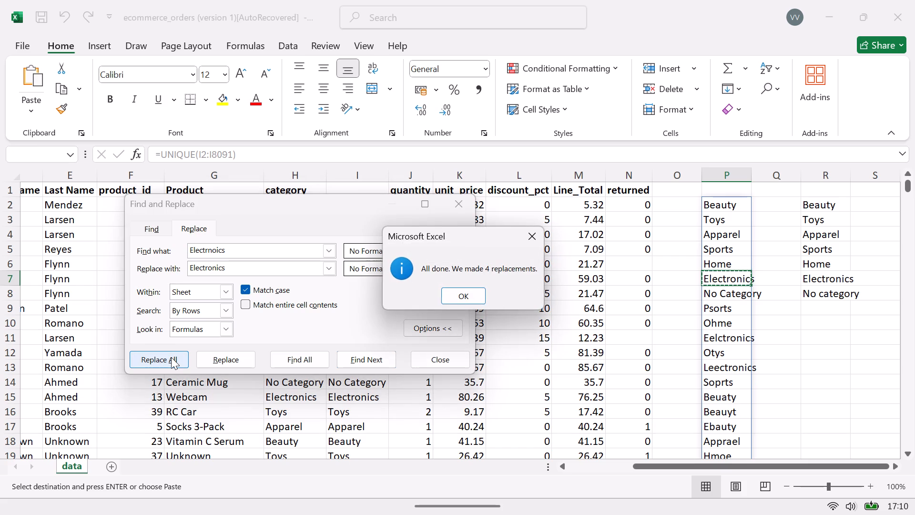
click(479, 295)
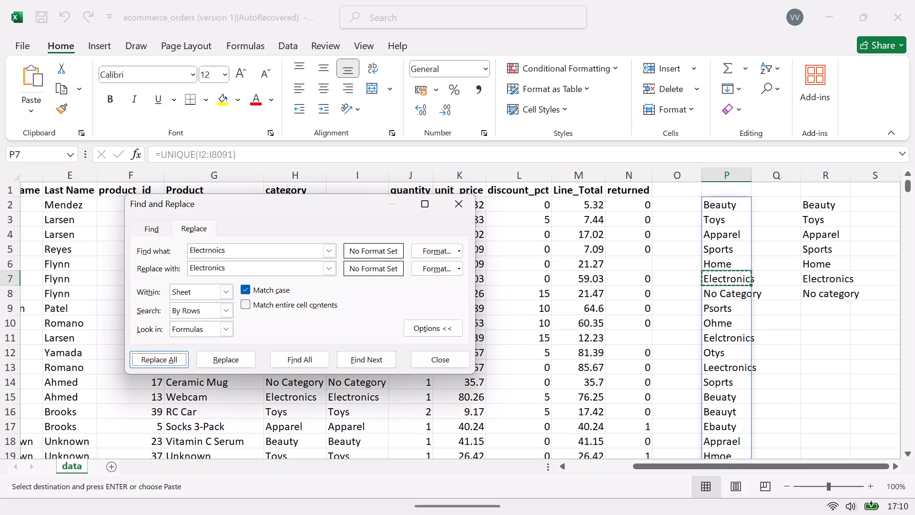
Replace all case-matched occurrences of Eelctronics with Electronics, taking both spellings from the distinct category list in column P.
click(716, 341)
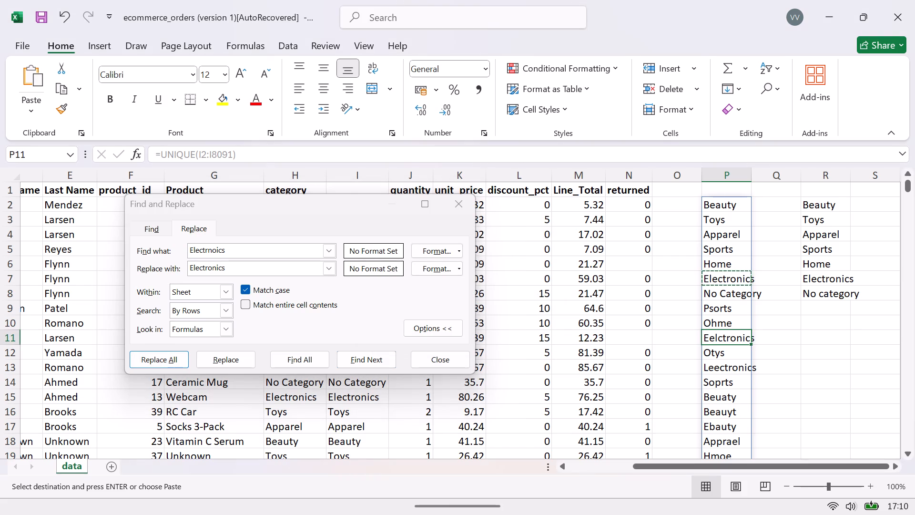
key(ctrl+c)
click(273, 247)
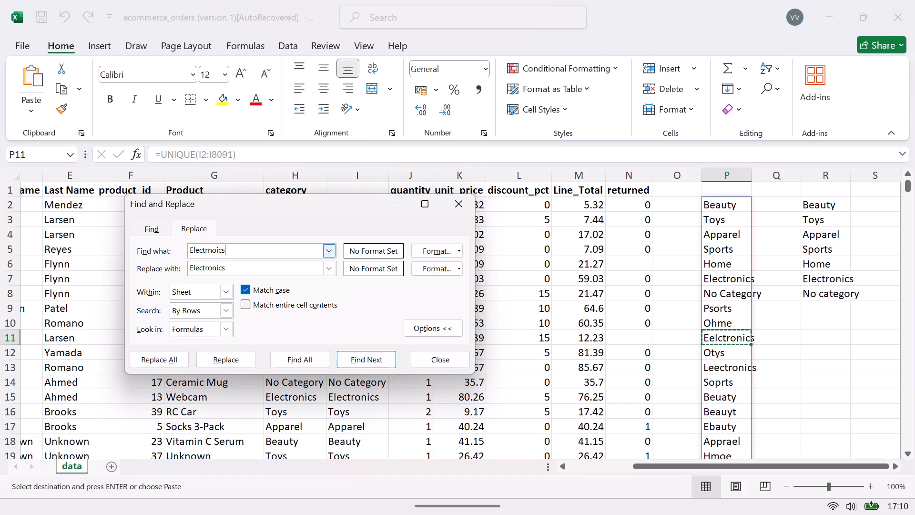
key(ctrl+a)
key(ctrl+v)
click(734, 282)
key(ctrl+c)
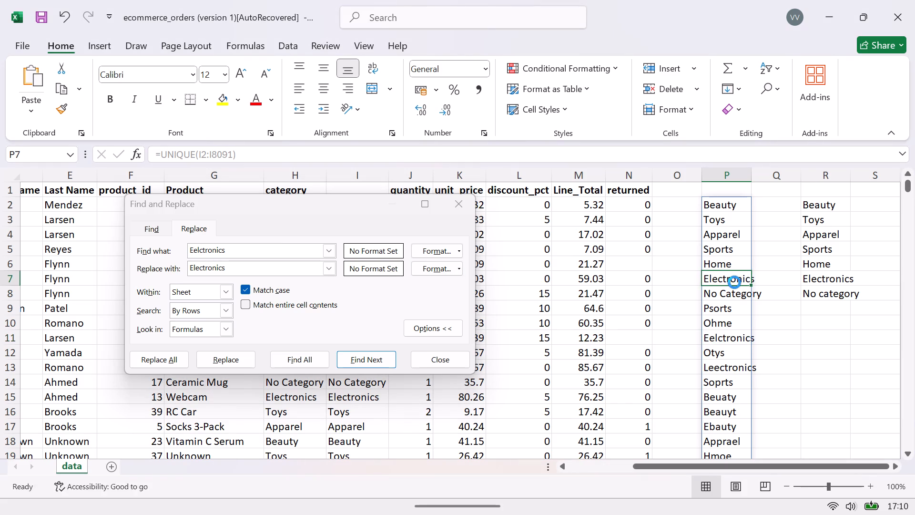
click(274, 268)
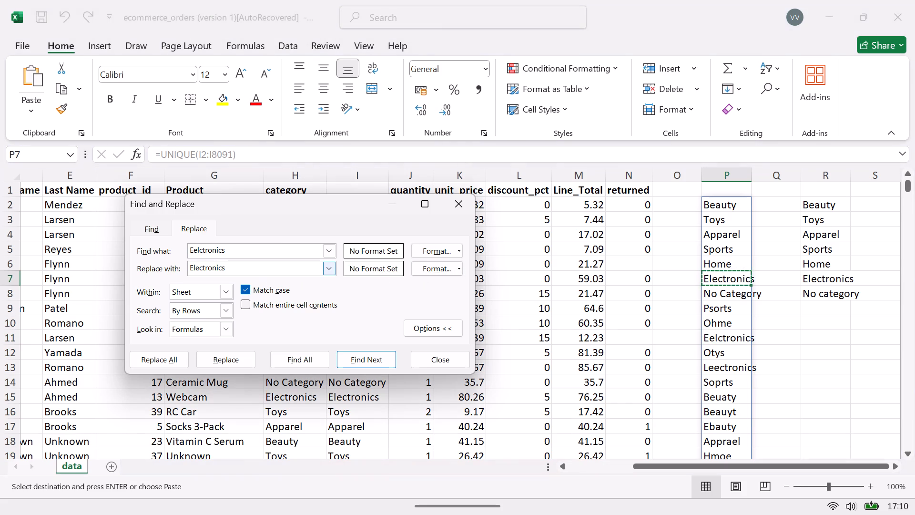
key(ctrl+a)
key(ctrl+v)
click(174, 361)
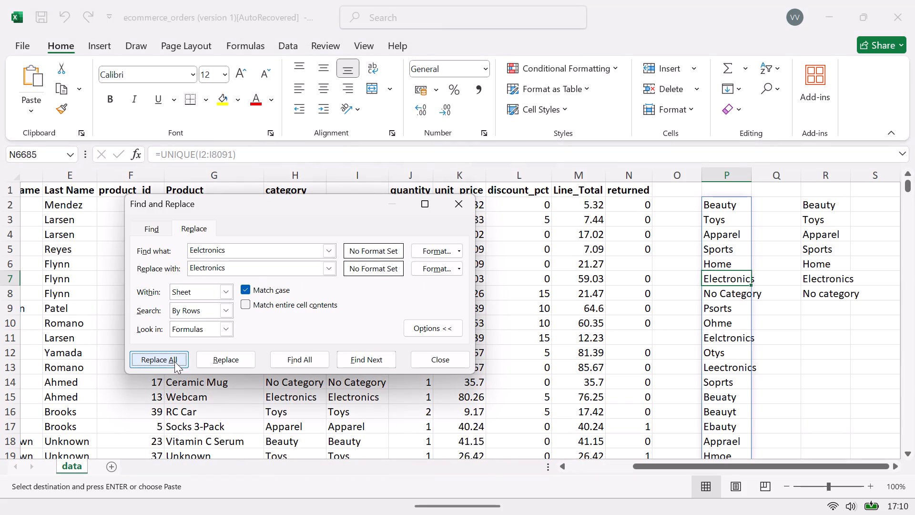
click(462, 294)
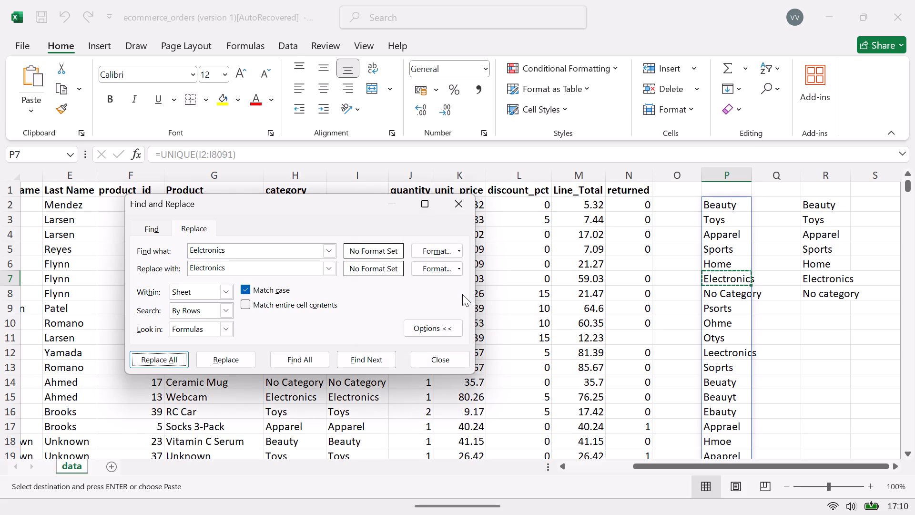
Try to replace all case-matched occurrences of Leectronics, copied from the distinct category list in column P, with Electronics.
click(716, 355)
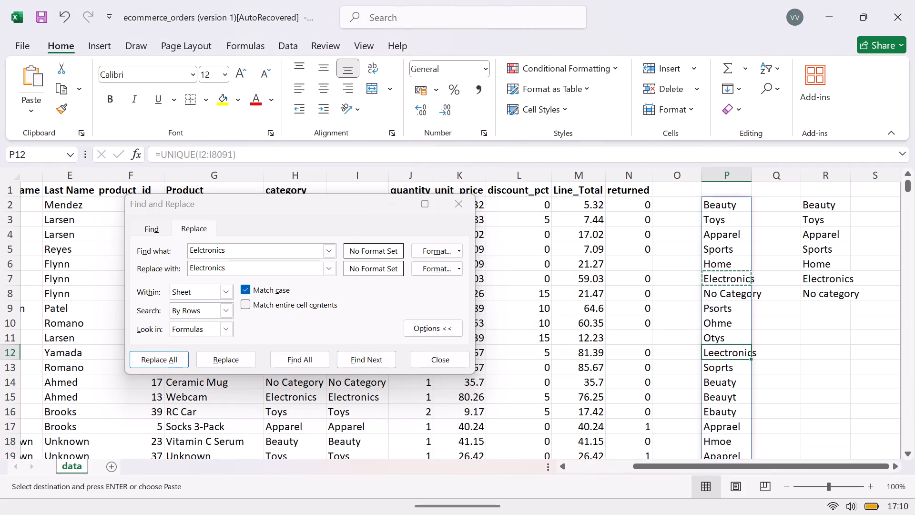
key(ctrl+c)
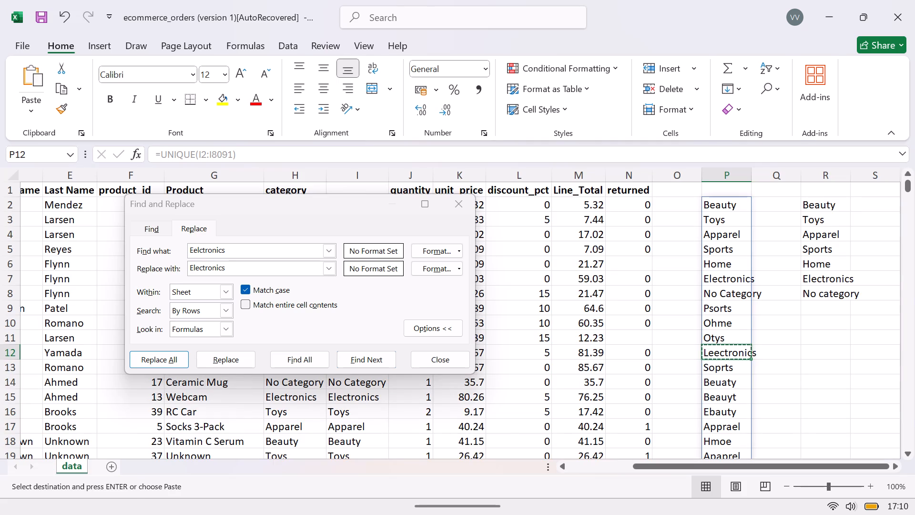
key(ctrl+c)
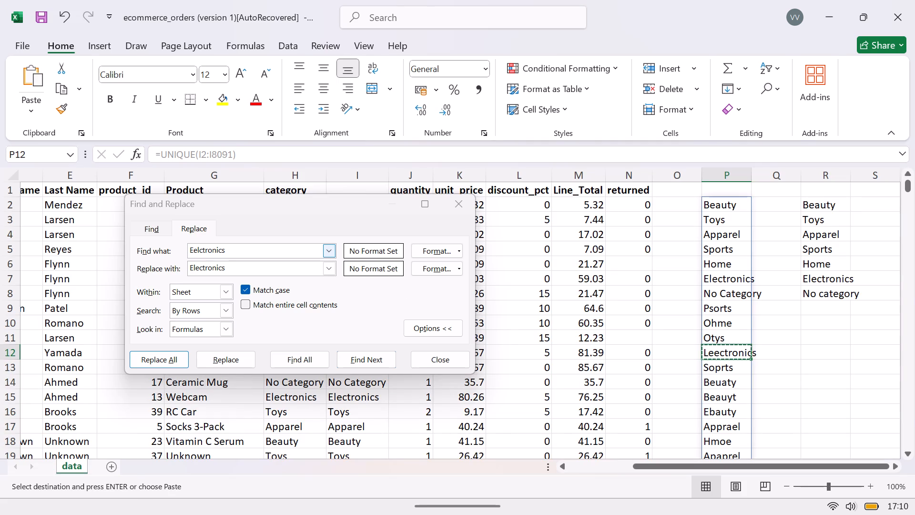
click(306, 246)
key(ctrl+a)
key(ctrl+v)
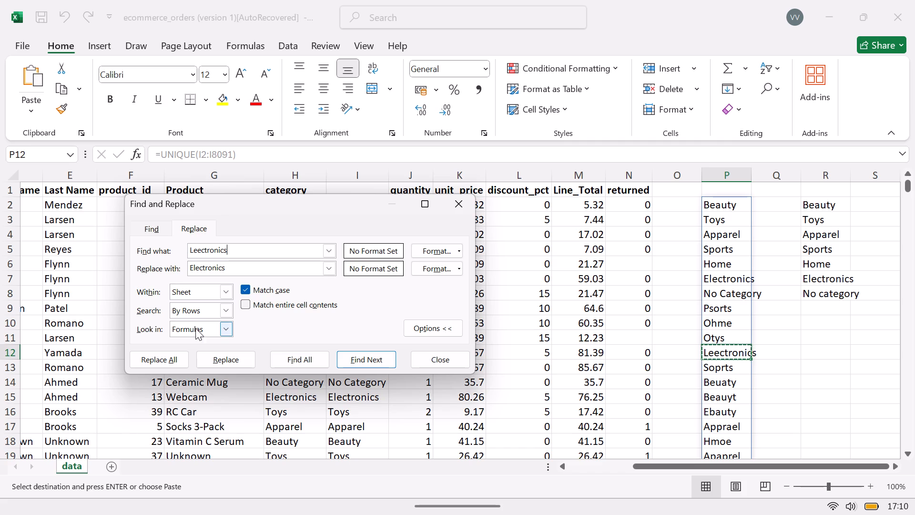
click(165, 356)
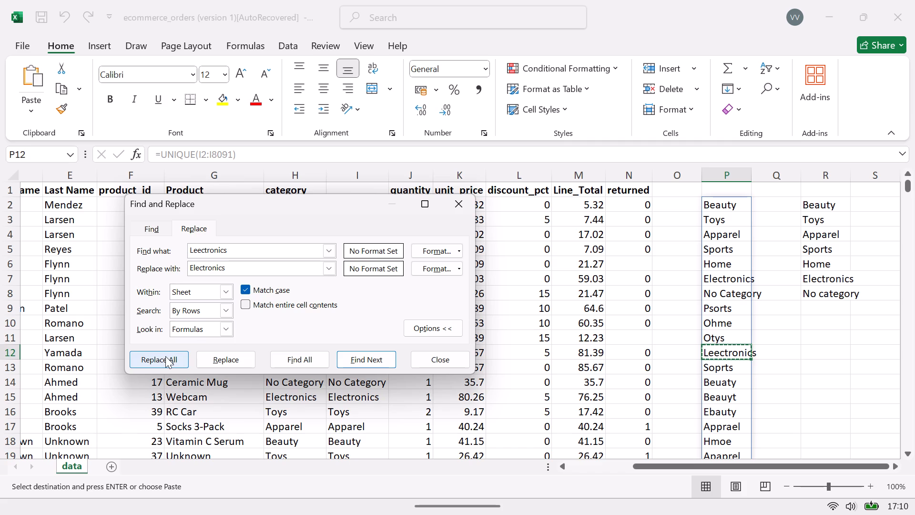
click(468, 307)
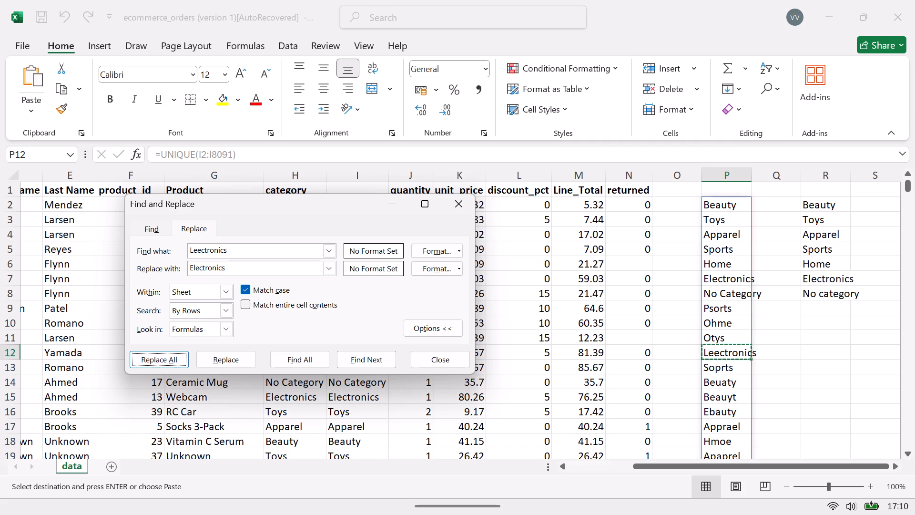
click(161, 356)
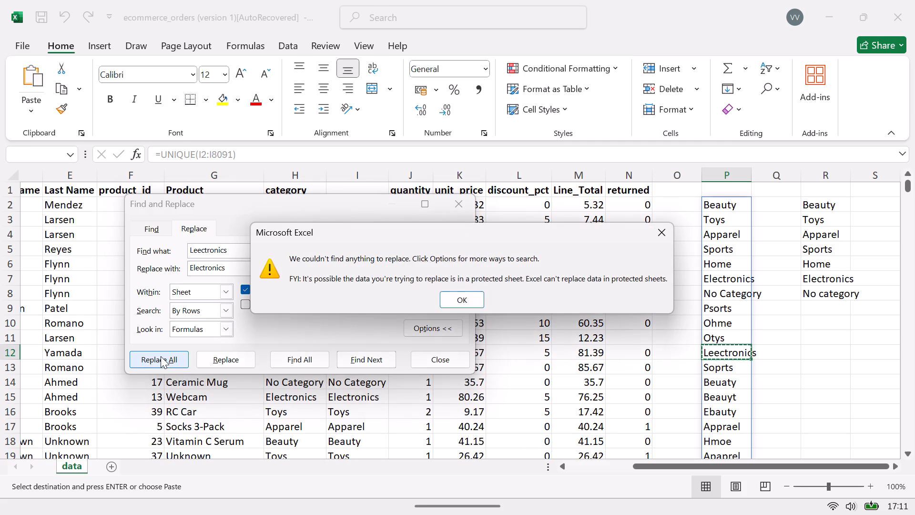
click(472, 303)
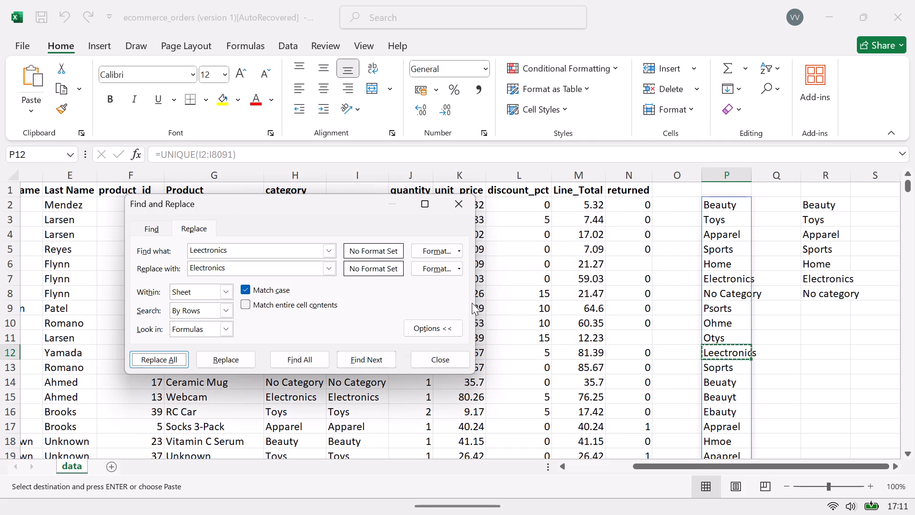
Replace all case-matched occurrences of Soprts with Sports, taking both spellings from the distinct category list in column P.
click(718, 364)
key(ctrl+c)
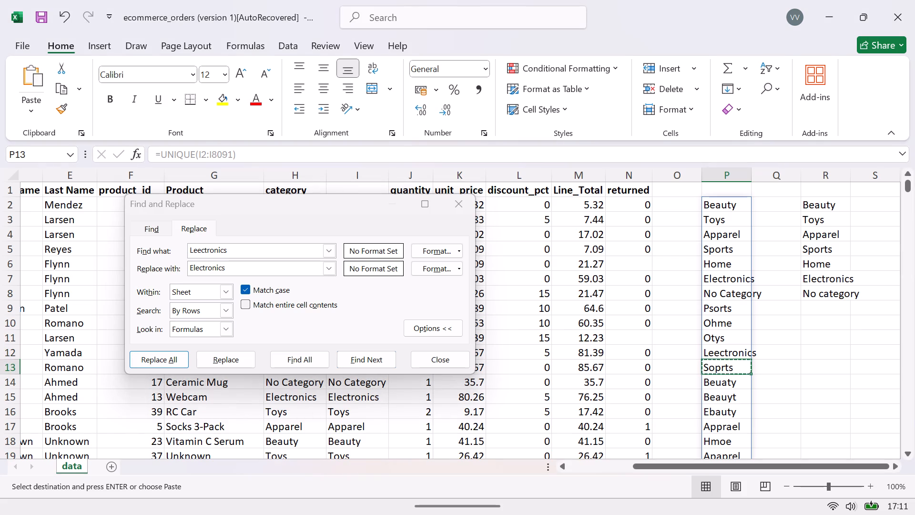
click(242, 245)
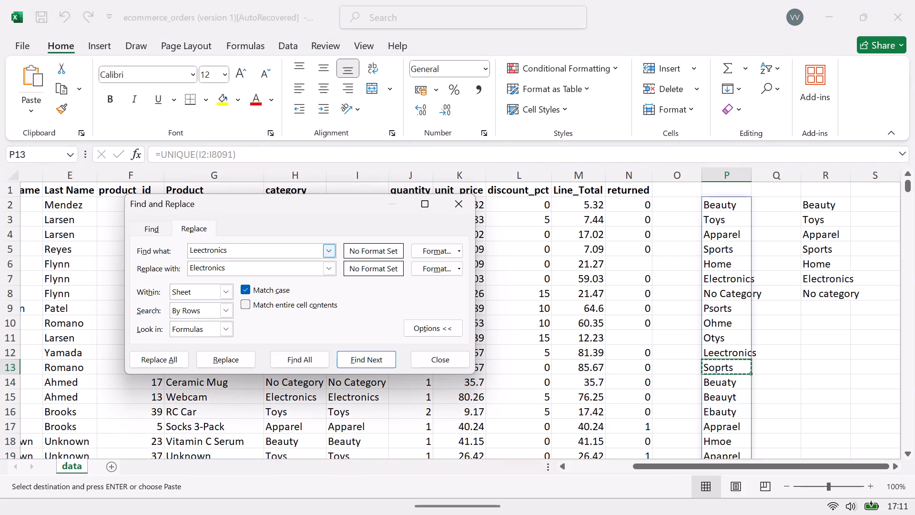
key(ctrl+a)
key(ctrl+v)
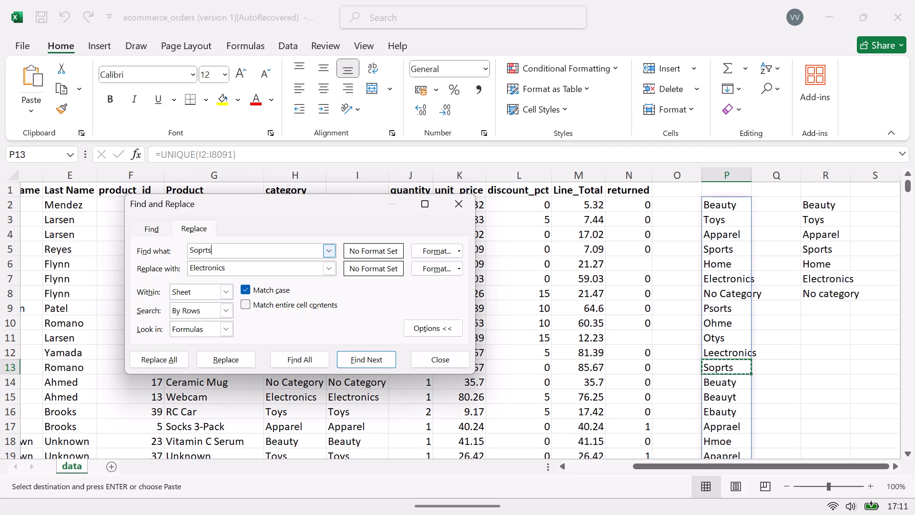
click(727, 257)
click(732, 250)
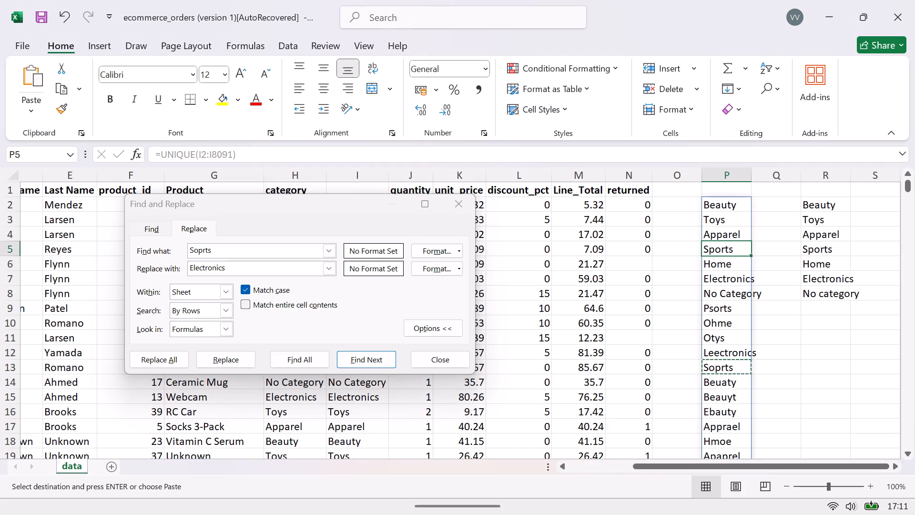
key(ctrl+c)
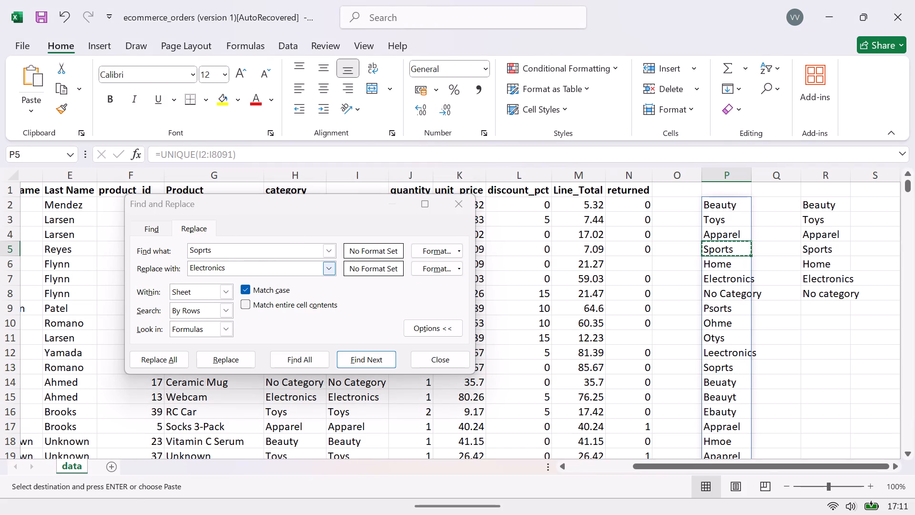
click(229, 265)
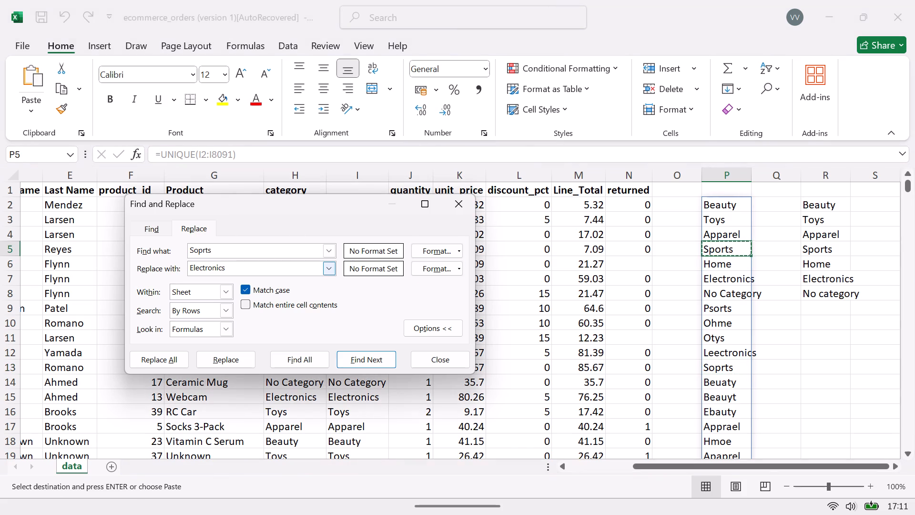
key(ctrl+a)
key(ctrl+v)
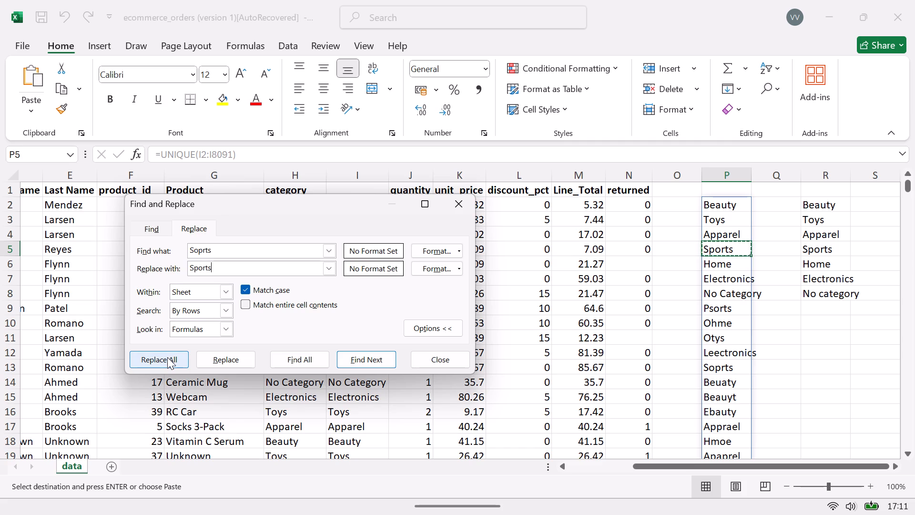
click(167, 357)
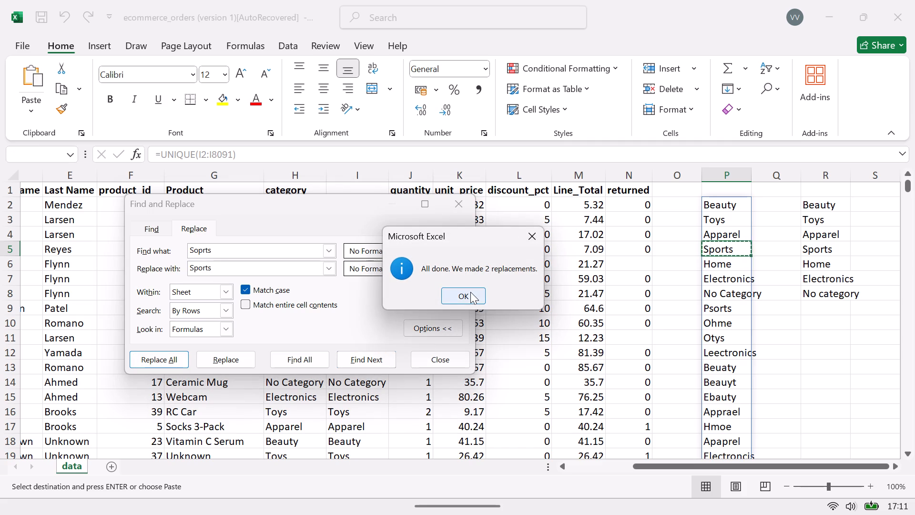
click(470, 292)
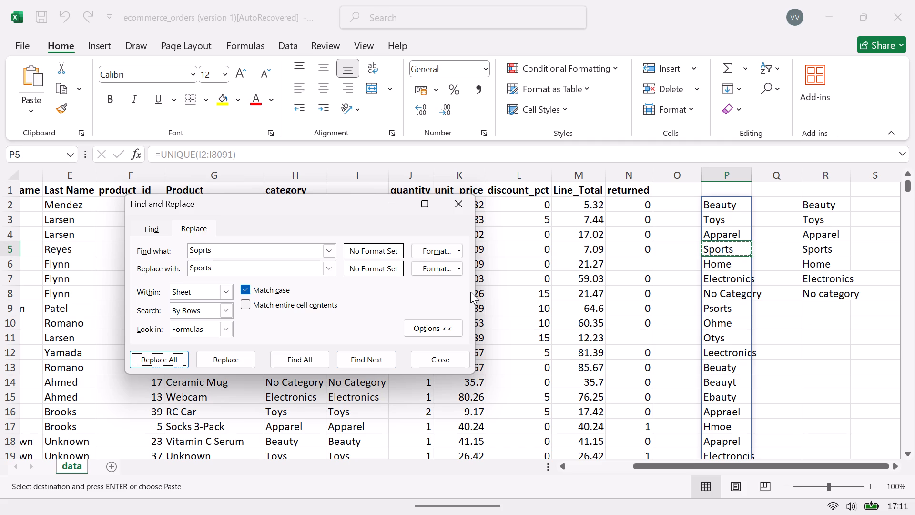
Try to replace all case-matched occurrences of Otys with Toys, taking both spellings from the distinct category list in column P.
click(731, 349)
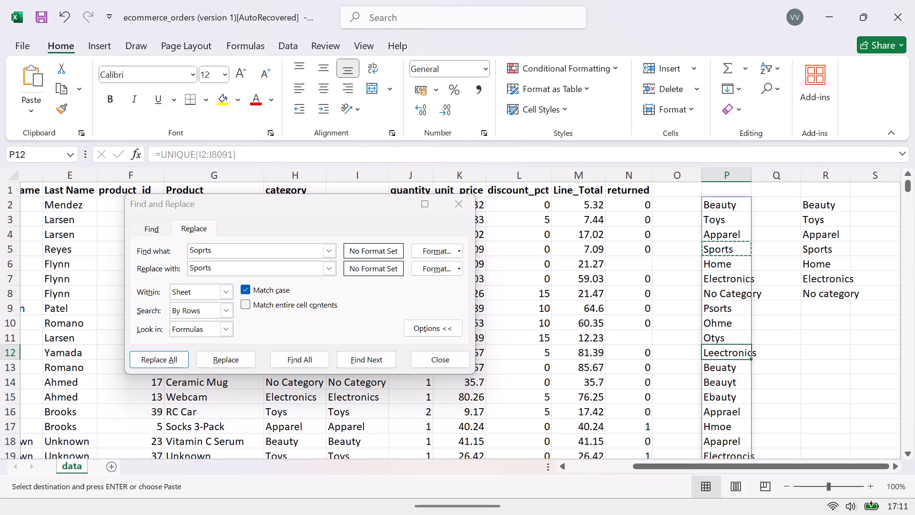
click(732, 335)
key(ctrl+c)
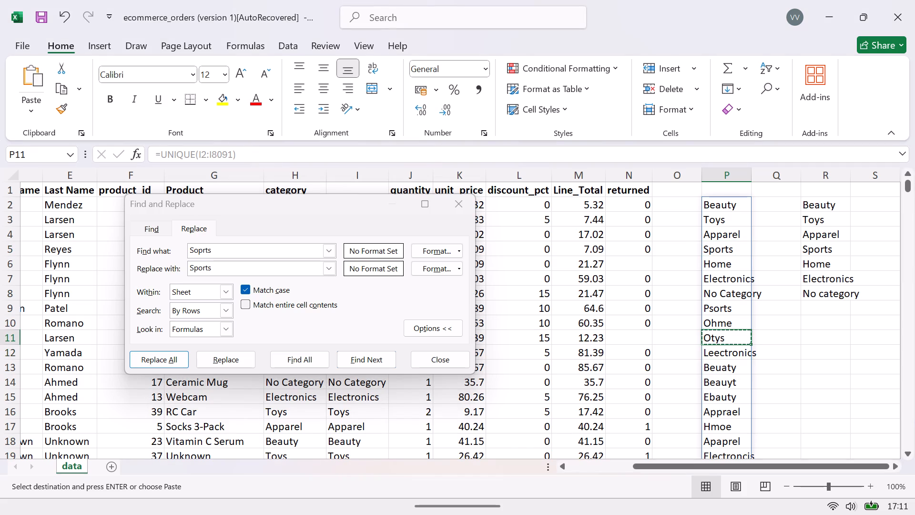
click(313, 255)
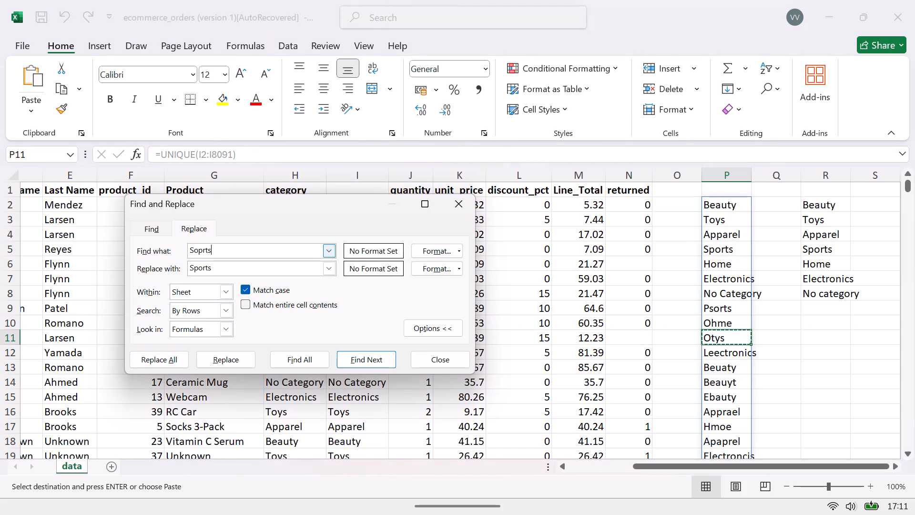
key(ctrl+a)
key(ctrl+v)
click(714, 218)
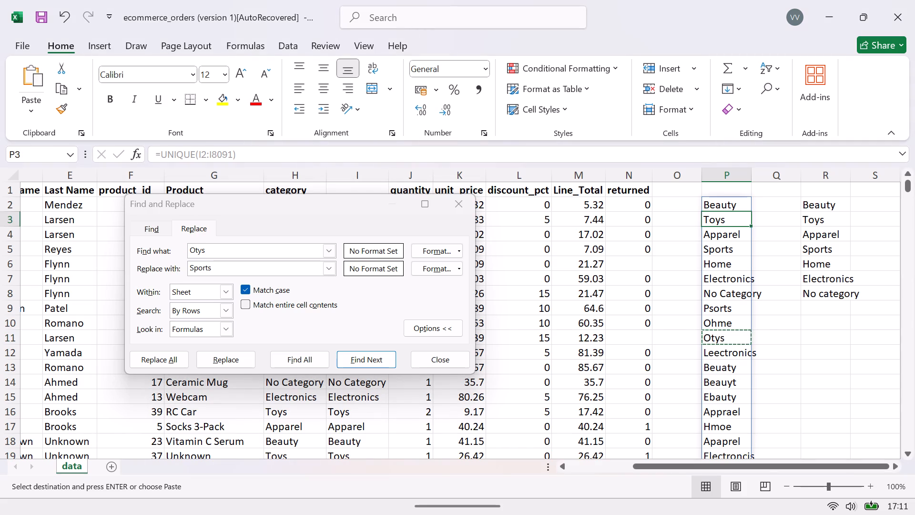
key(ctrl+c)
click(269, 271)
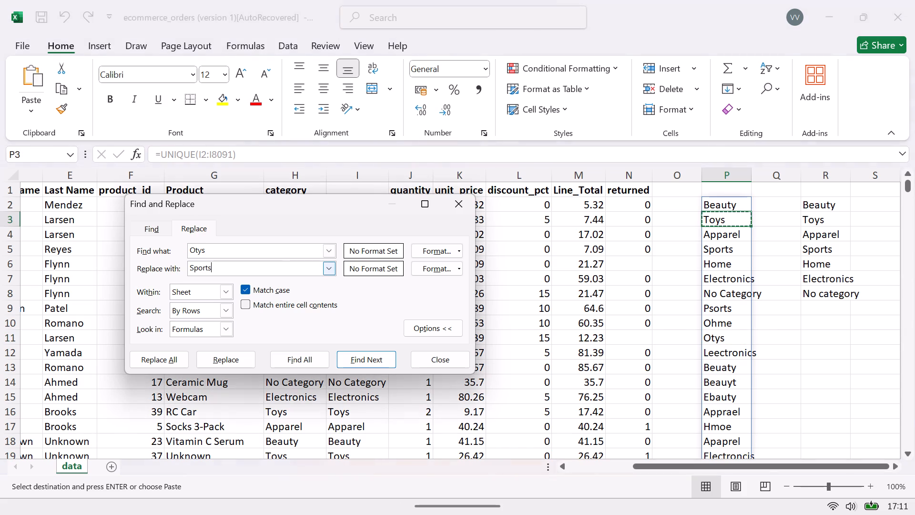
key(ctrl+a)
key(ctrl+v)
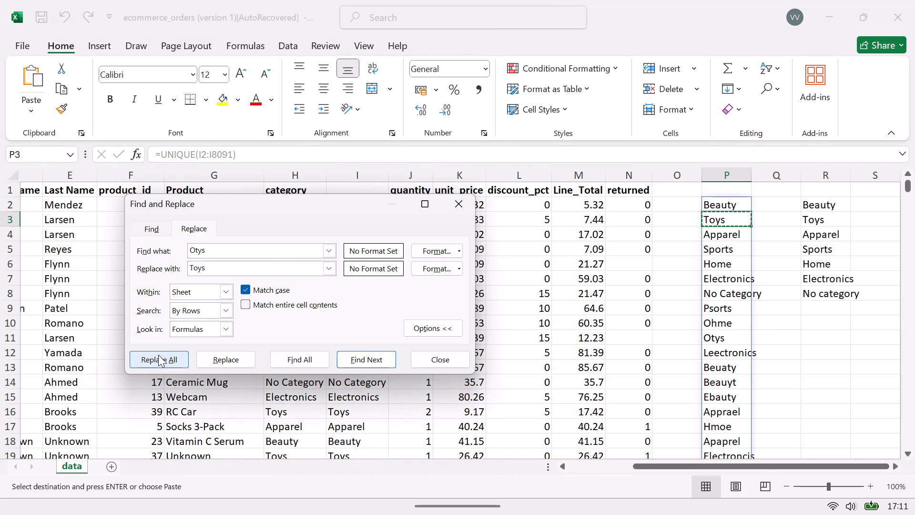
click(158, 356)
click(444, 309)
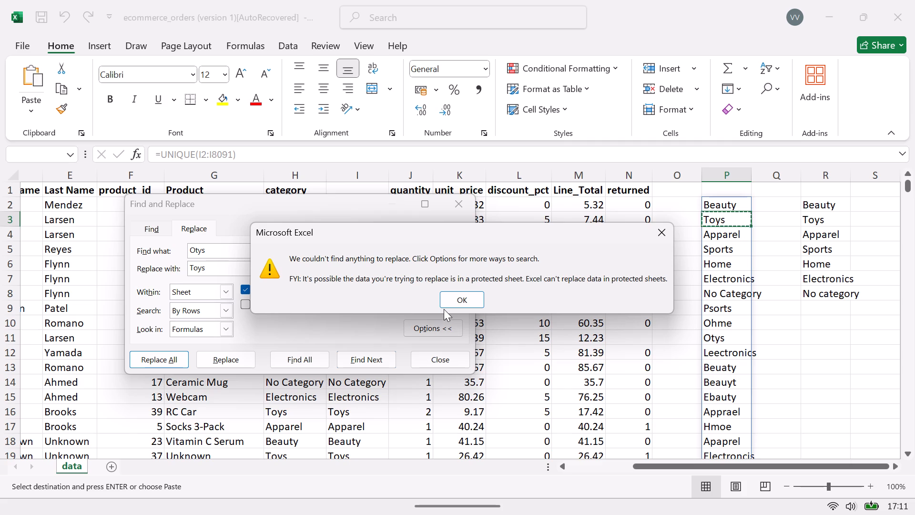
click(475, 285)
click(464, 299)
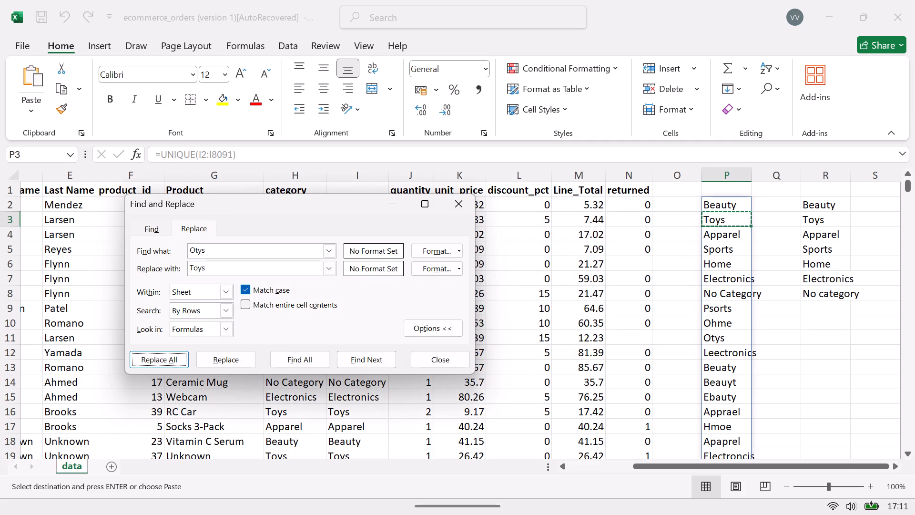
Replace all case-matched occurrences of Beuaty with Beauty, taking both spellings from the distinct category list in column P.
click(726, 366)
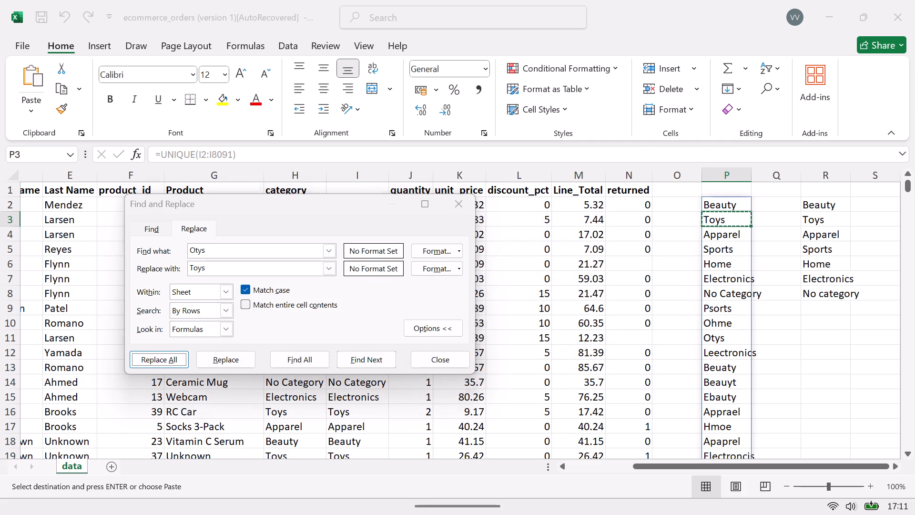
key(ctrl+c)
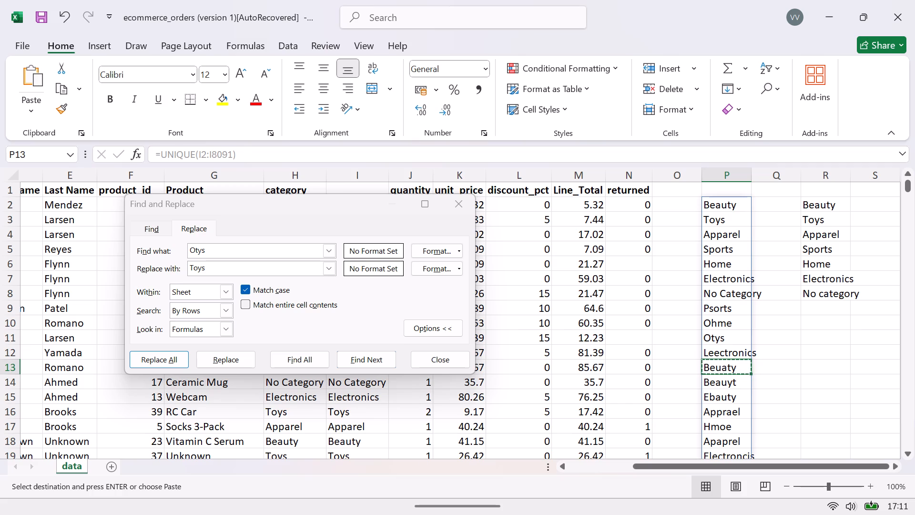
click(294, 248)
key(ctrl+a)
key(ctrl+v)
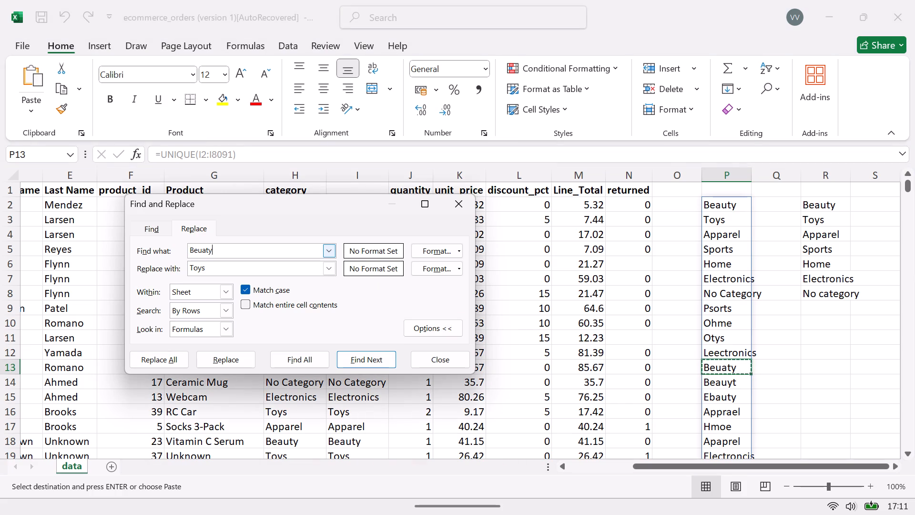
click(719, 206)
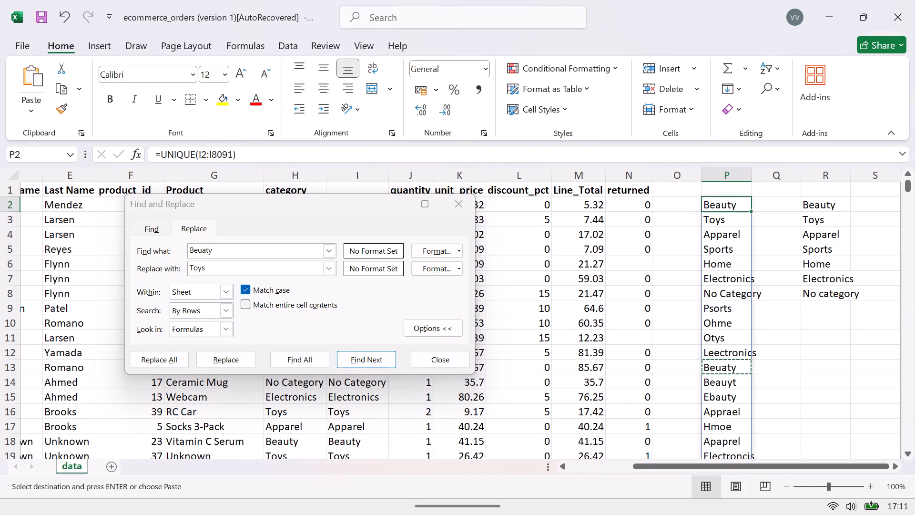
key(ctrl+c)
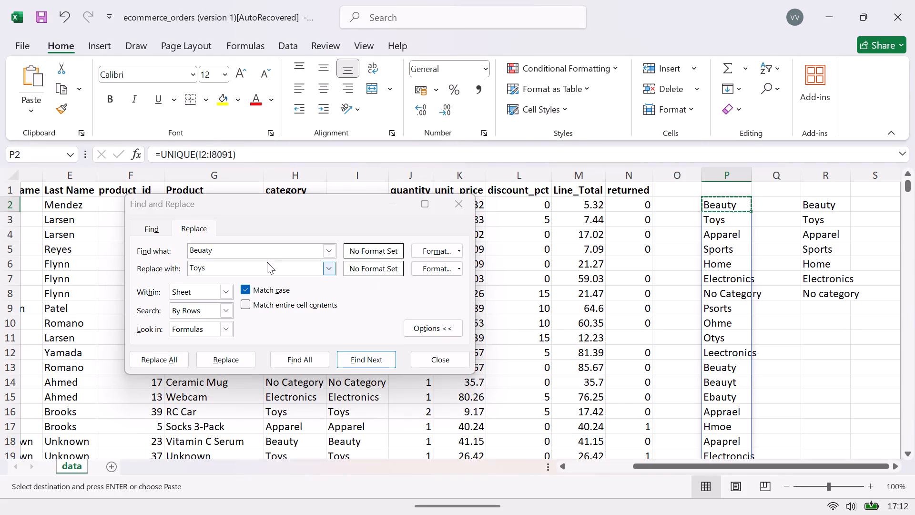
click(267, 262)
key(ctrl+v)
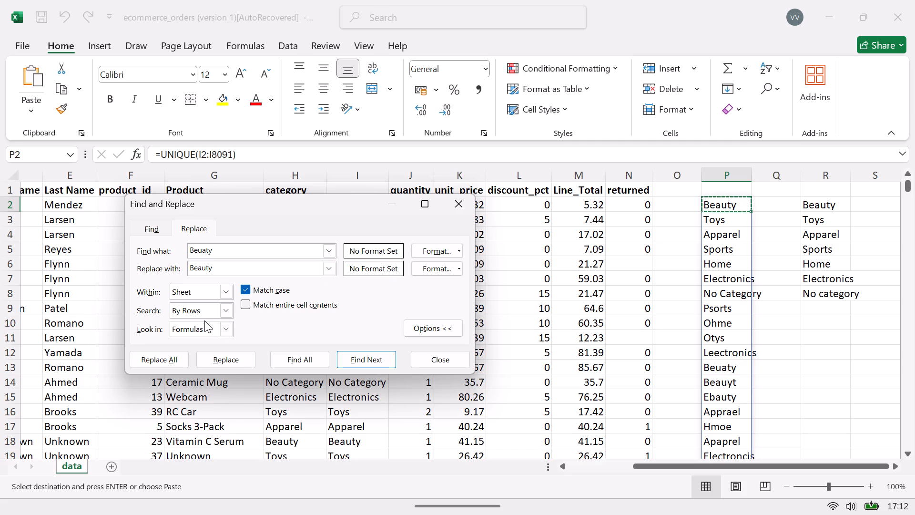
click(173, 353)
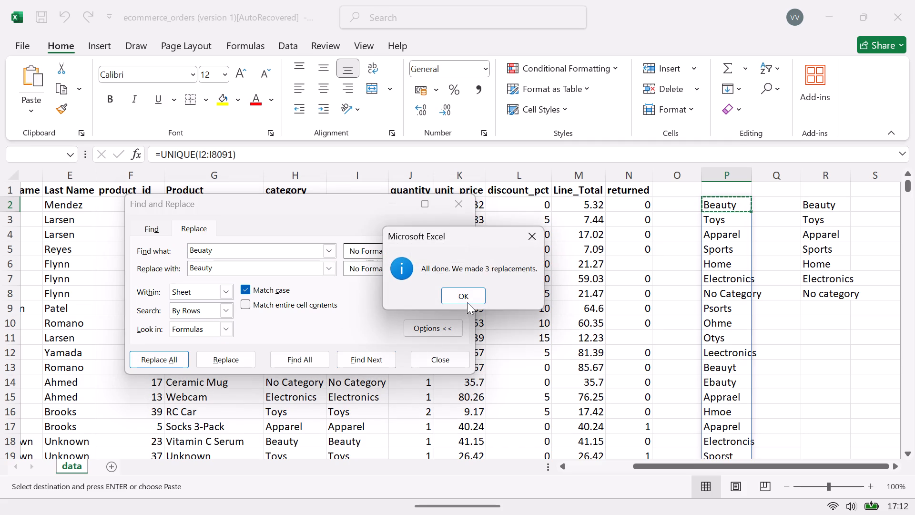
click(468, 302)
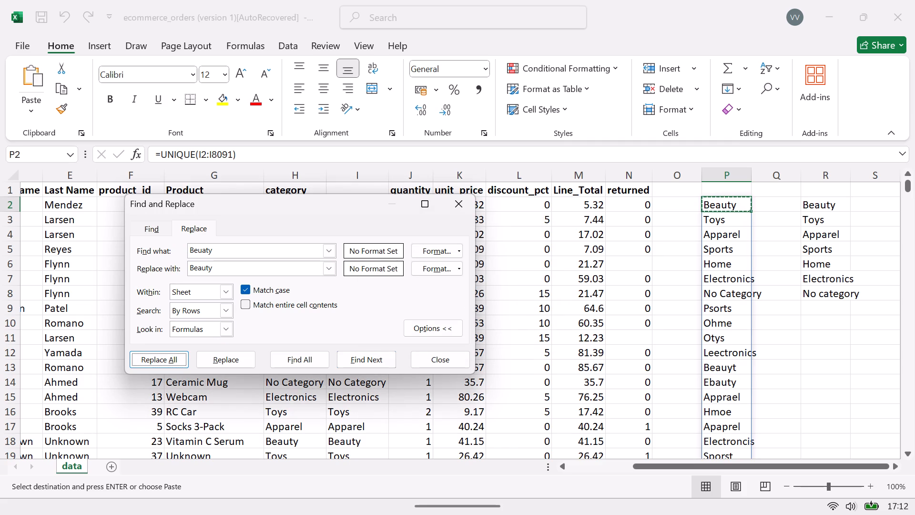
Replace all case-matched occurrences of Beauyt, copied from the distinct category list in column P, with Beauty.
click(719, 375)
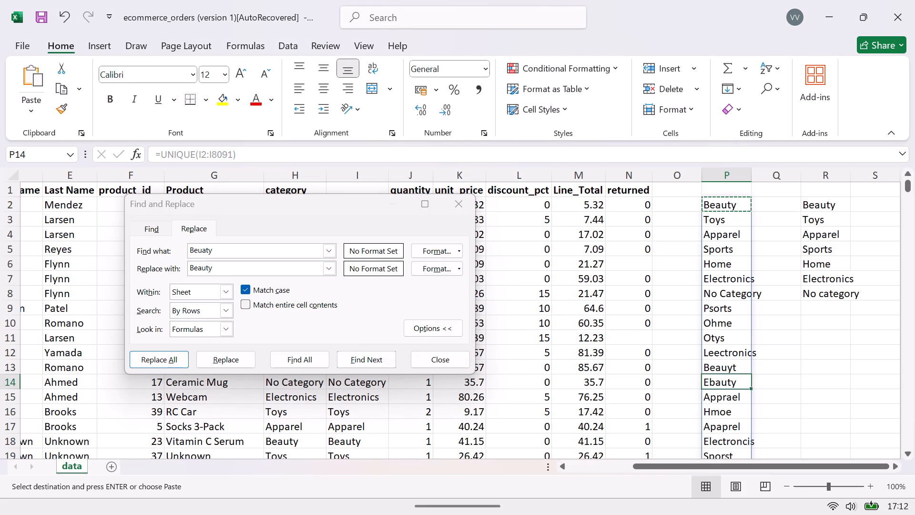
click(722, 369)
key(ctrl+c)
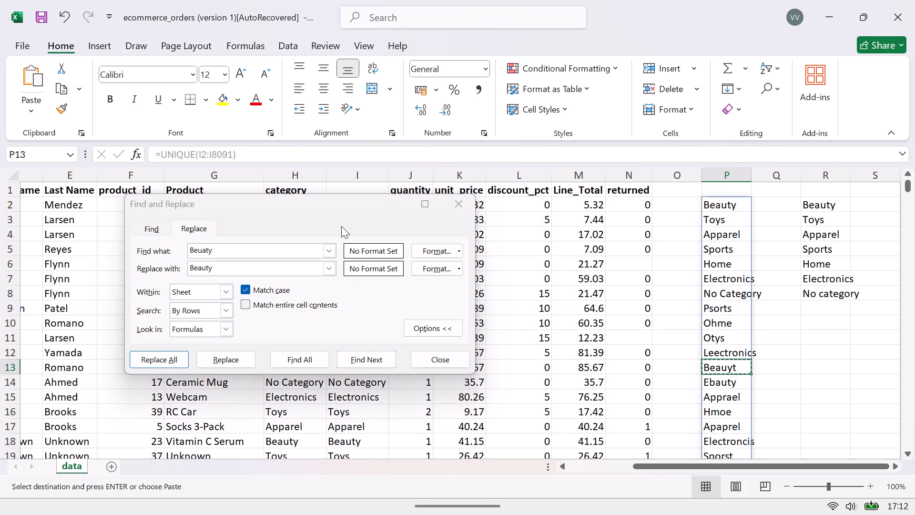
click(293, 252)
key(ctrl+a)
key(ctrl+v)
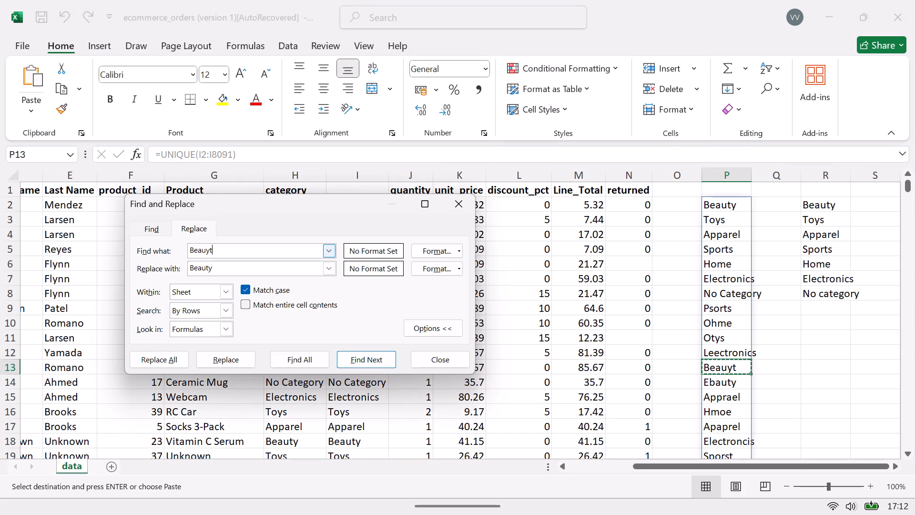
click(173, 354)
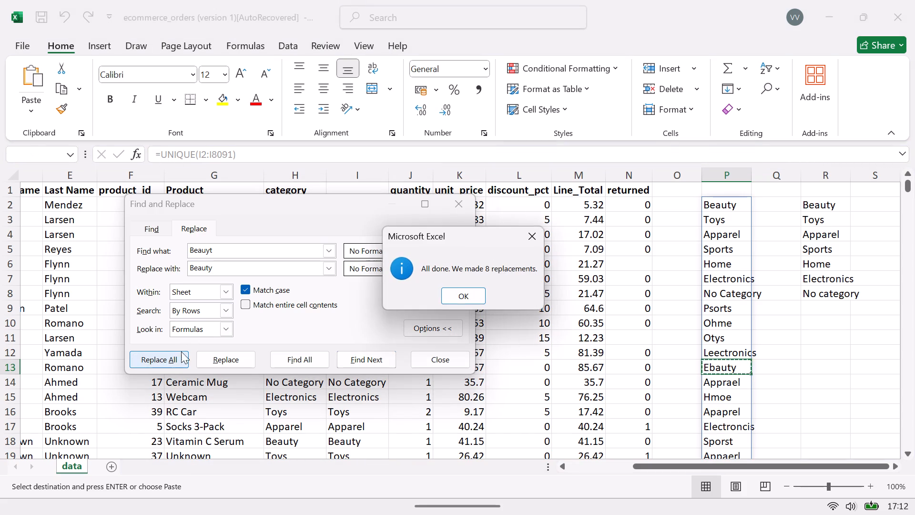
click(467, 298)
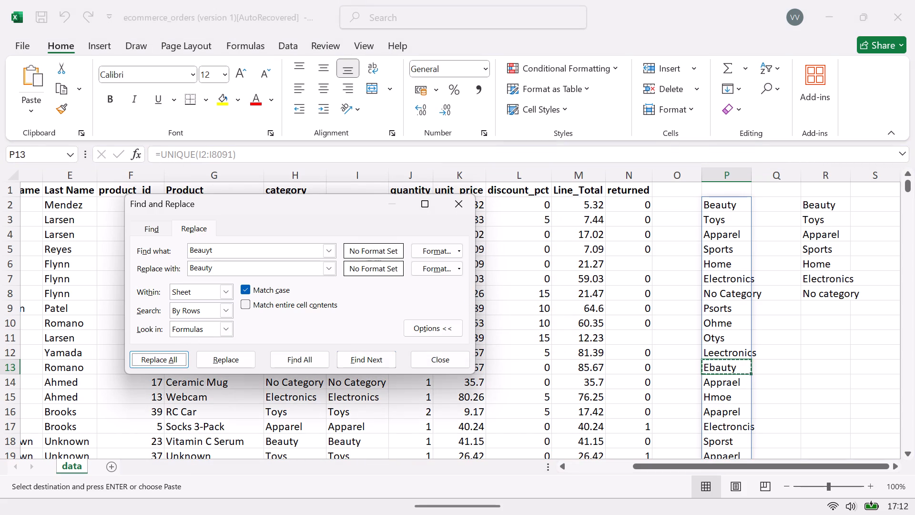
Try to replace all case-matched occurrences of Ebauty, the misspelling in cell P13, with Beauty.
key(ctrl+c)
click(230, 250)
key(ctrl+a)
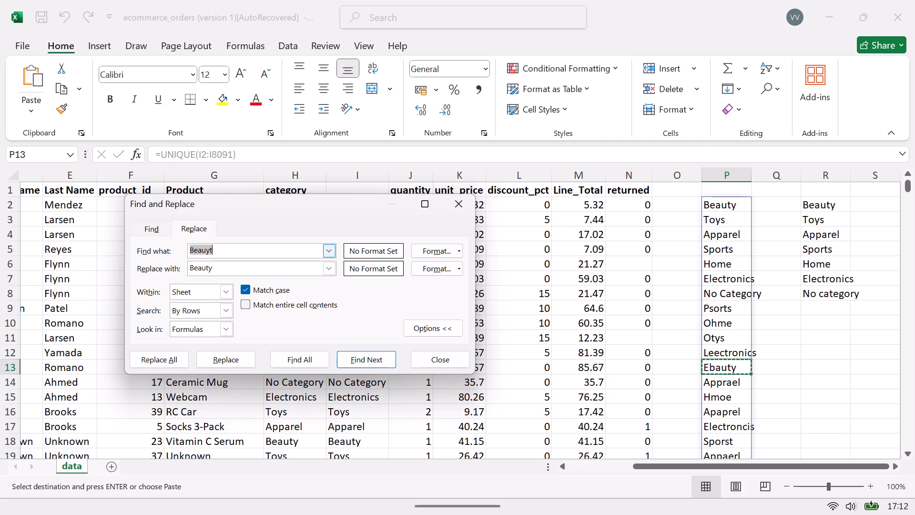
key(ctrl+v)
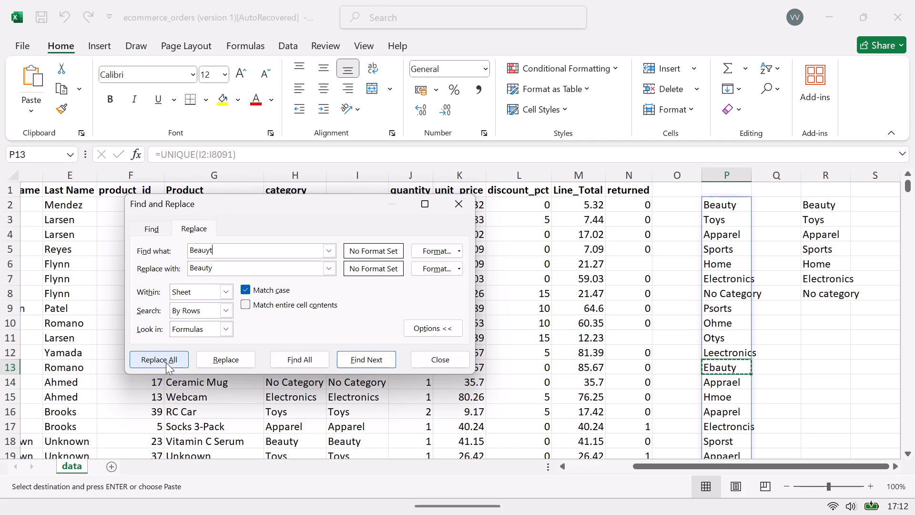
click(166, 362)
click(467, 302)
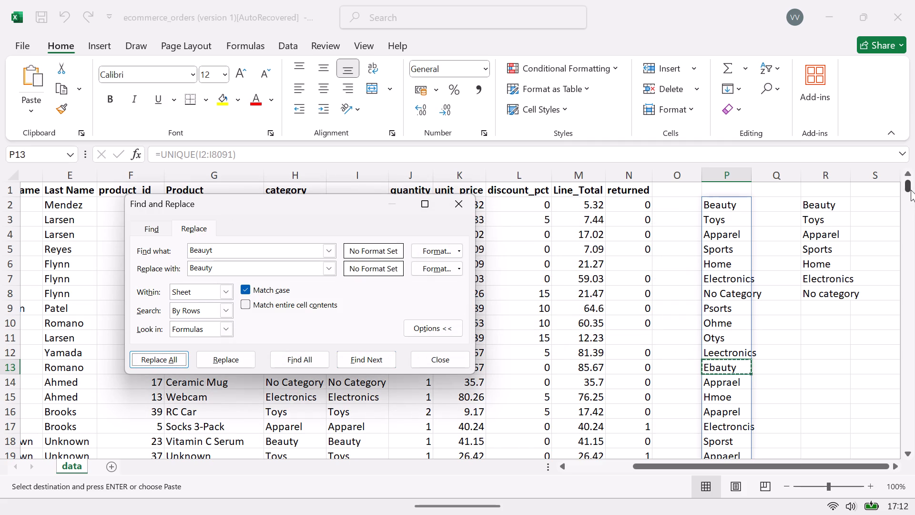
Replace all case-matched occurrences of Apprael with Apparel, taking both spellings from the distinct category list in column P.
drag(911, 190, 911, 190)
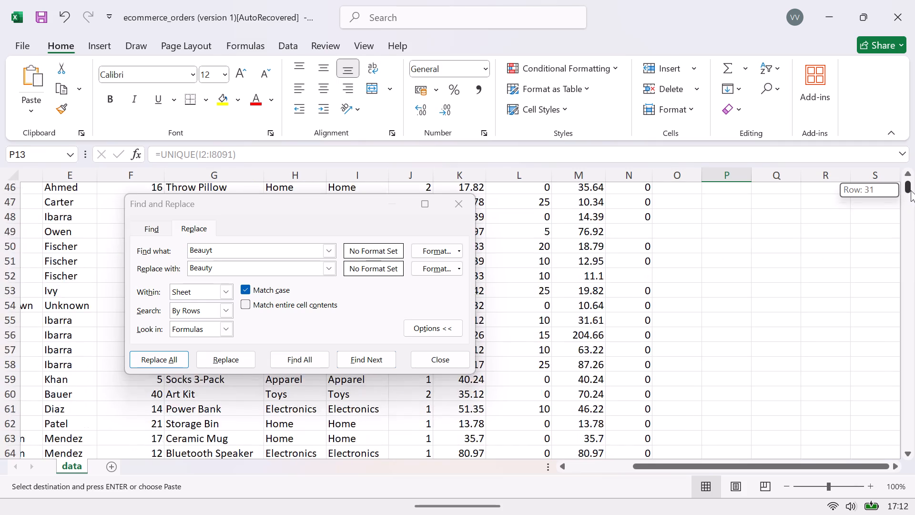
drag(911, 190, 912, 180)
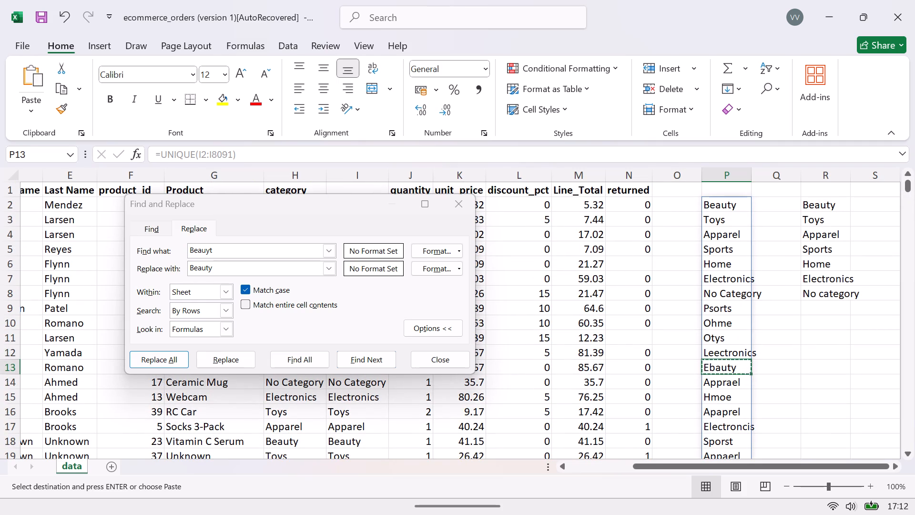
click(738, 381)
key(ctrl+c)
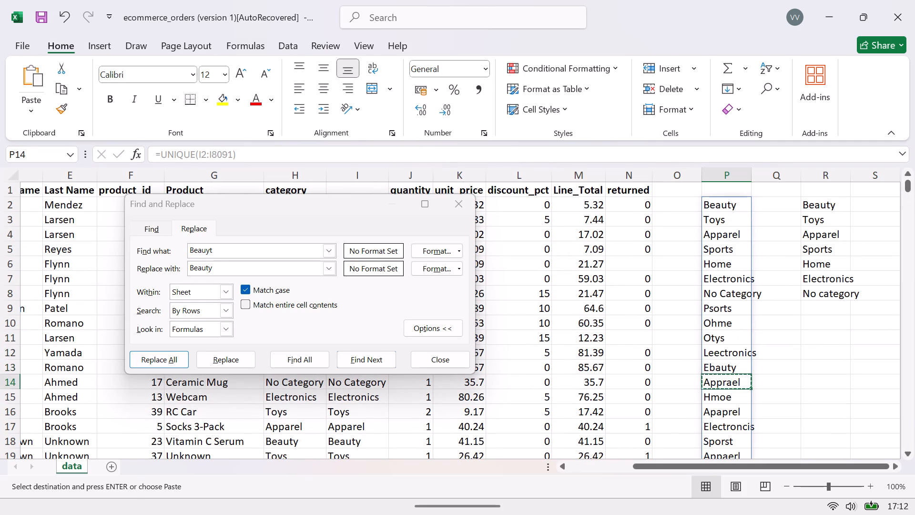
click(305, 257)
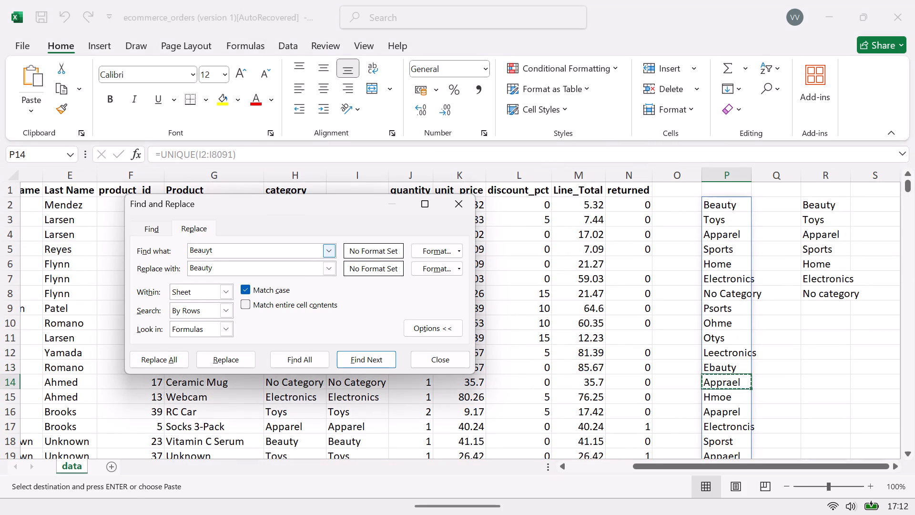
key(ctrl+a)
key(ctrl+v)
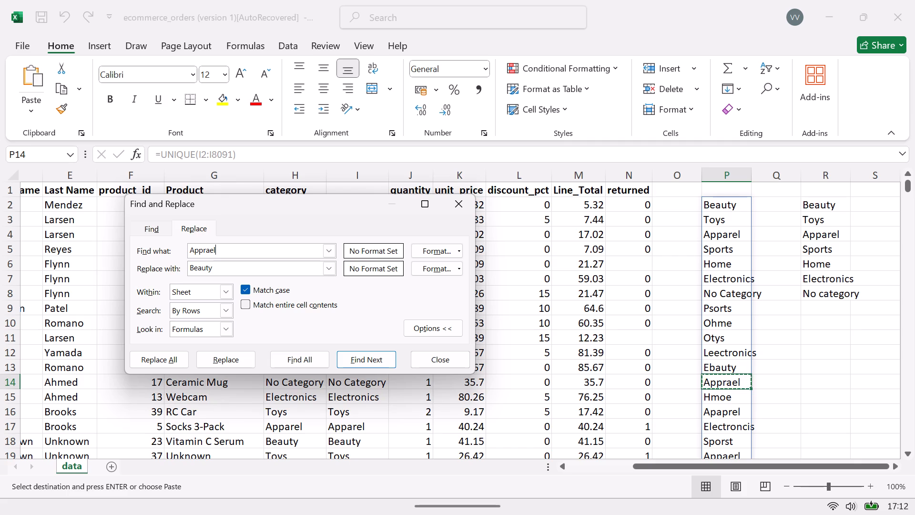
click(724, 236)
key(ctrl+c)
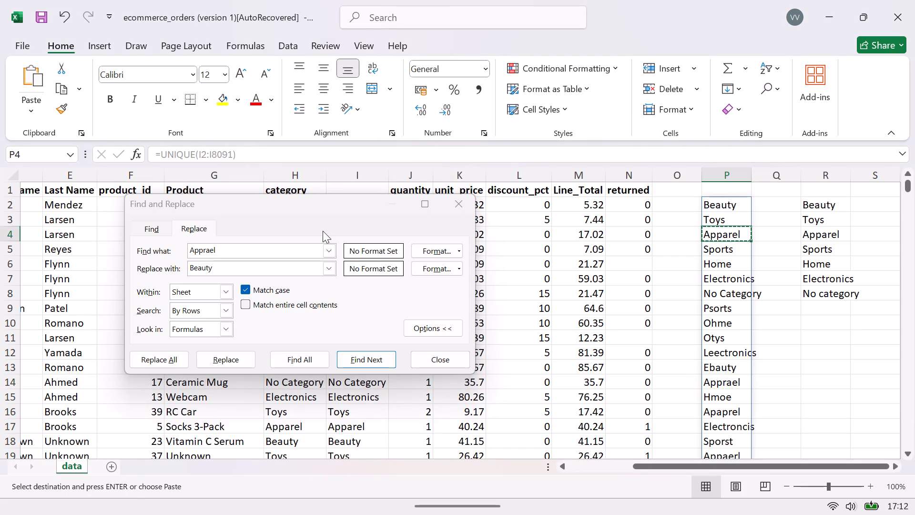
click(275, 267)
key(ctrl+a)
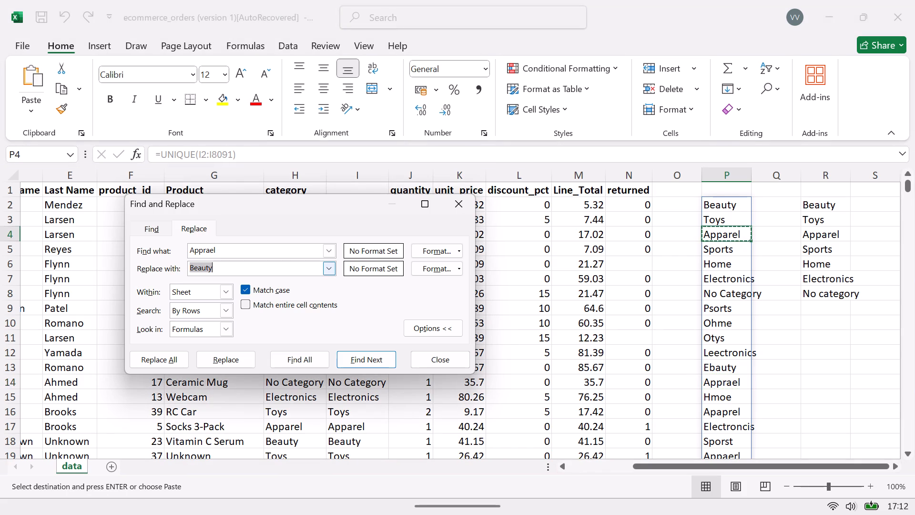
key(ctrl+v)
click(161, 360)
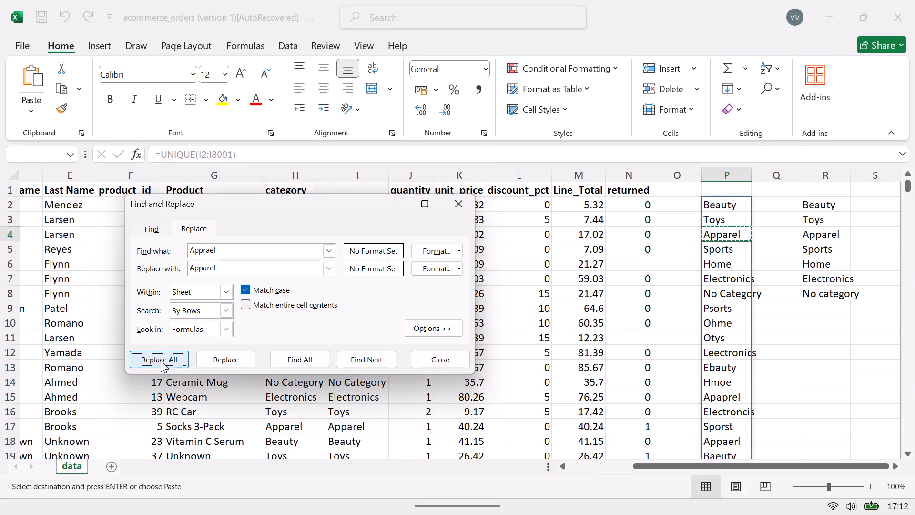
click(450, 295)
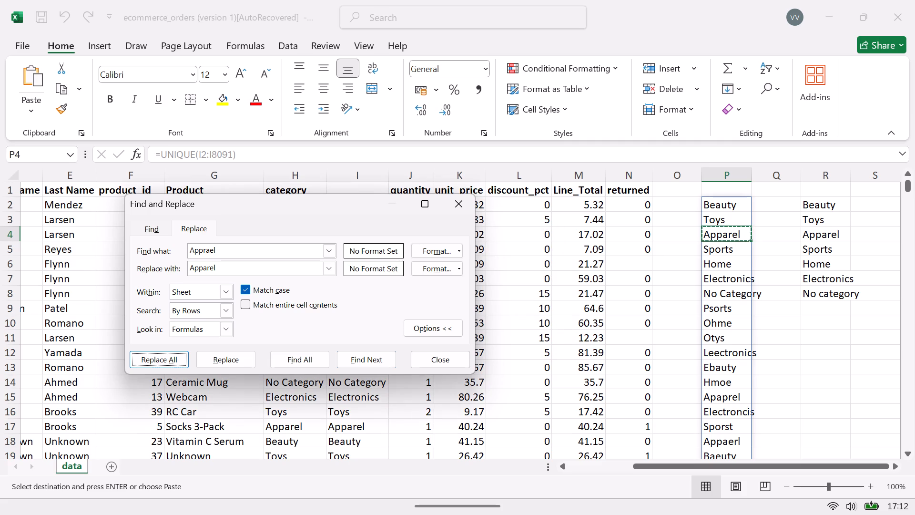
Replace all case-matched occurrences of Hmoe with Home, taking both spellings from the distinct category list in column P.
click(716, 387)
key(ctrl+c)
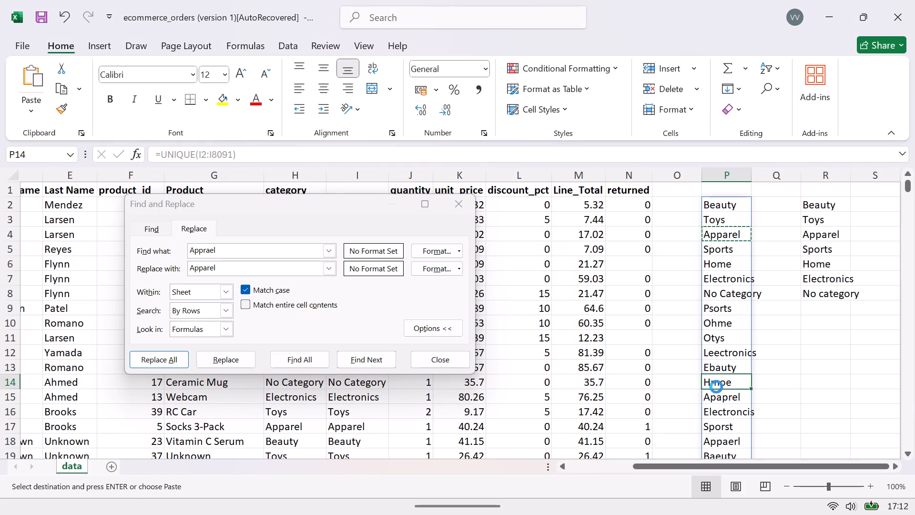
click(241, 242)
click(237, 246)
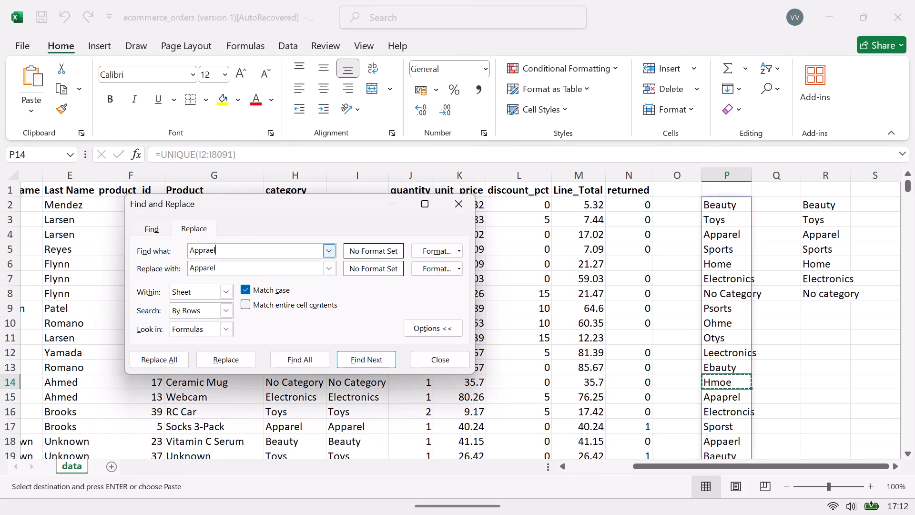
key(ctrl+a)
key(ctrl+v)
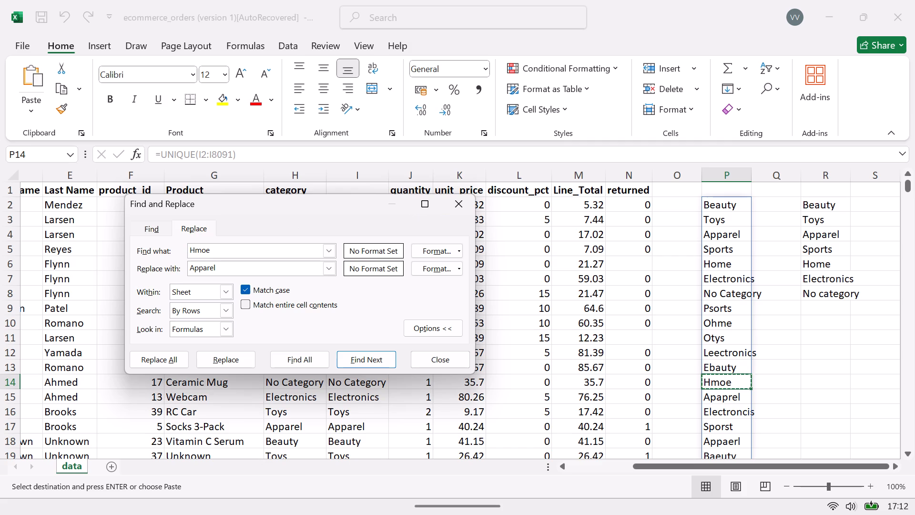
click(726, 263)
key(ctrl+c)
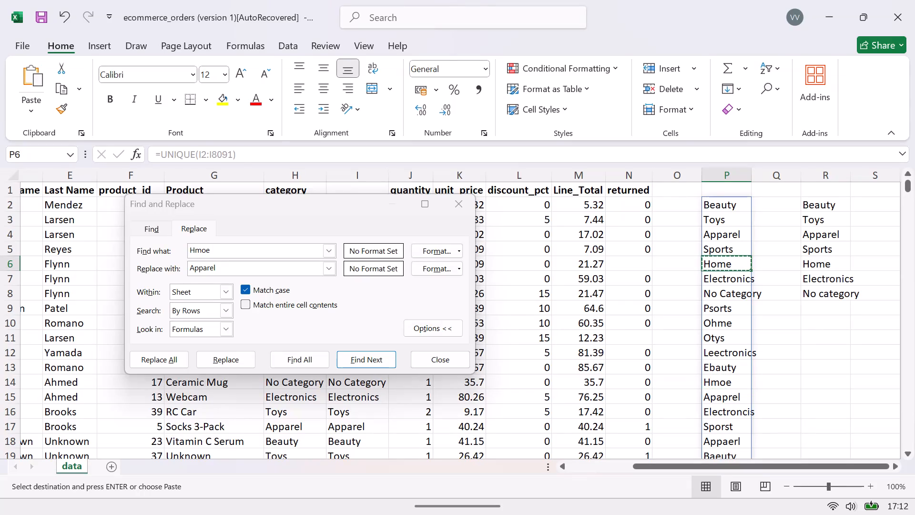
click(274, 264)
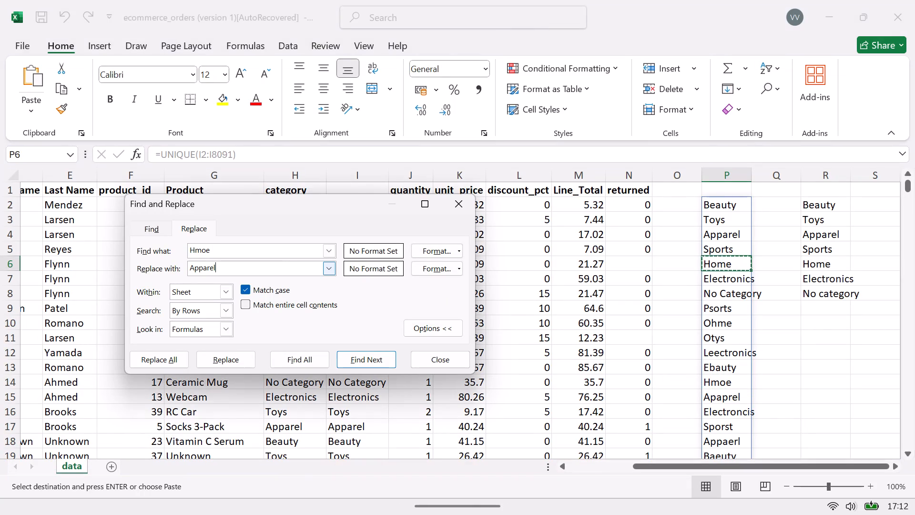
key(ctrl+a)
key(ctrl+v)
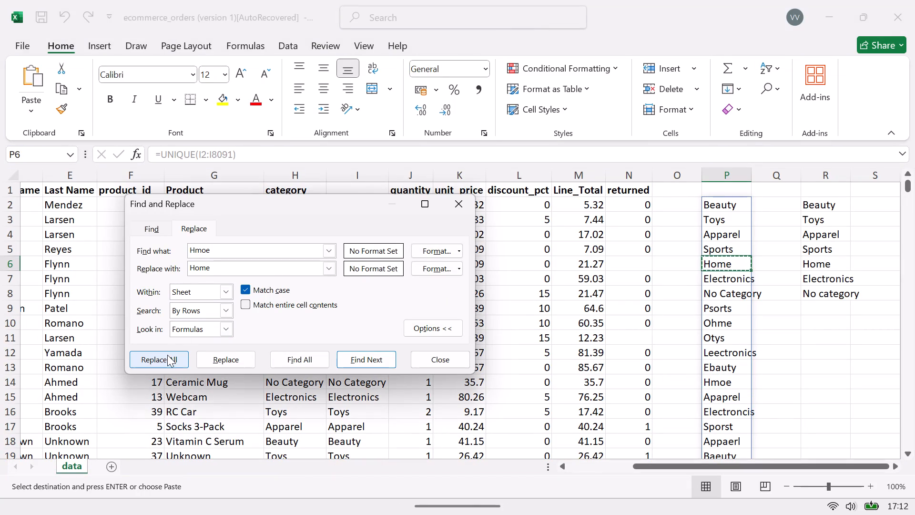
click(167, 356)
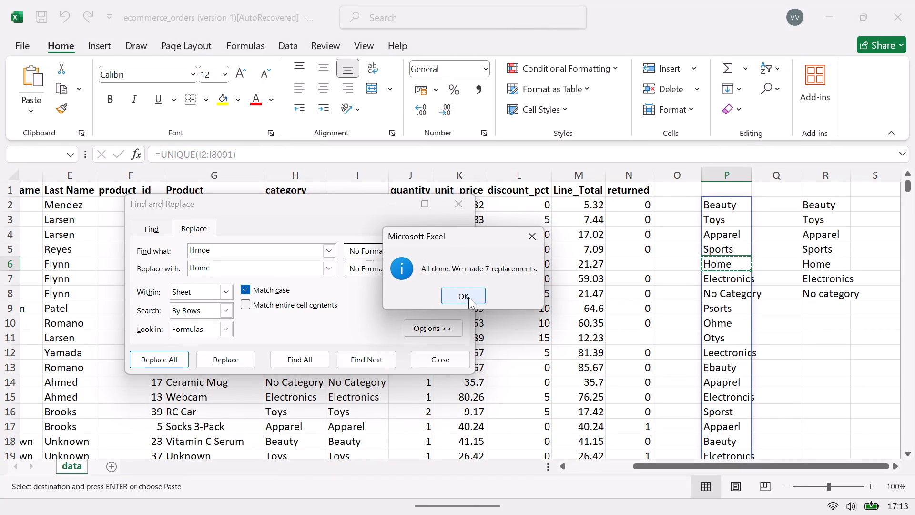
click(468, 297)
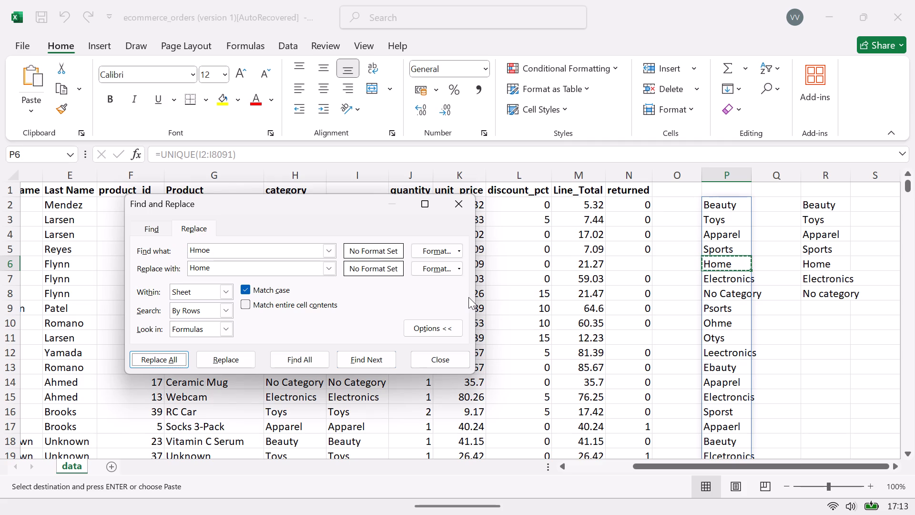
Replace all case-matched occurrences of Apaprel with Apparel, taking both spellings from the distinct category list in column P.
click(723, 384)
key(ctrl+c)
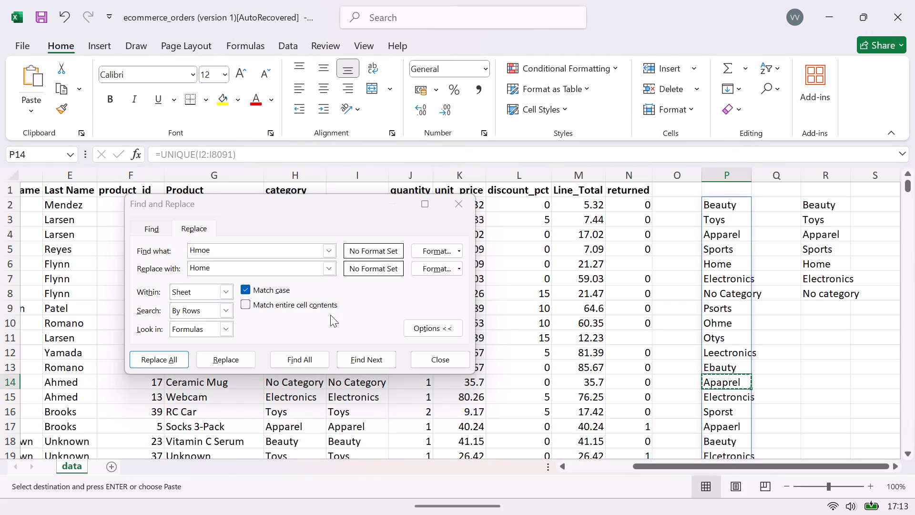
click(276, 248)
key(ctrl+a)
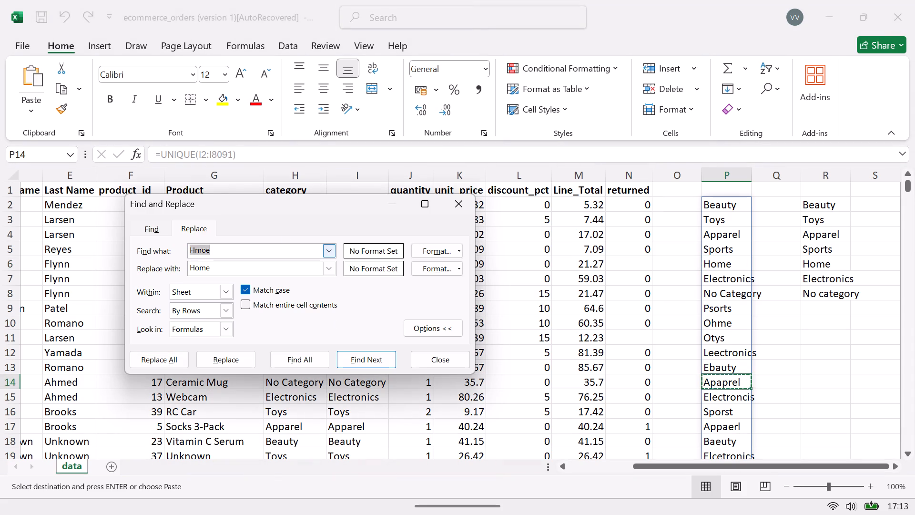
key(ctrl+v)
click(717, 239)
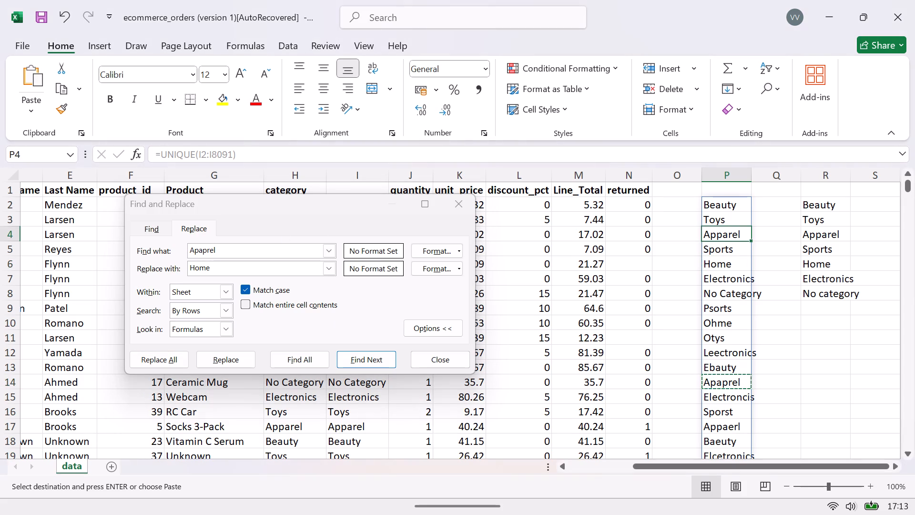
key(ctrl+c)
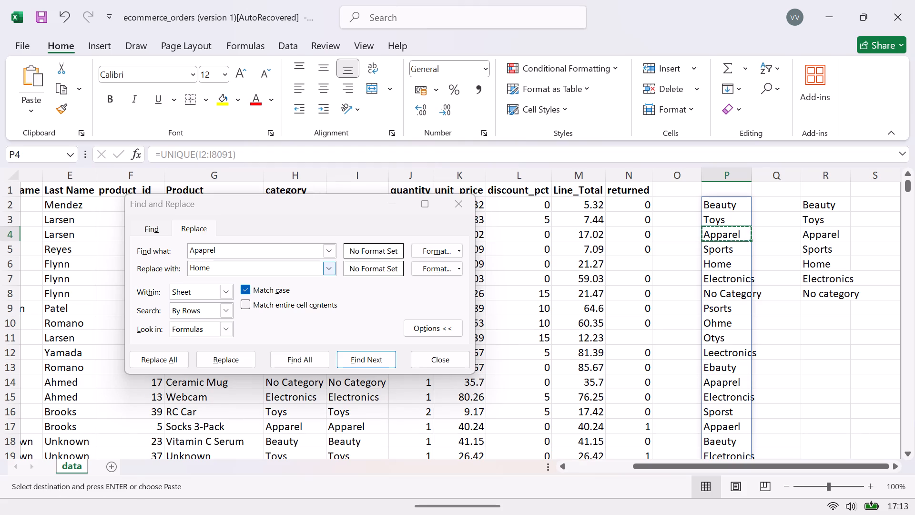
click(246, 271)
key(ctrl+a)
key(ctrl+v)
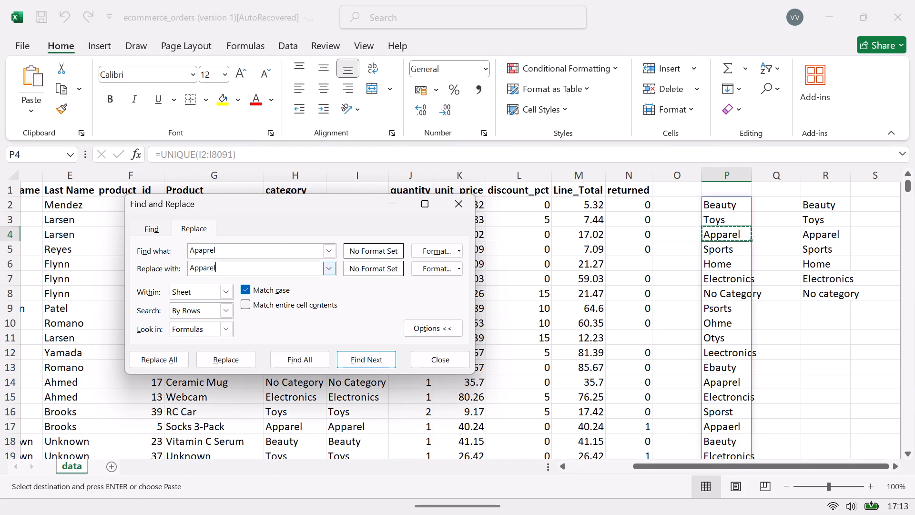
click(170, 358)
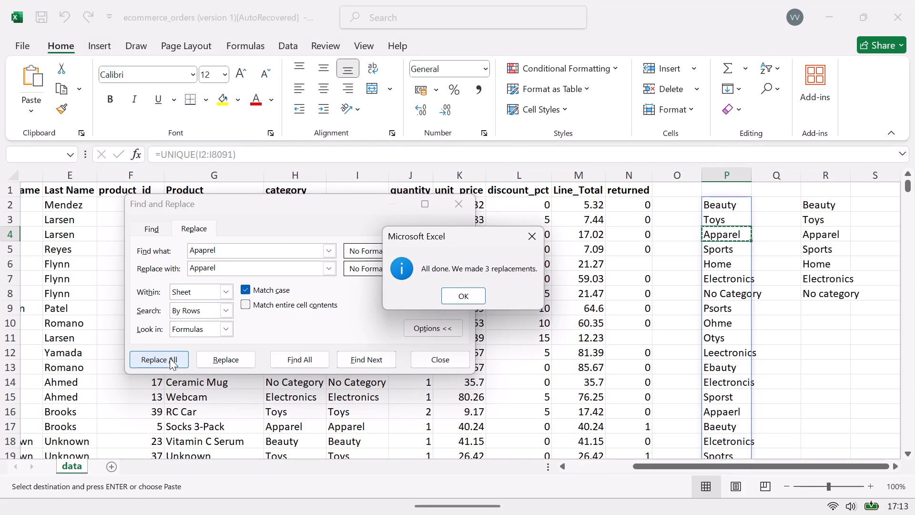
click(452, 301)
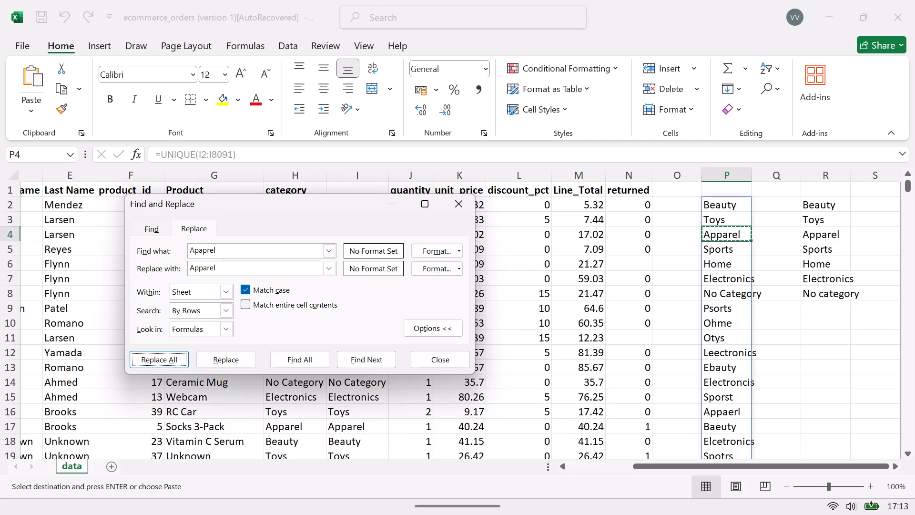
Replace all case-matched occurrences of Electroncis with Electronics, taking both spellings from the distinct category list in column P.
click(720, 382)
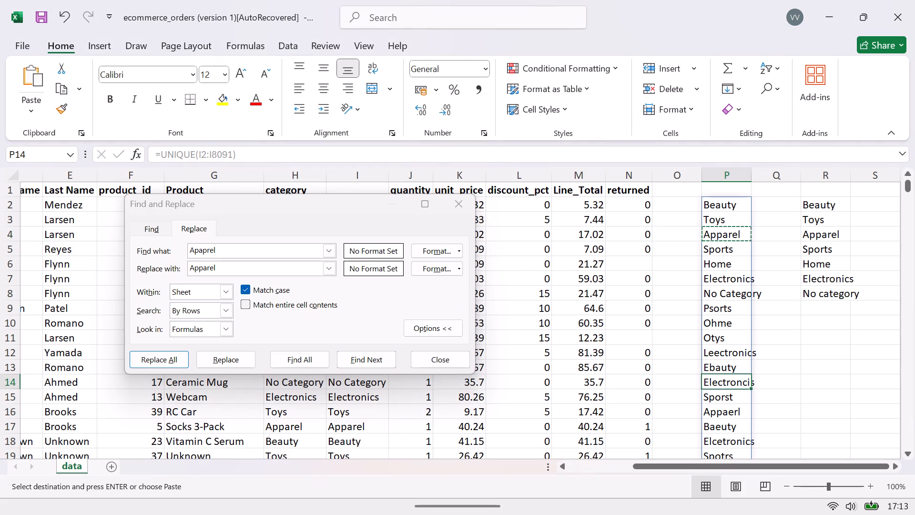
key(ctrl+c)
click(291, 246)
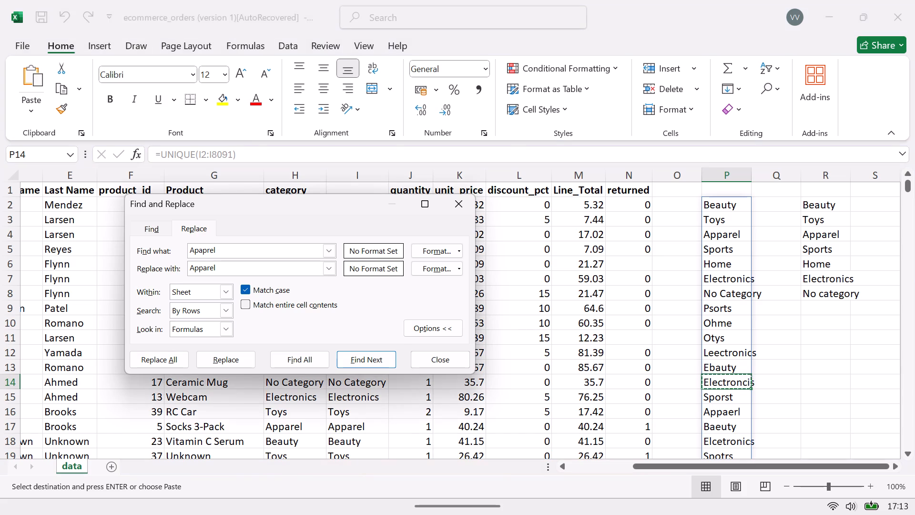
key(ctrl+a)
key(ctrl+v)
click(721, 279)
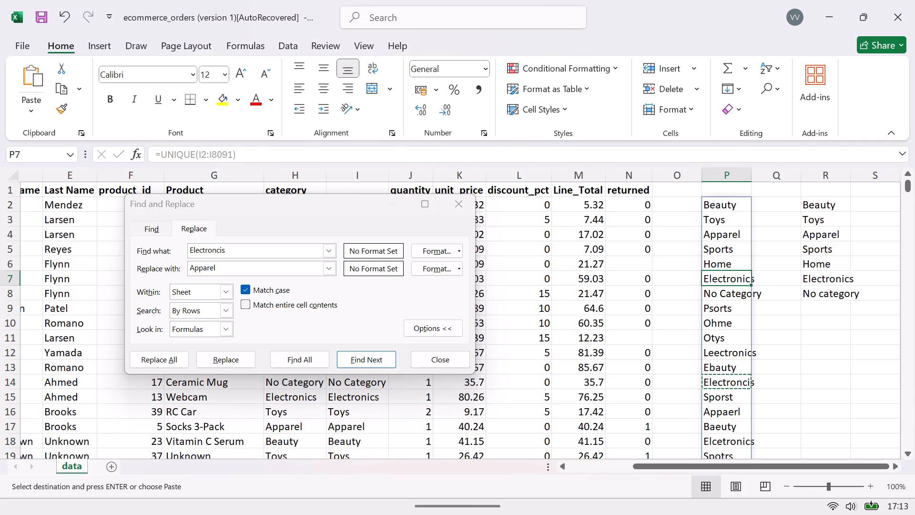
key(ctrl+c)
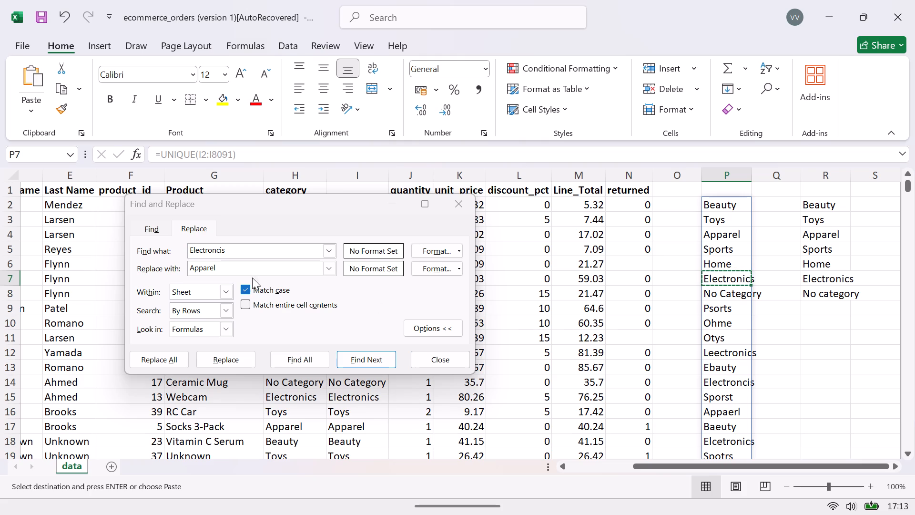
click(255, 271)
key(ctrl+a)
key(ctrl+v)
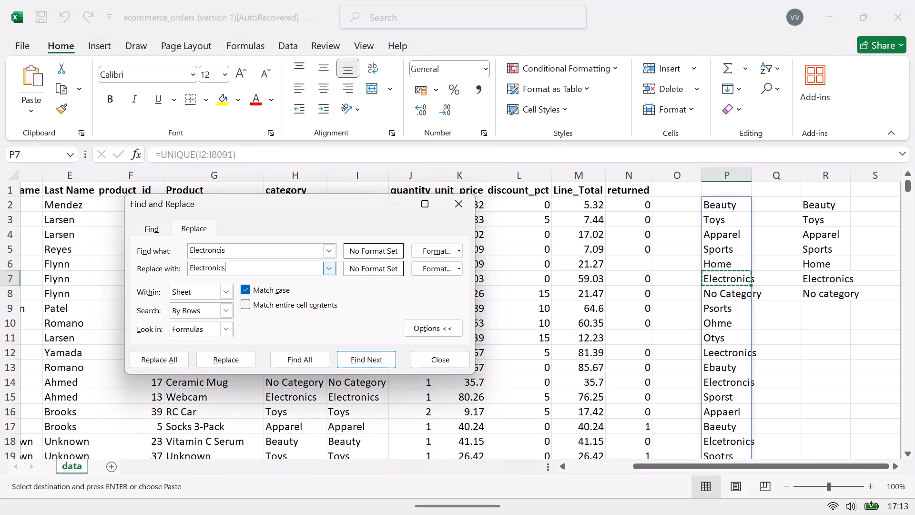
click(162, 362)
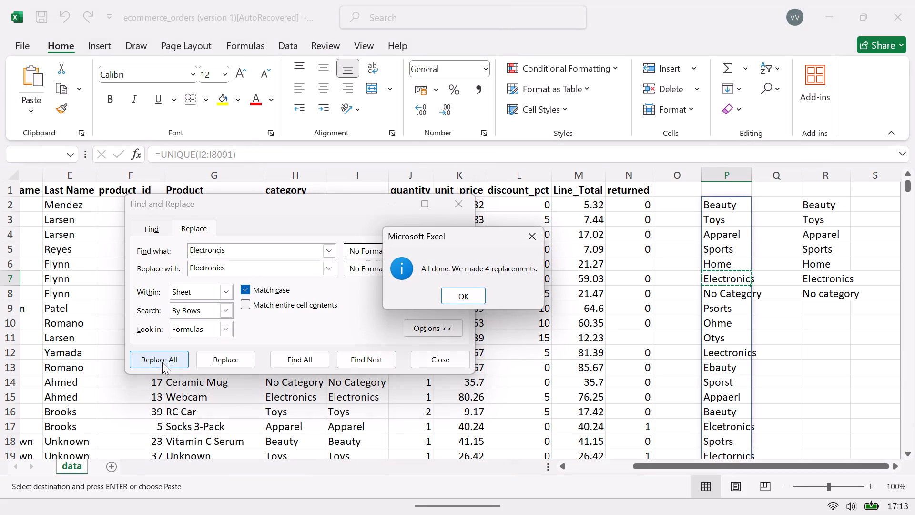
click(475, 299)
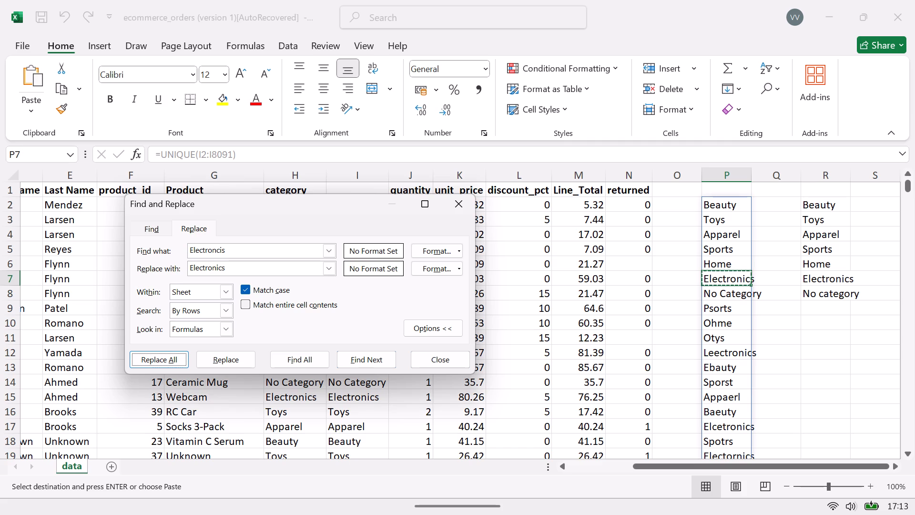
Replace all case-matched occurrences of Sporst with Sports, taking both spellings from the distinct category list in column P.
click(731, 380)
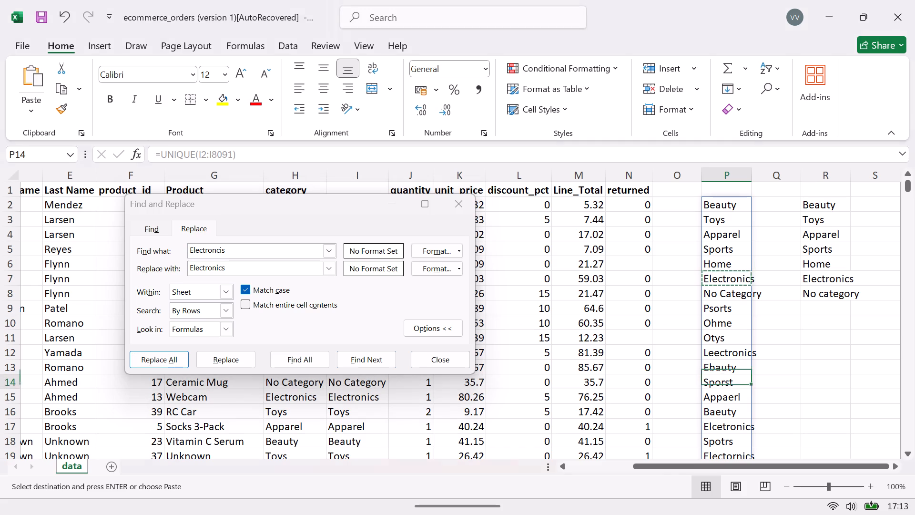
key(ctrl+c)
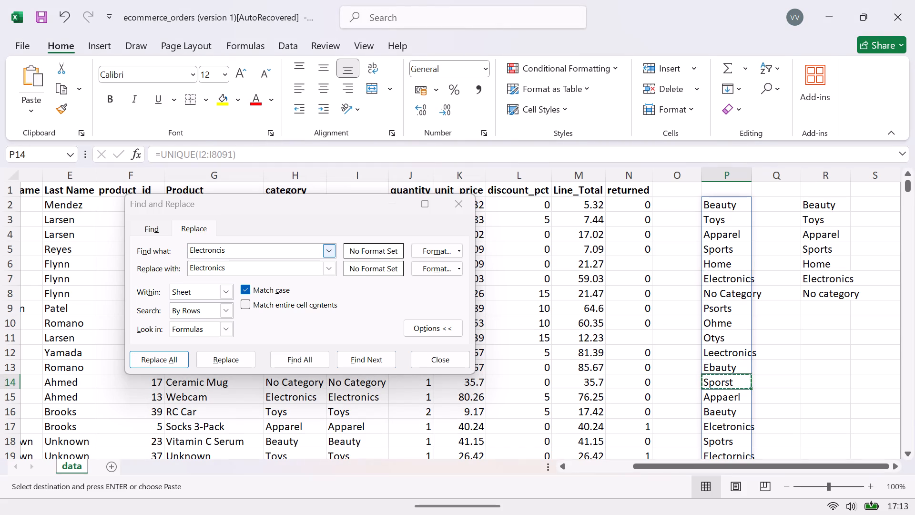
click(291, 254)
key(ctrl+a)
key(ctrl+v)
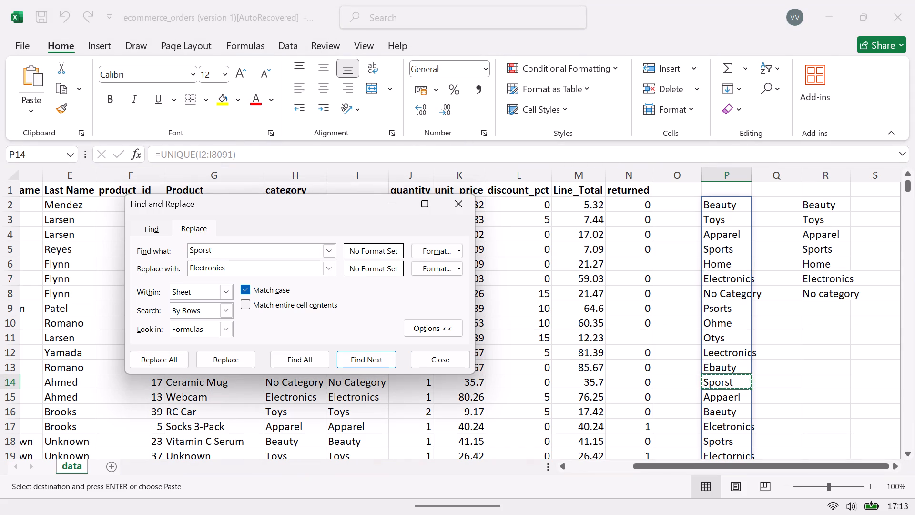
click(718, 244)
key(ctrl+c)
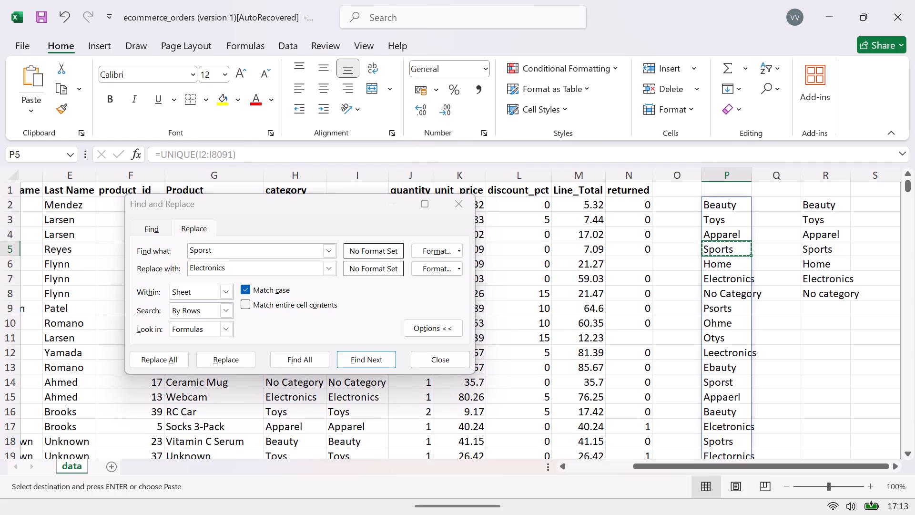
click(256, 269)
key(ctrl+a)
key(ctrl+v)
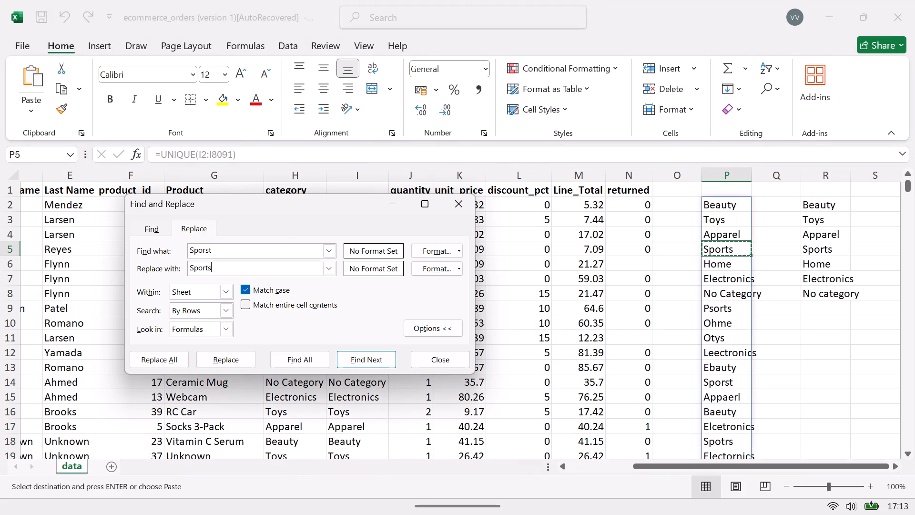
click(166, 361)
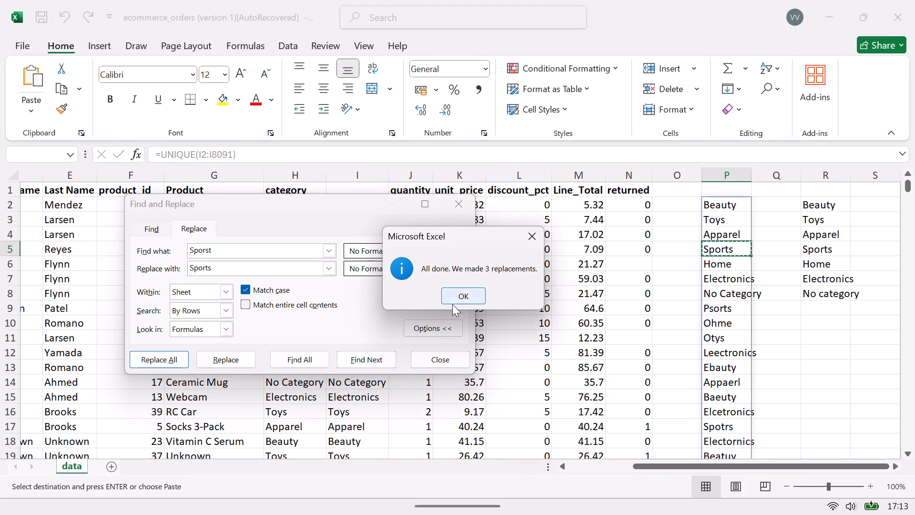
click(457, 302)
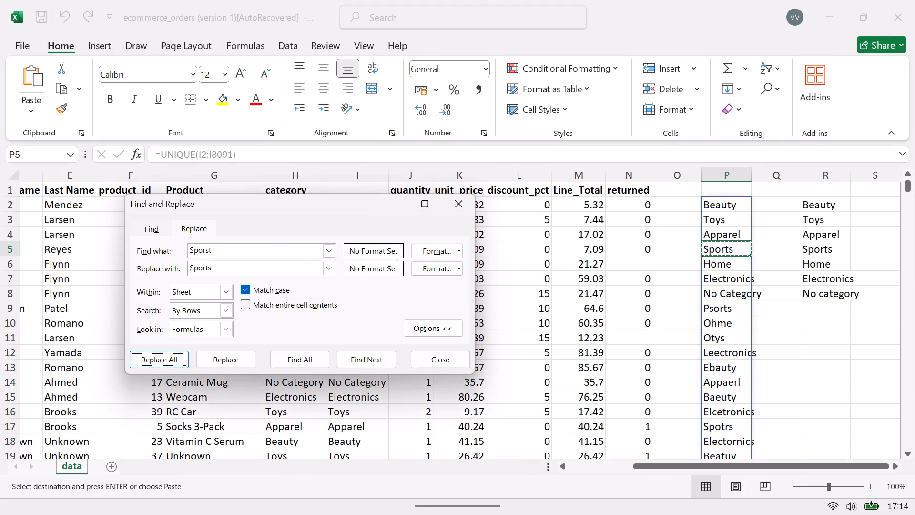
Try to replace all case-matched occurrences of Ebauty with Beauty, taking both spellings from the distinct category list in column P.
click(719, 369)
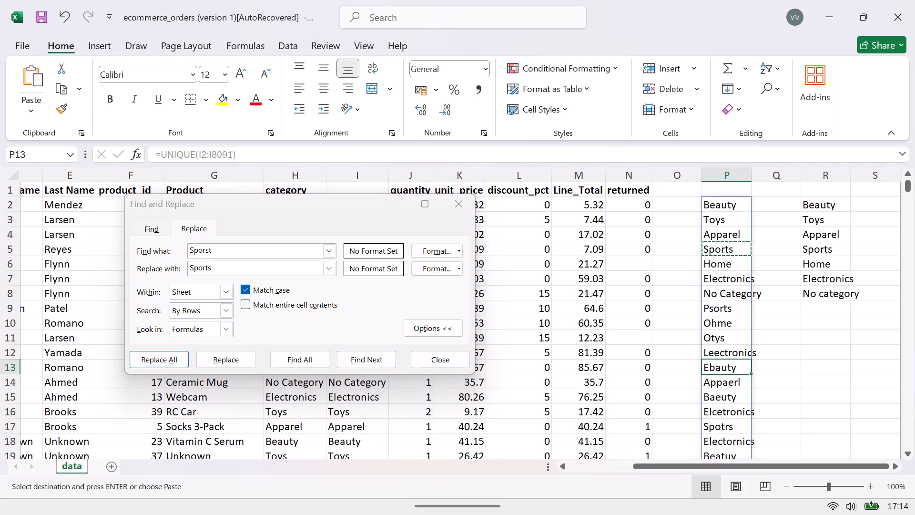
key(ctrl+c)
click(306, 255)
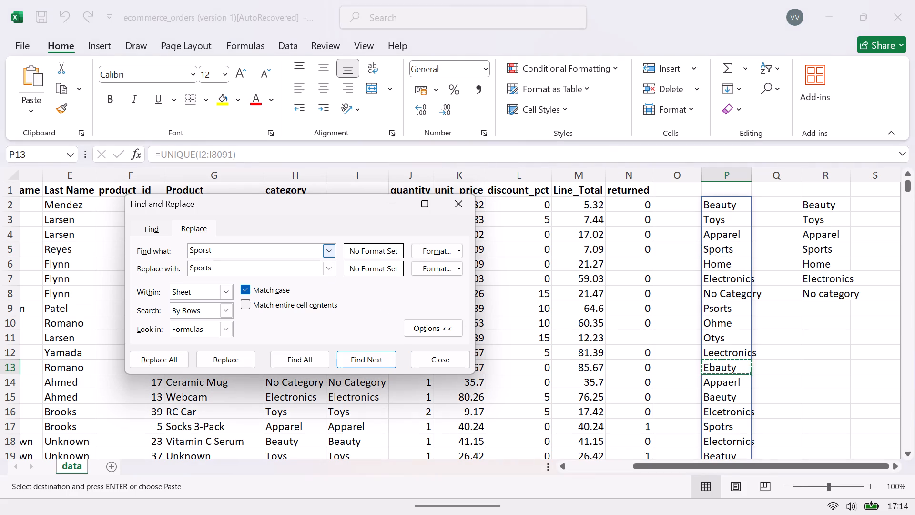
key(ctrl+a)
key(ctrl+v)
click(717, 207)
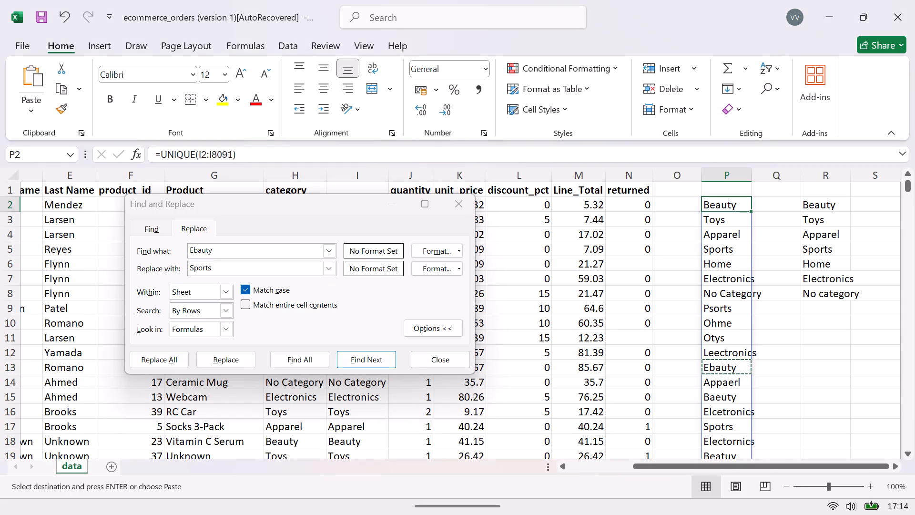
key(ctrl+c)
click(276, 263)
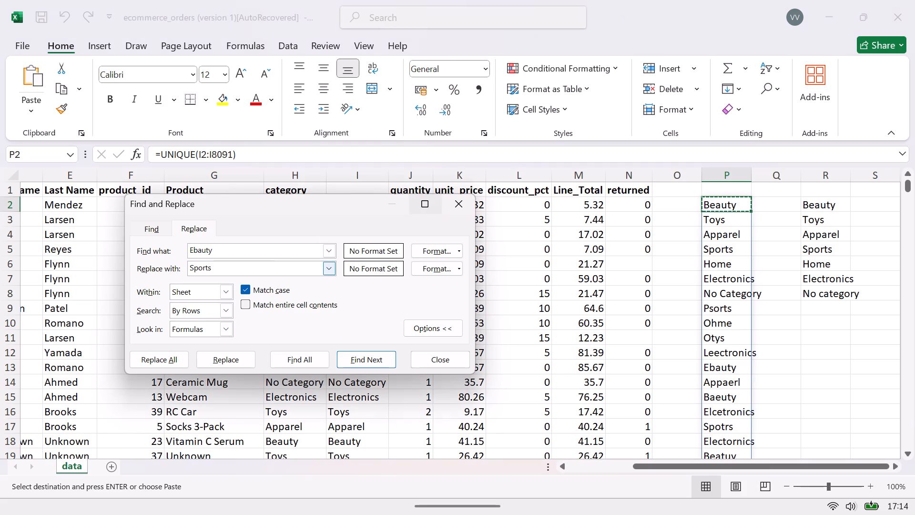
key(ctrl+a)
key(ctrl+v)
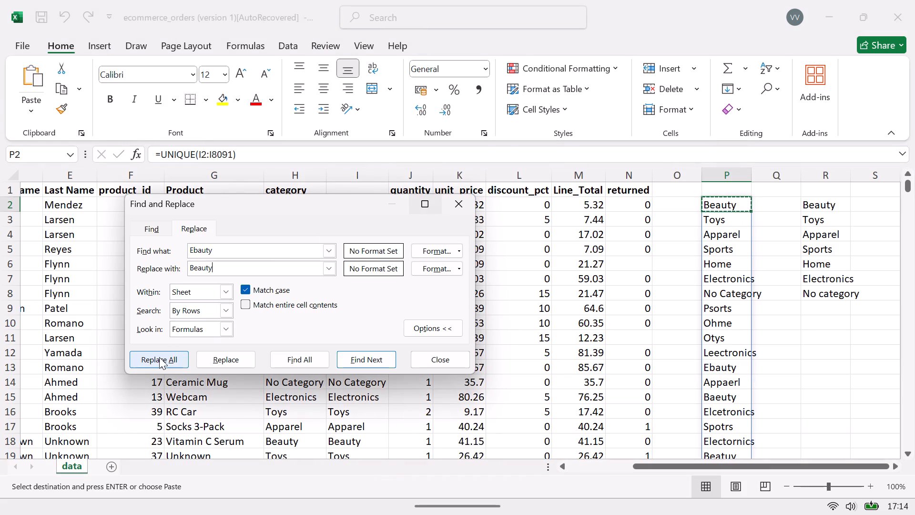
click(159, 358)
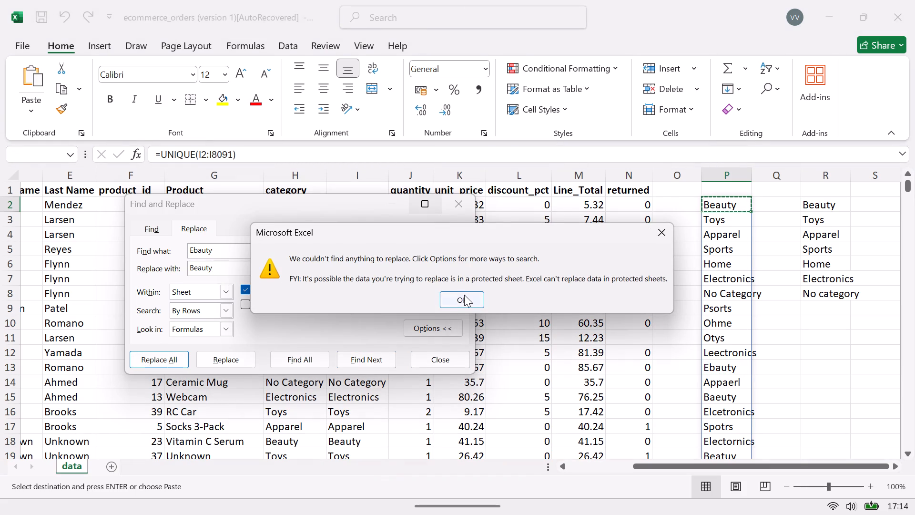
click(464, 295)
Replace all case-matched occurrences of Appaerl with Apparel, taking both spellings from the distinct category list in column P.
click(722, 386)
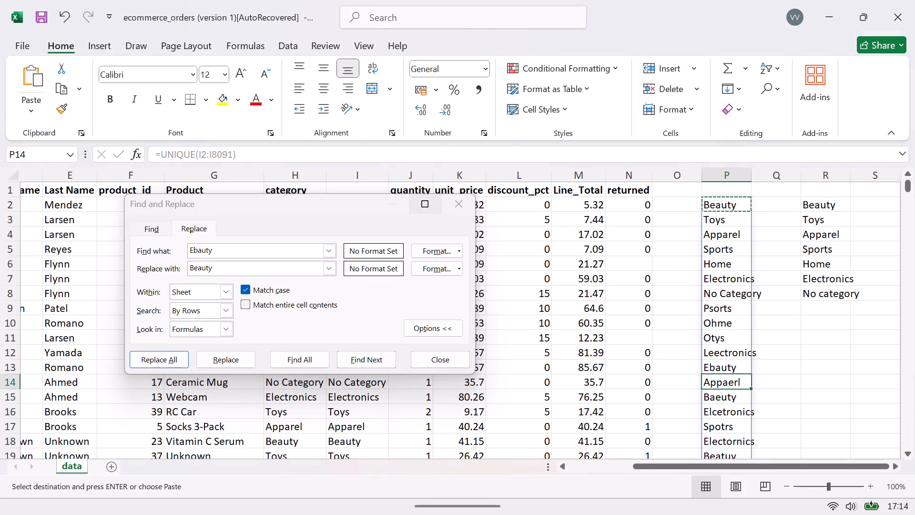
key(ctrl+c)
click(280, 258)
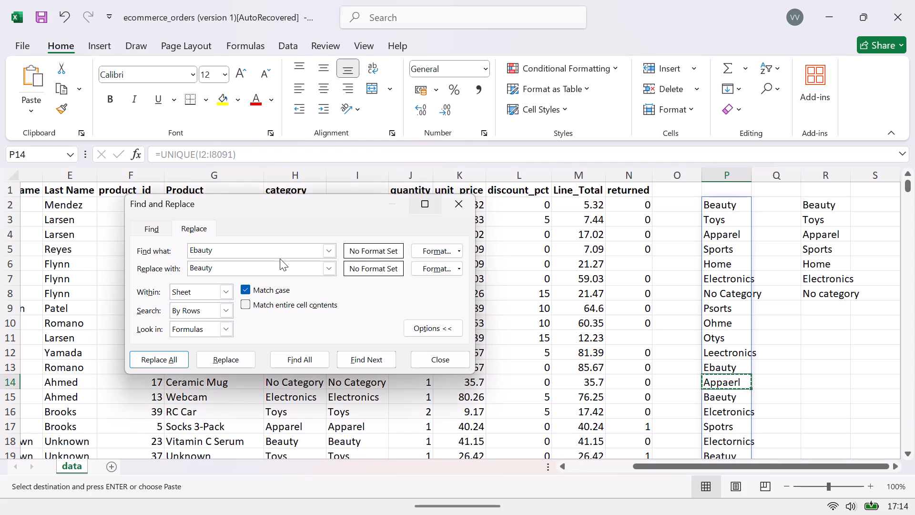
click(286, 247)
key(ctrl+a)
key(ctrl+v)
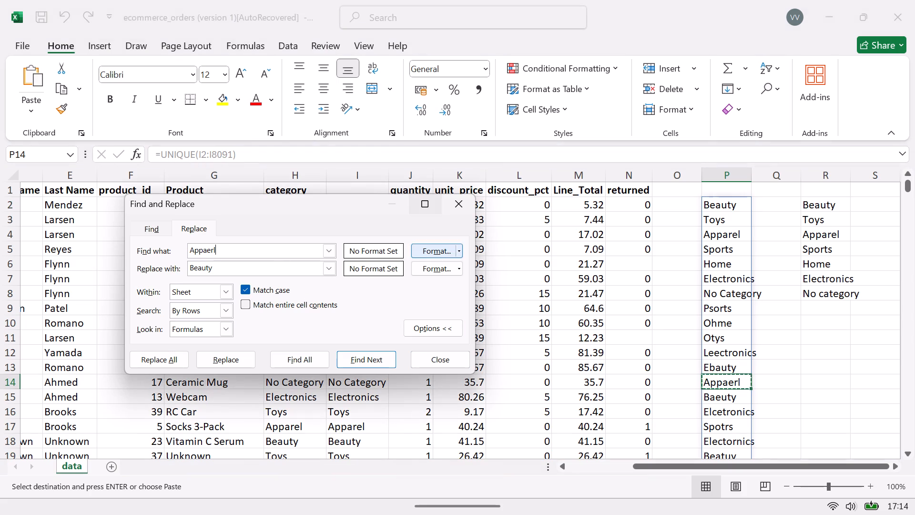
click(723, 232)
key(ctrl+c)
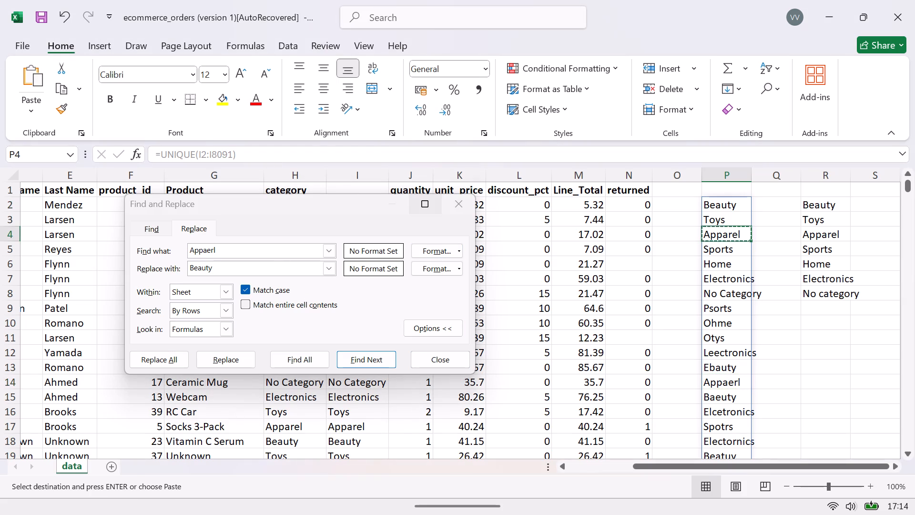
click(294, 270)
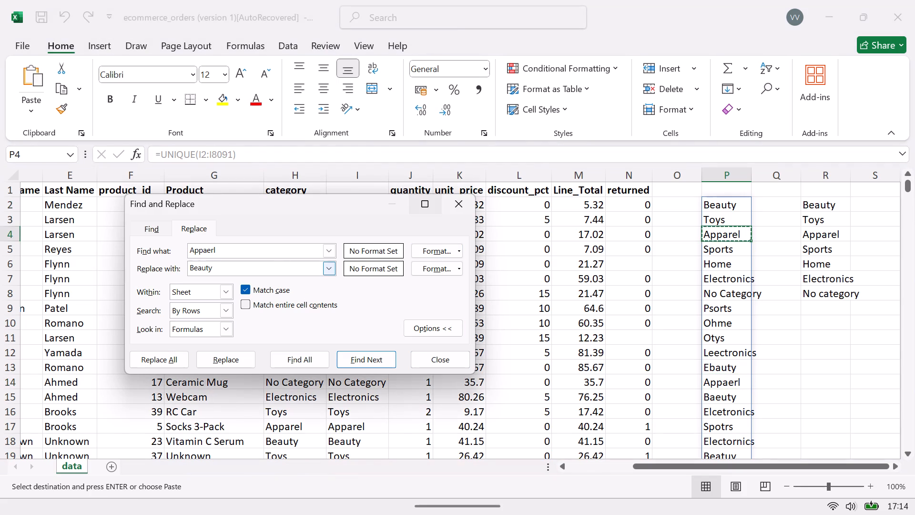
key(ctrl+a)
key(ctrl+v)
click(149, 354)
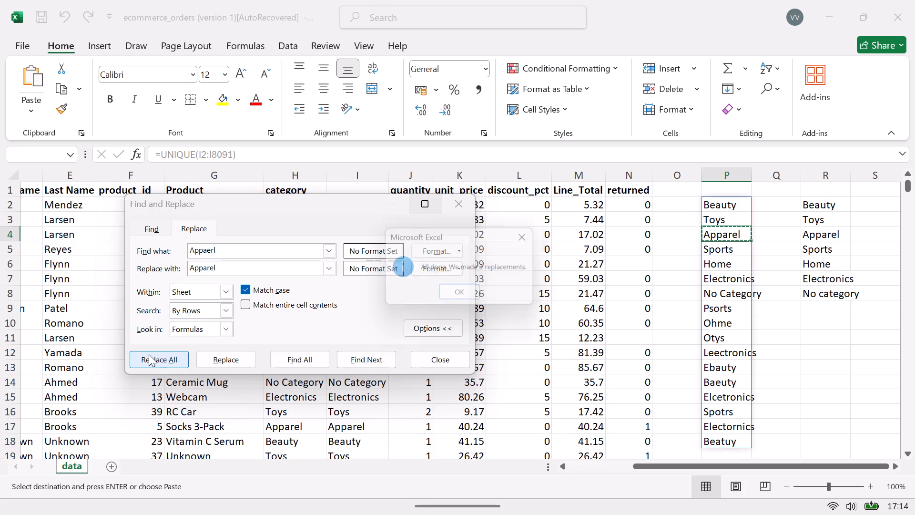
click(461, 299)
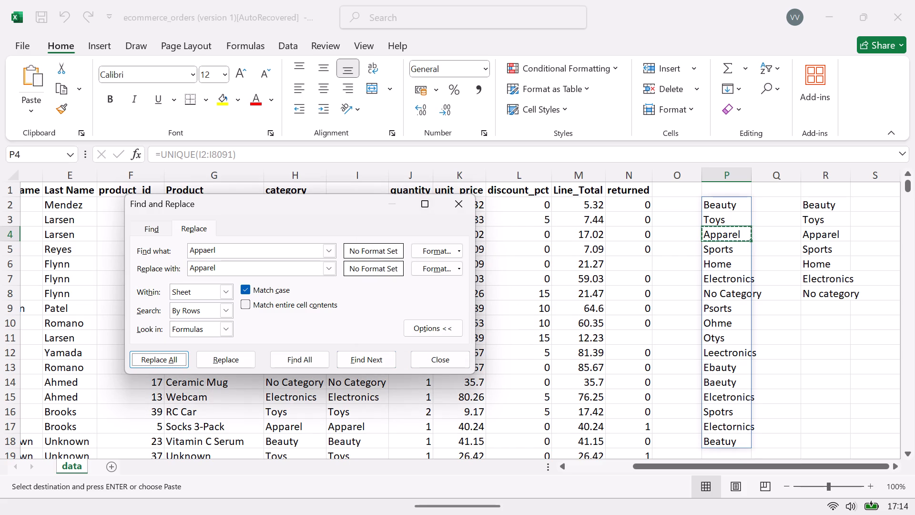
Replace all case-matched occurrences of Baeuty with Beauty, taking both spellings from the distinct category list in column P.
click(734, 382)
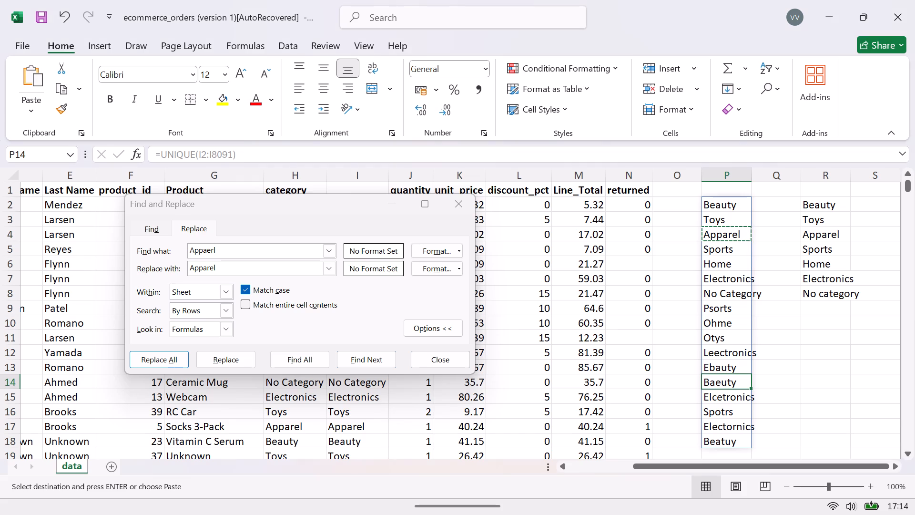
key(ctrl+c)
click(247, 256)
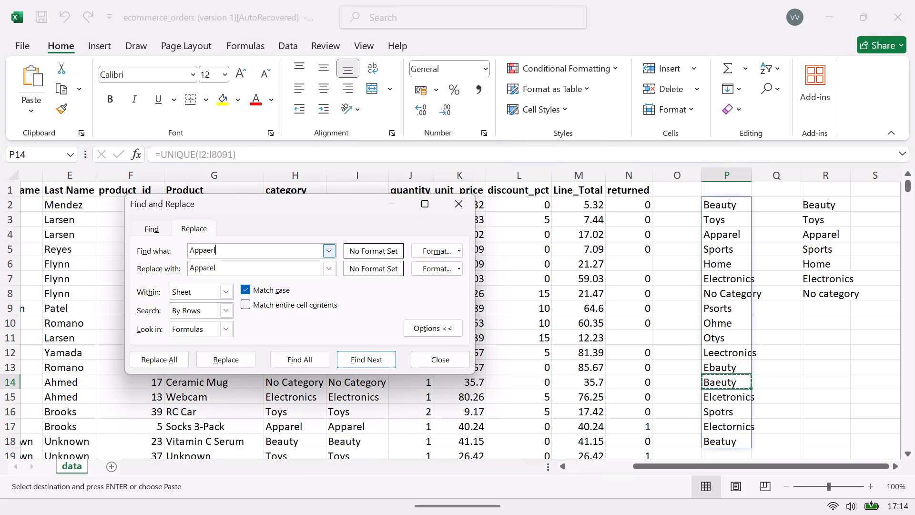
key(ctrl+a)
key(ctrl+v)
click(728, 208)
key(ctrl+a)
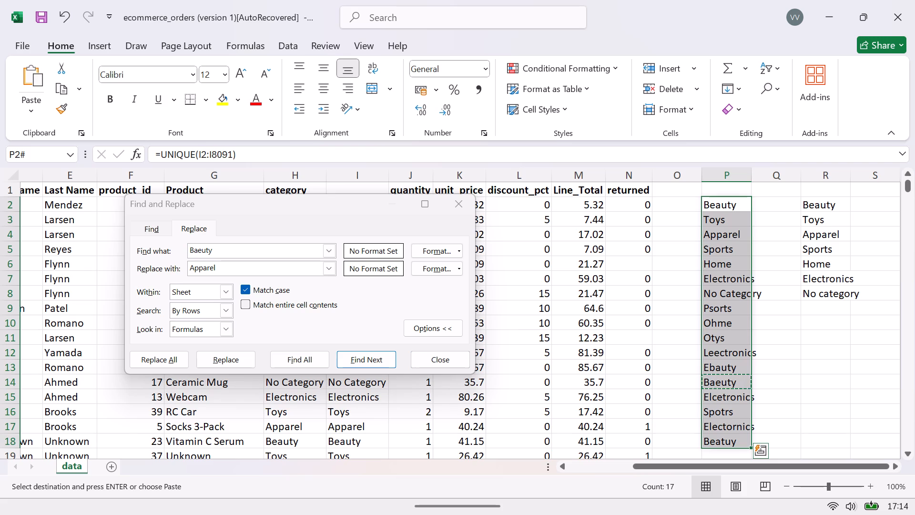
click(731, 197)
click(730, 198)
click(727, 203)
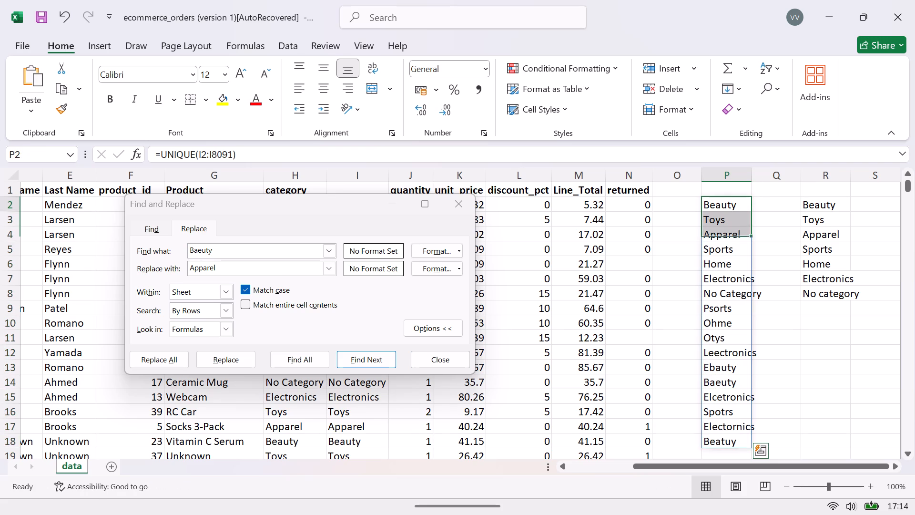
key(ctrl+c)
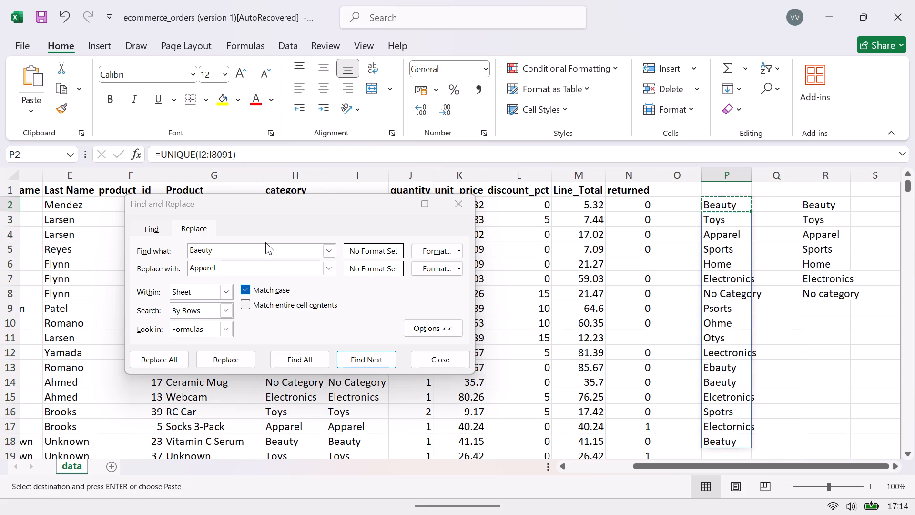
click(250, 266)
key(ctrl+a)
key(ctrl+v)
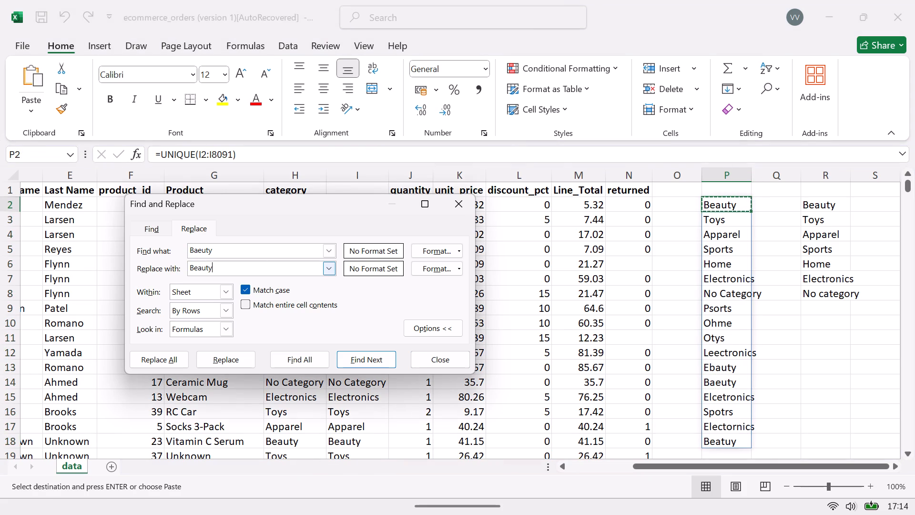
click(146, 359)
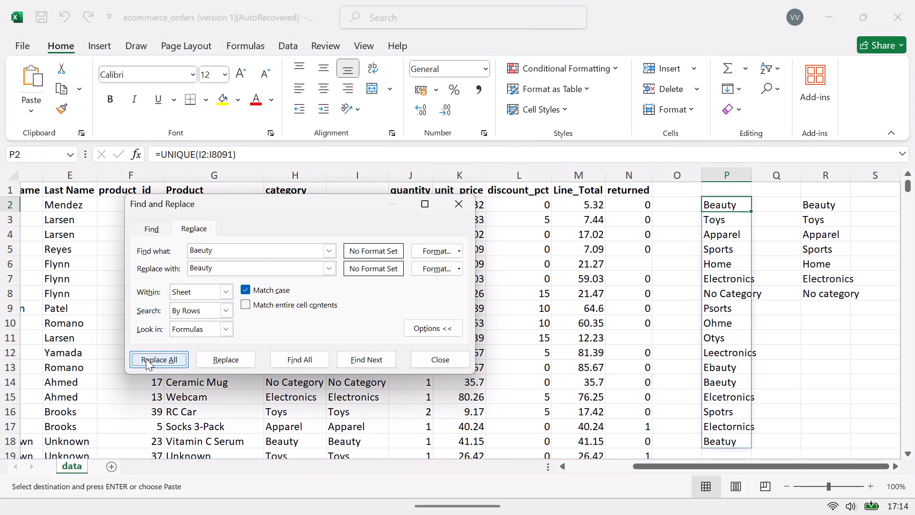
click(459, 301)
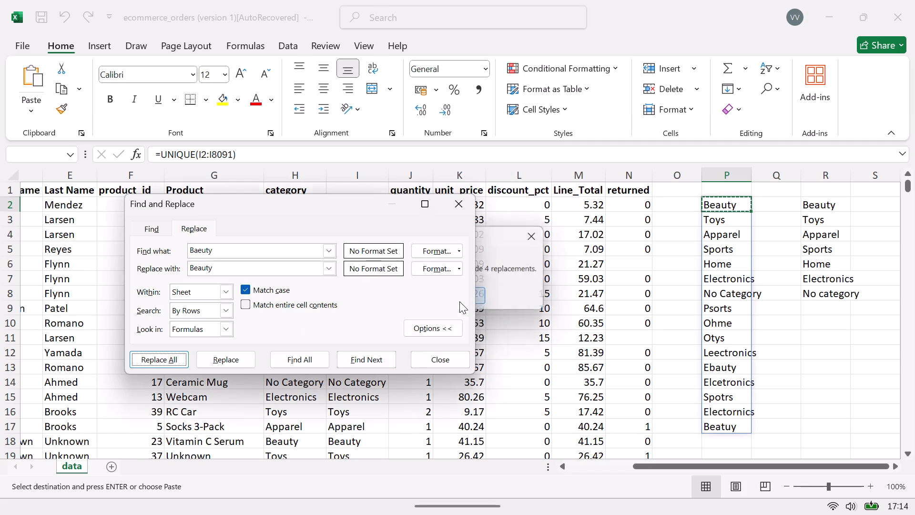
Replace all case-matched occurrences of Elcetronics with Electronics, taking both spellings from the distinct category list in column P.
click(745, 385)
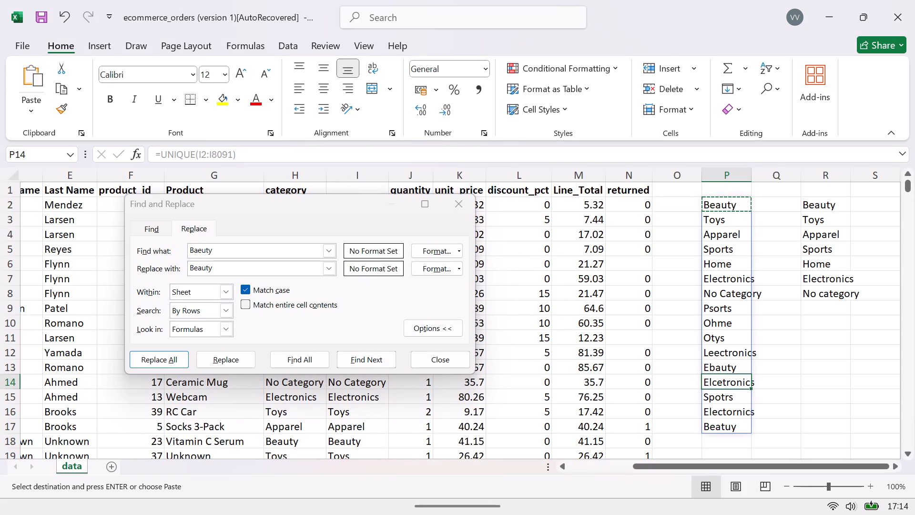
key(ctrl+c)
click(276, 252)
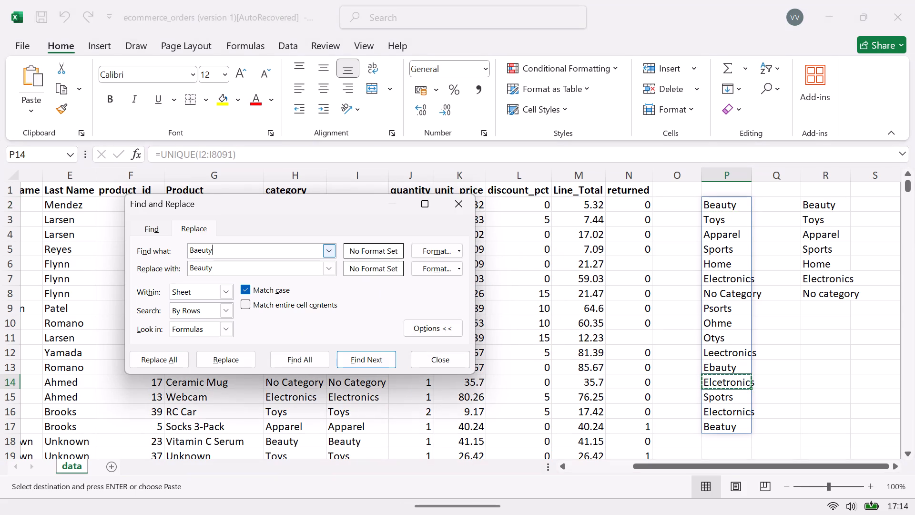
key(ctrl+a)
key(ctrl+v)
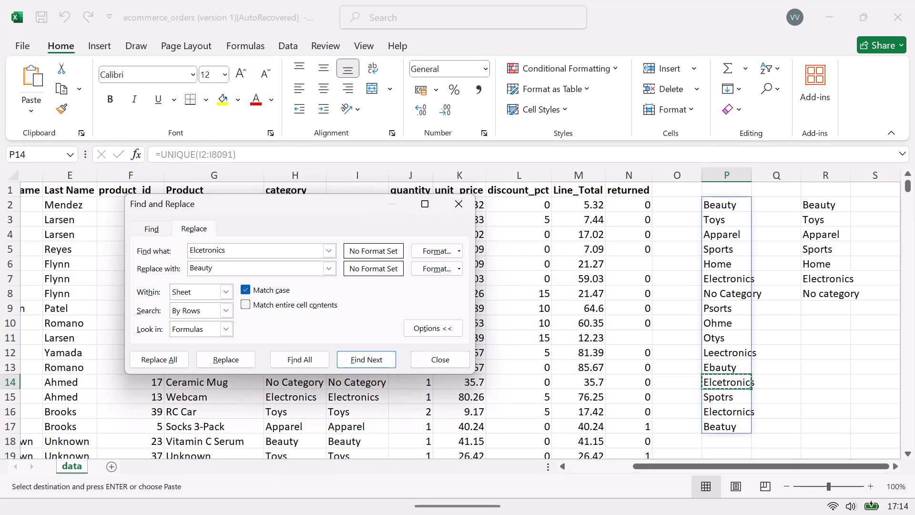
click(731, 280)
key(ctrl+c)
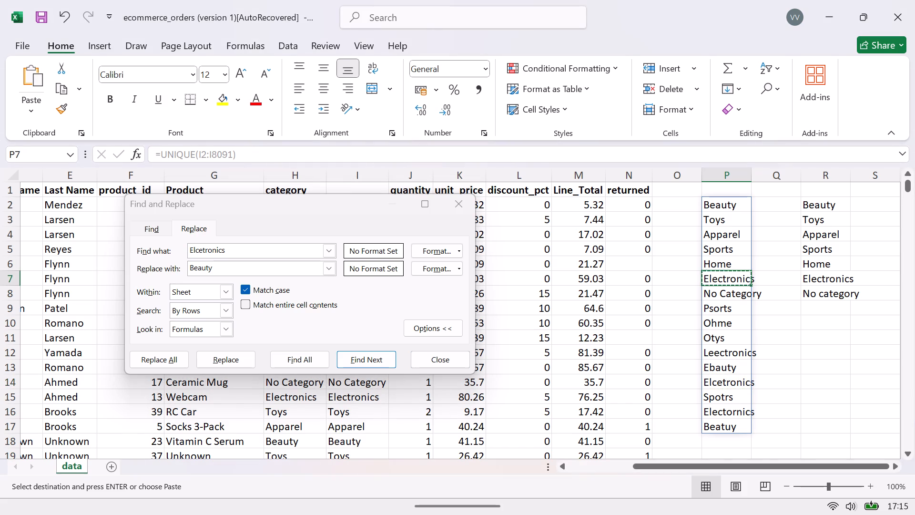
click(260, 264)
key(ctrl+a)
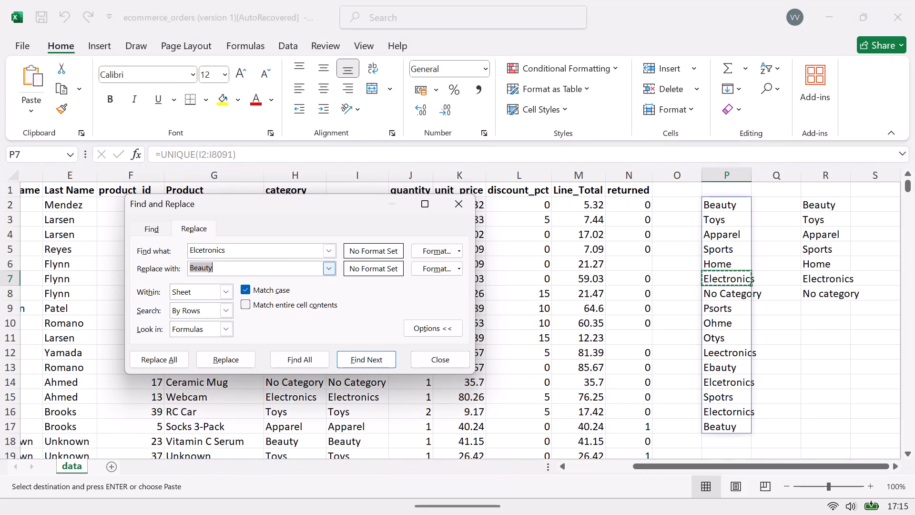
key(ctrl+v)
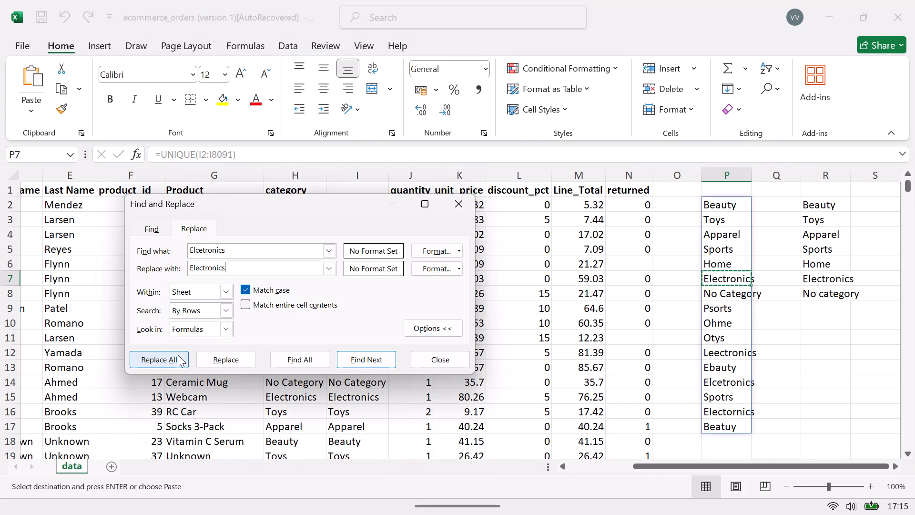
click(178, 355)
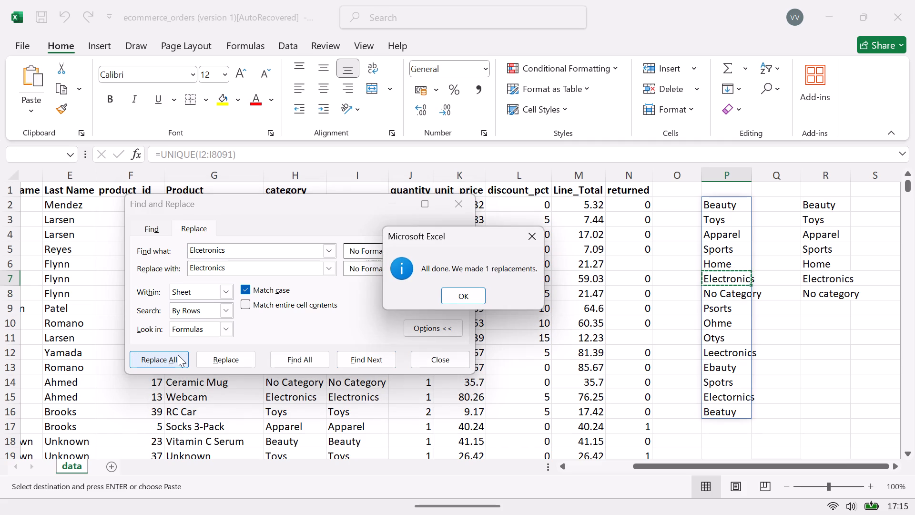
click(477, 297)
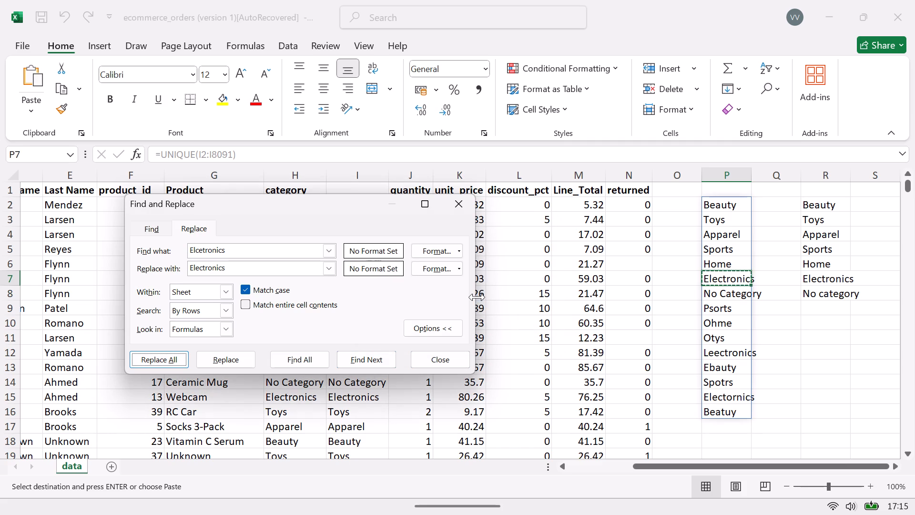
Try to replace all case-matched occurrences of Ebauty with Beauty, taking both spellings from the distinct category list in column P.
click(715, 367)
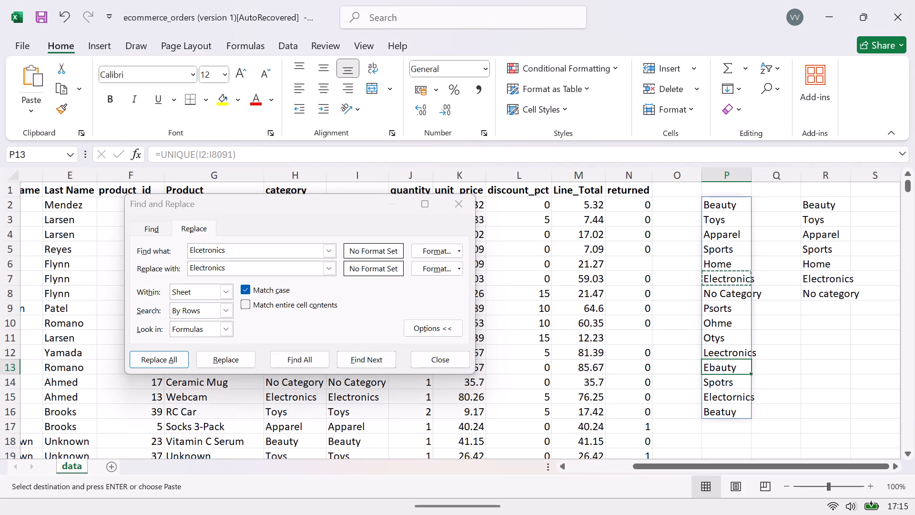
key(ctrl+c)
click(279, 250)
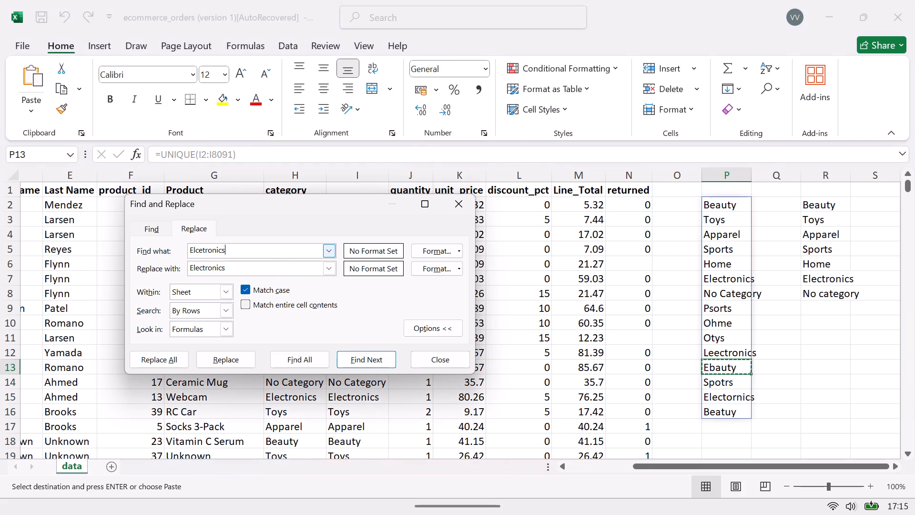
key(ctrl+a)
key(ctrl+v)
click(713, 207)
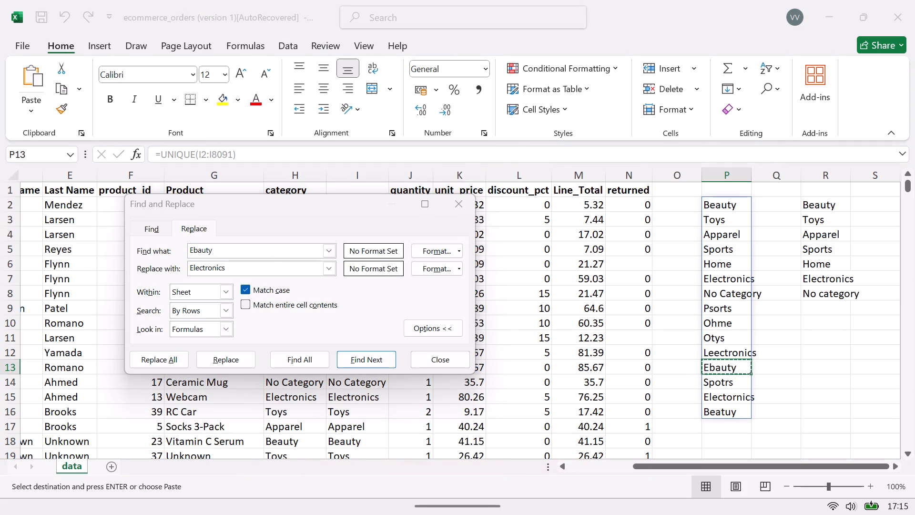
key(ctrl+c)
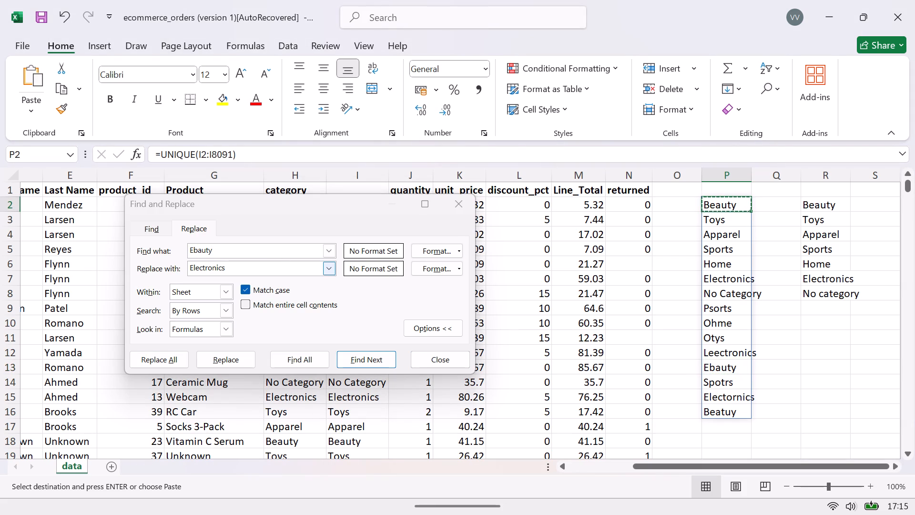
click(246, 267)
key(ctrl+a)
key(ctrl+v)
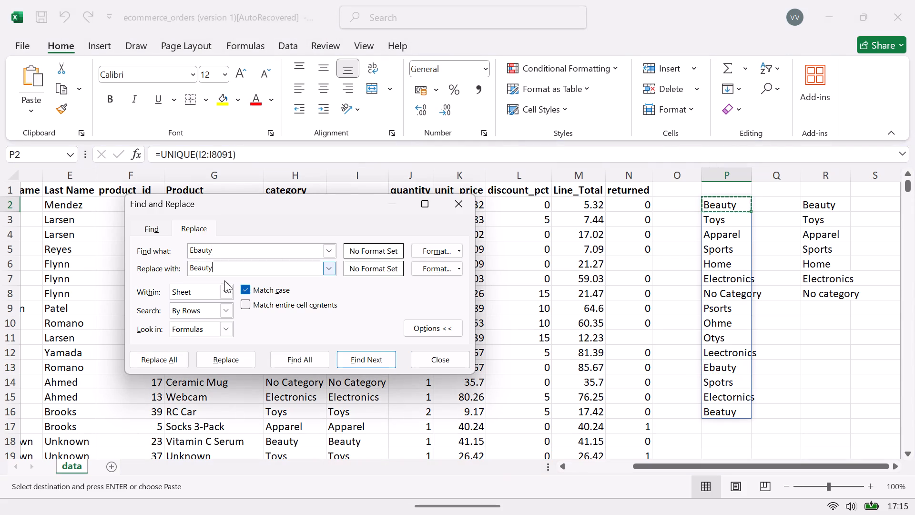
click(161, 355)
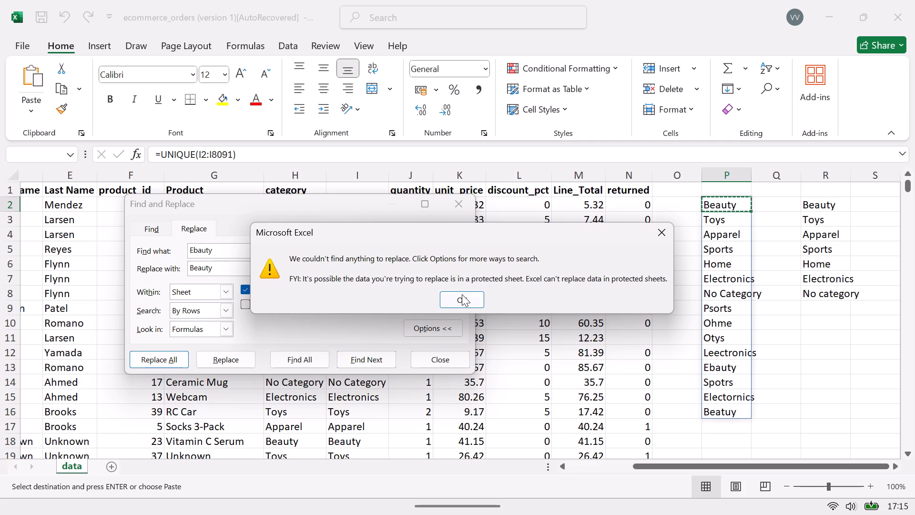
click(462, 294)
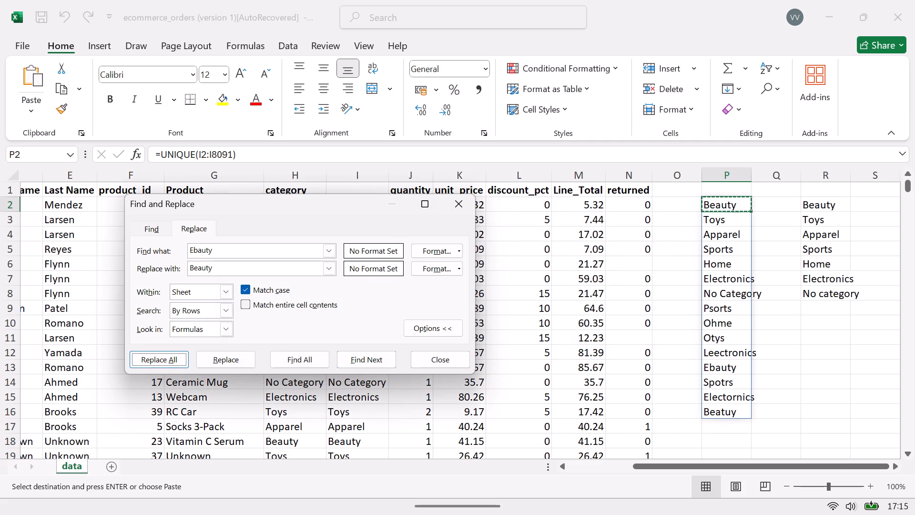
Replace all case-matched occurrences of Spotrs with Sports, taking both spellings from the distinct category list in column P.
click(729, 384)
key(ctrl+c)
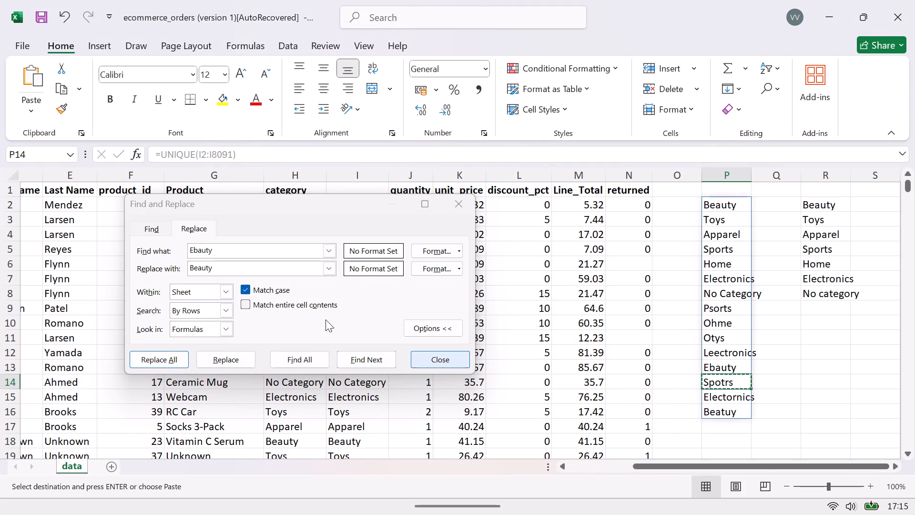
click(285, 252)
key(ctrl+a)
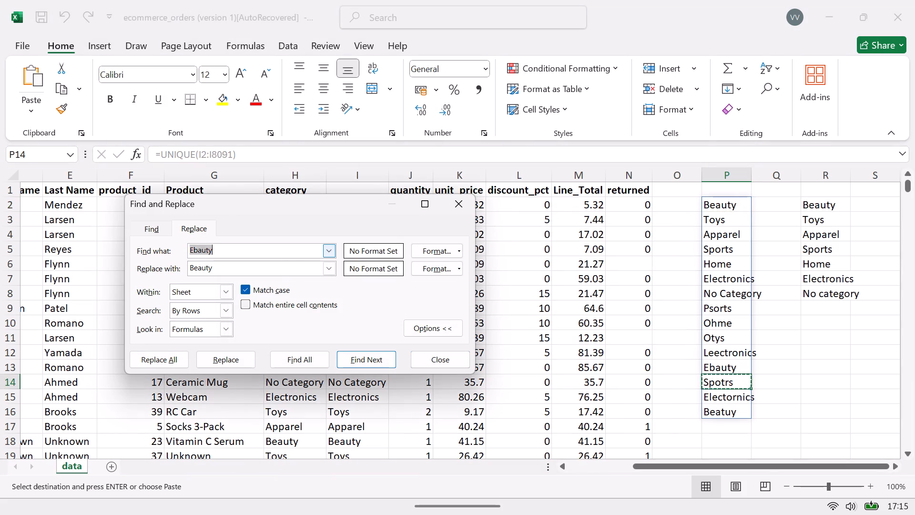
key(ctrl+v)
click(722, 247)
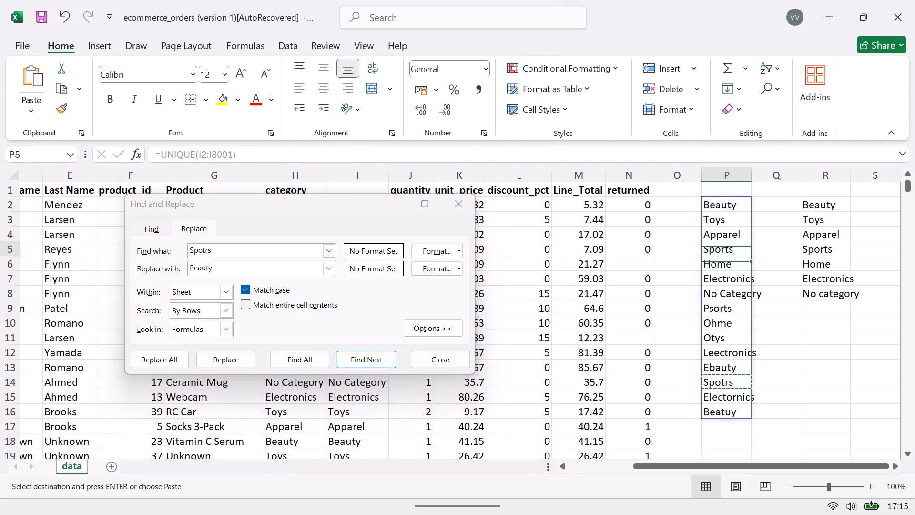
key(ctrl+c)
click(281, 267)
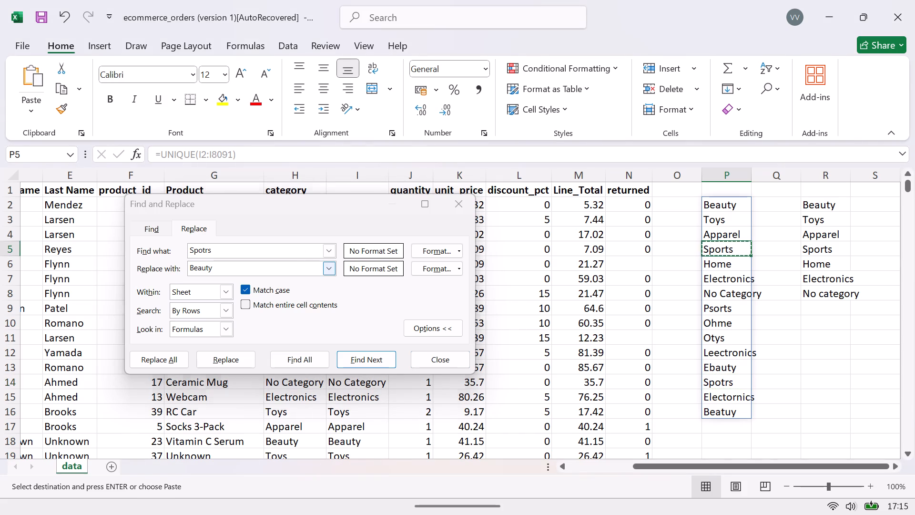
key(ctrl+a)
key(ctrl+v)
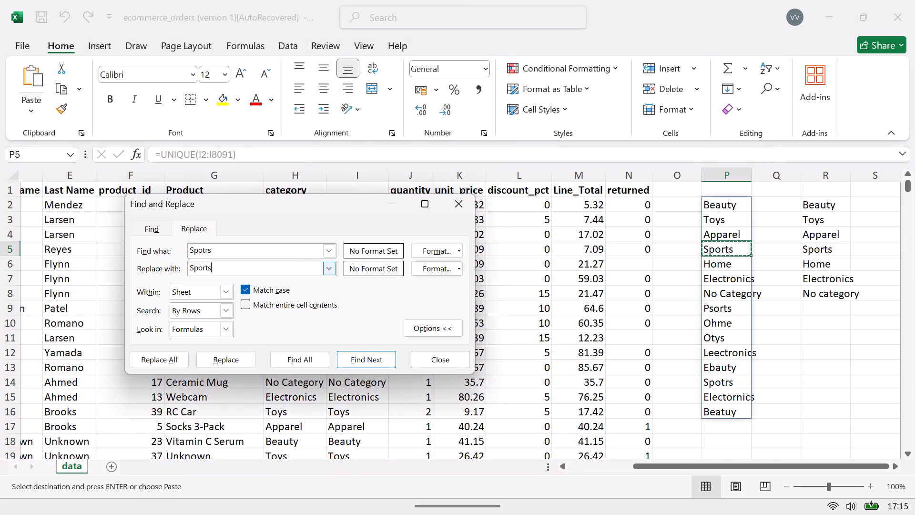
click(153, 360)
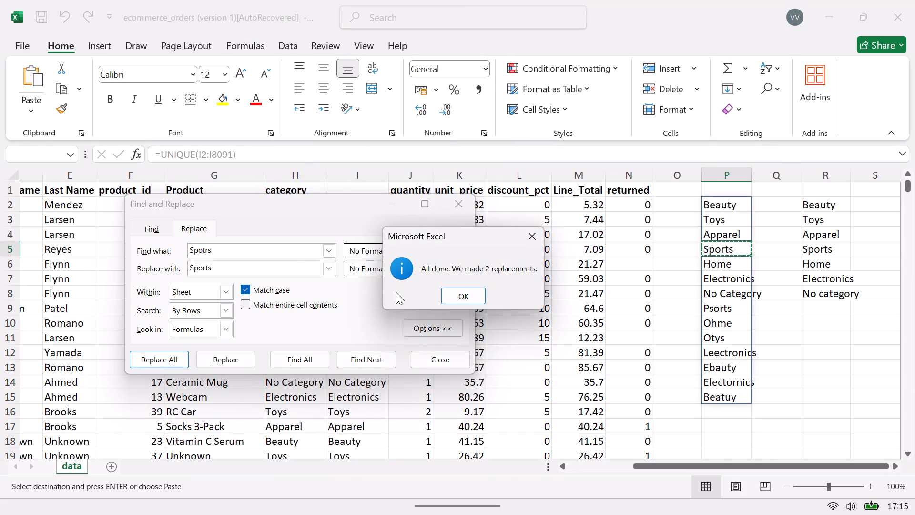
click(456, 296)
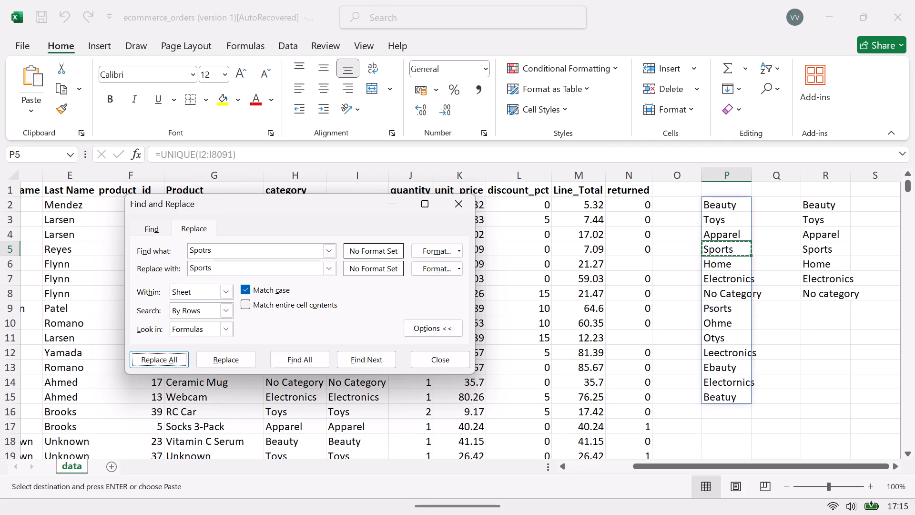
Replace all case-matched occurrences of Electornics with Electronics, taking both spellings from the distinct category list in column P.
click(741, 387)
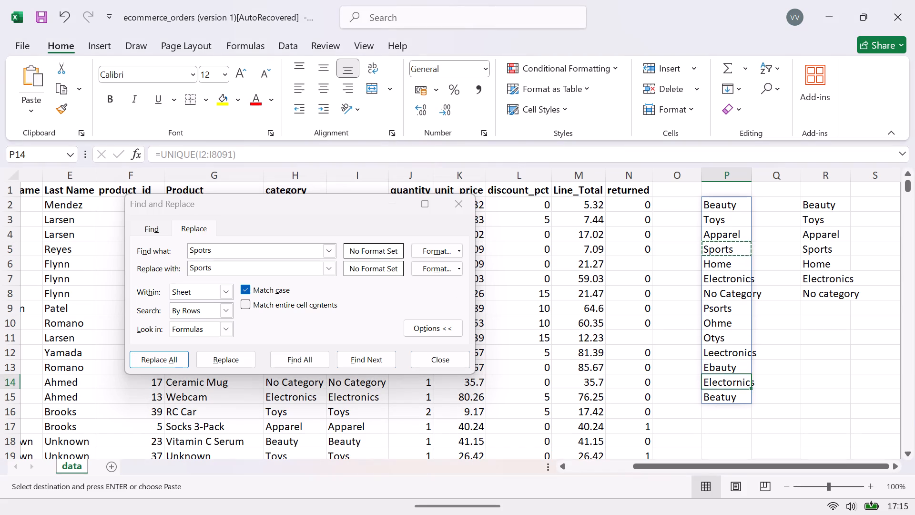
key(ctrl+c)
click(279, 256)
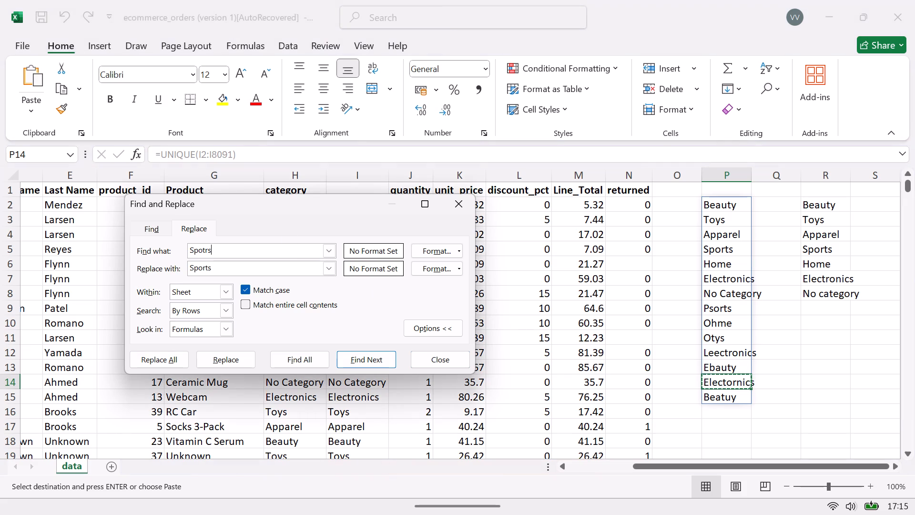
key(ctrl+a)
key(ctrl+v)
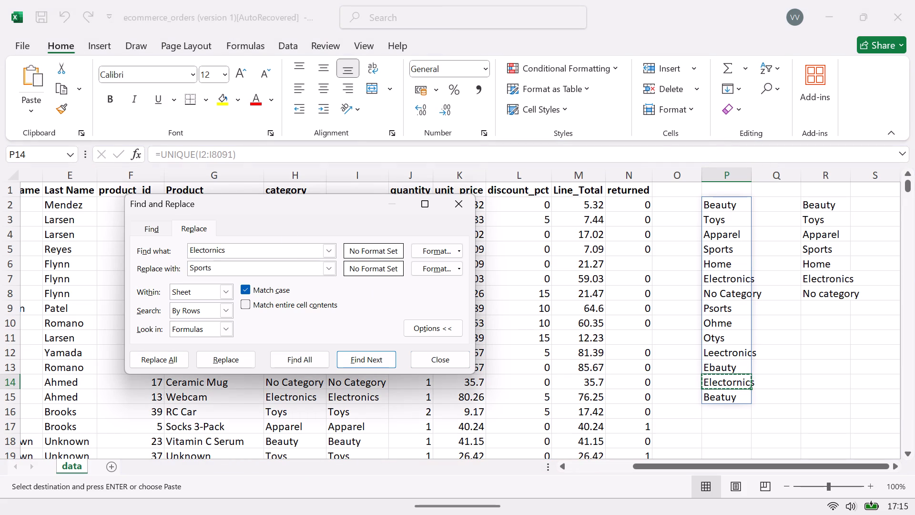
click(722, 285)
key(ctrl+c)
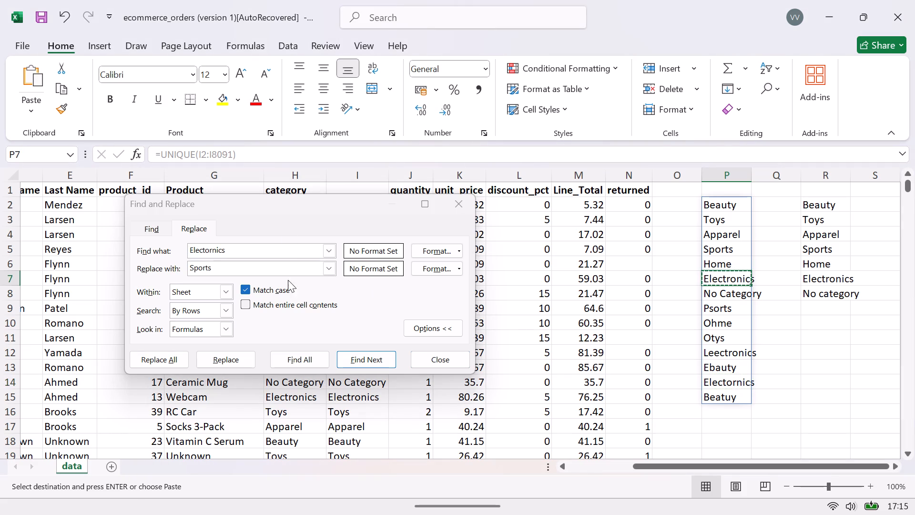
click(290, 271)
key(ctrl+a)
key(ctrl+v)
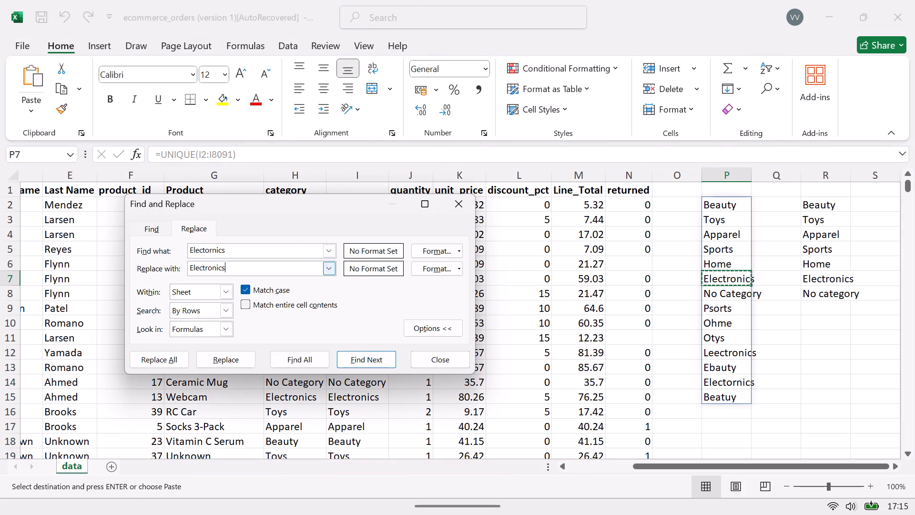
click(170, 362)
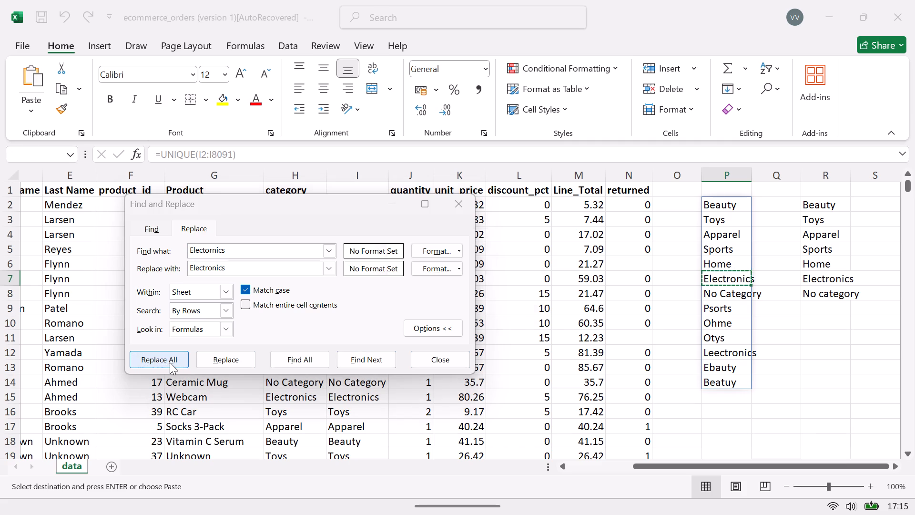
click(457, 298)
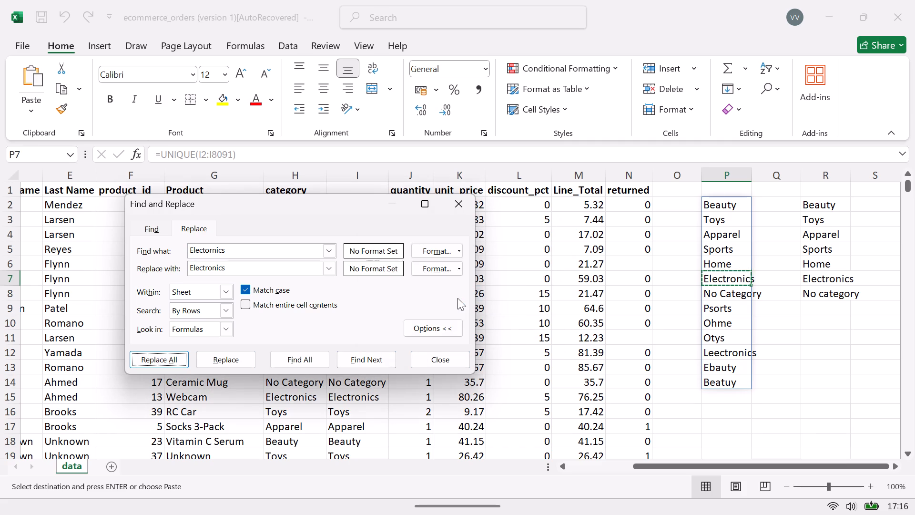
Replace all case-matched occurrences of Beatuy with Beauty, taking both spellings from the distinct category list in column P.
click(727, 381)
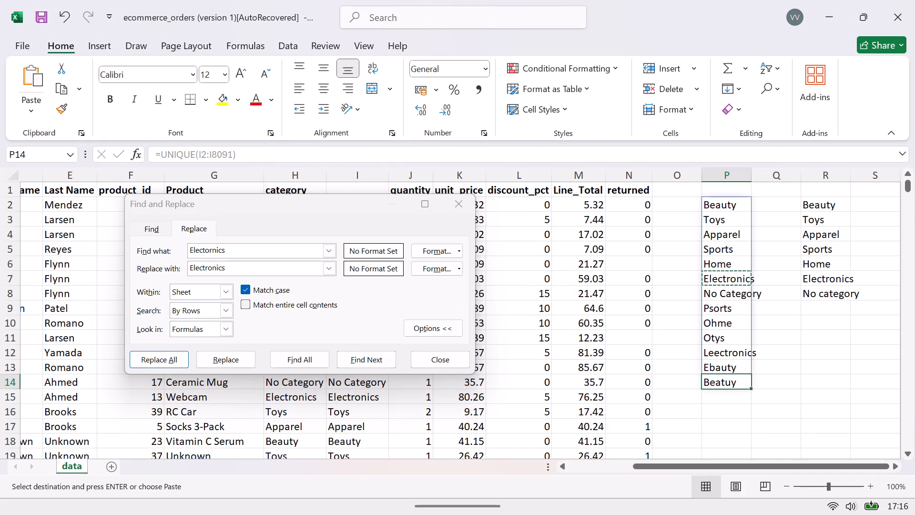
key(ctrl+c)
click(261, 257)
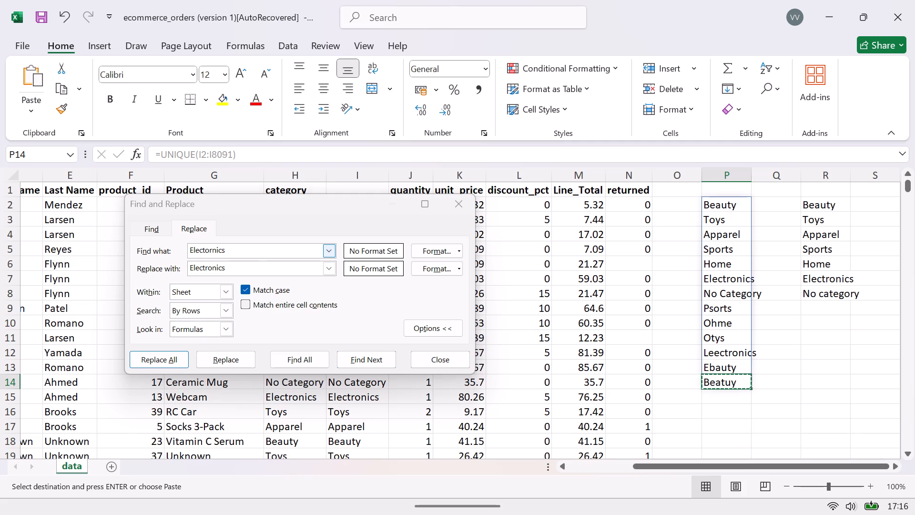
key(ctrl+c)
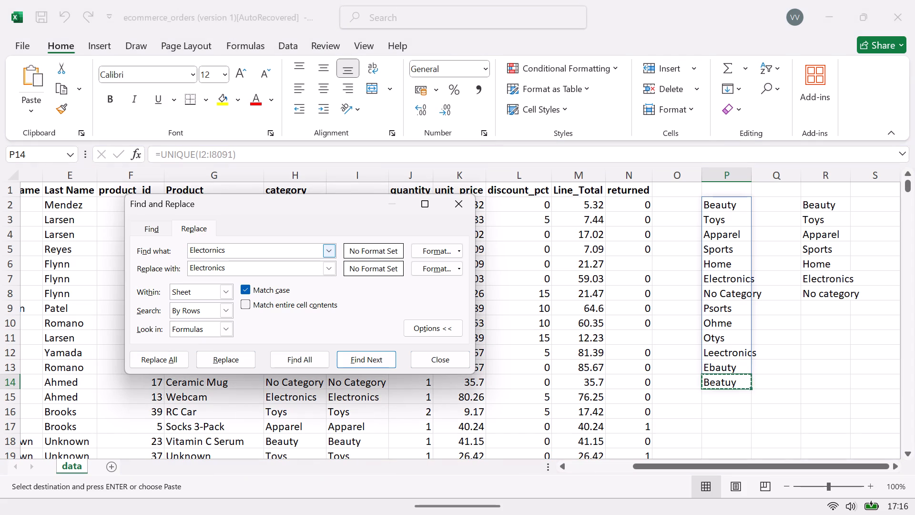
key(ctrl+a)
key(ctrl+v)
click(743, 203)
key(ctrl+c)
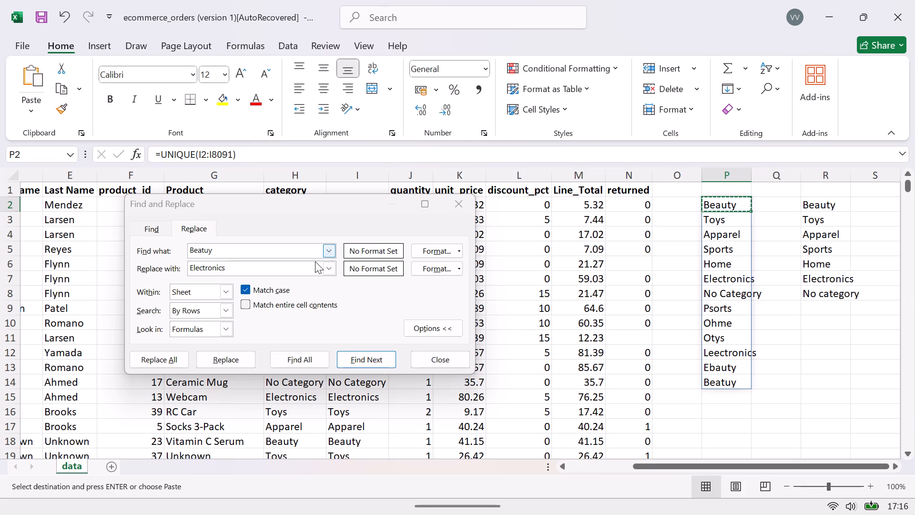
click(308, 265)
key(ctrl+a)
key(ctrl+v)
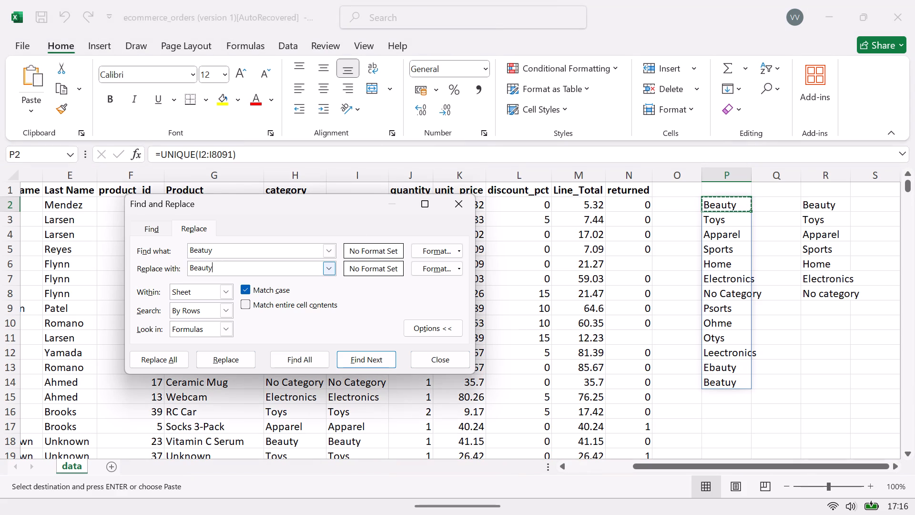
click(133, 357)
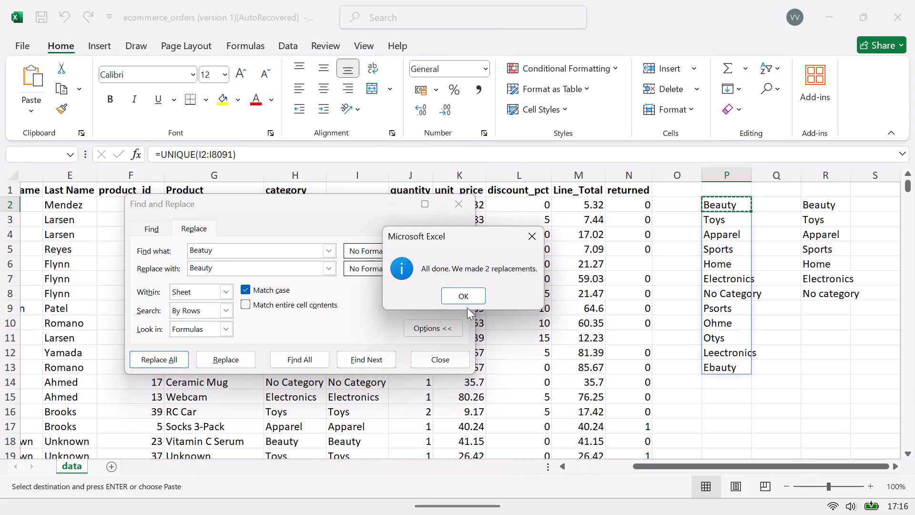
click(473, 297)
click(458, 210)
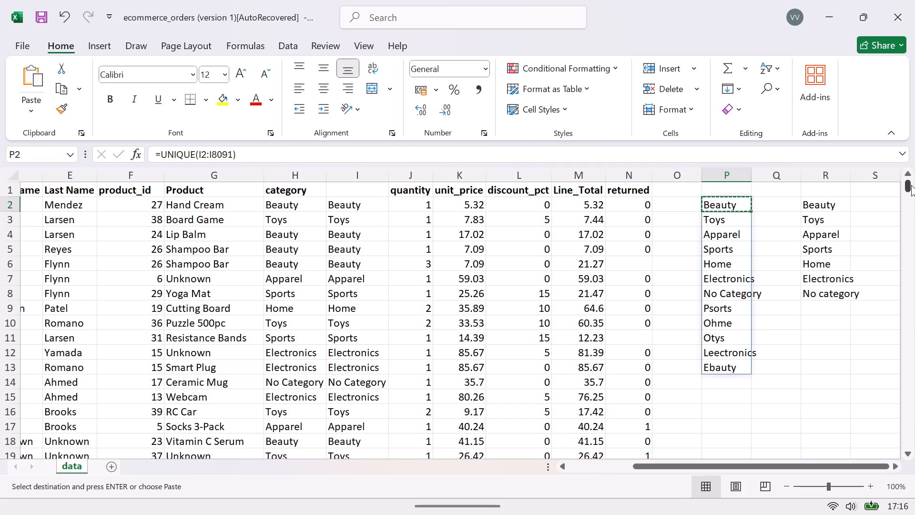
Examine the category columns H and I down through the order rows for misspelled or inconsistent entries.
drag(911, 185, 912, 201)
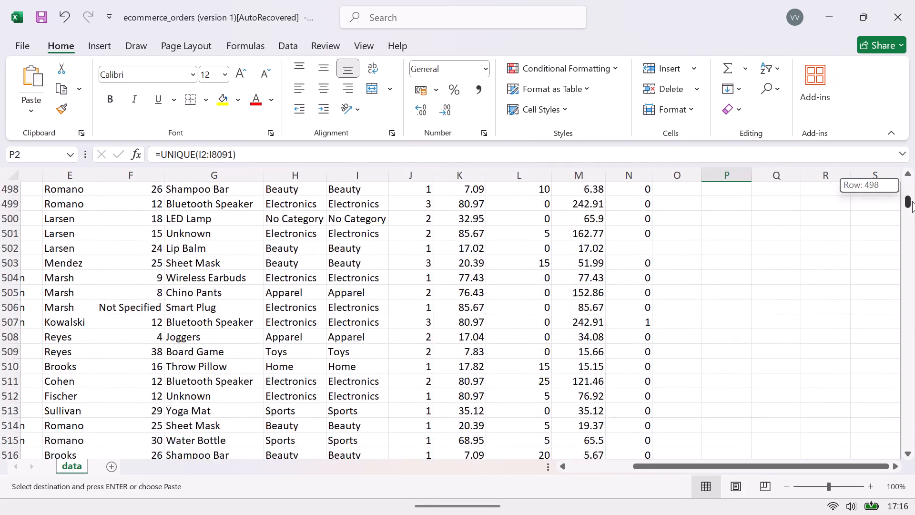
drag(912, 201, 911, 221)
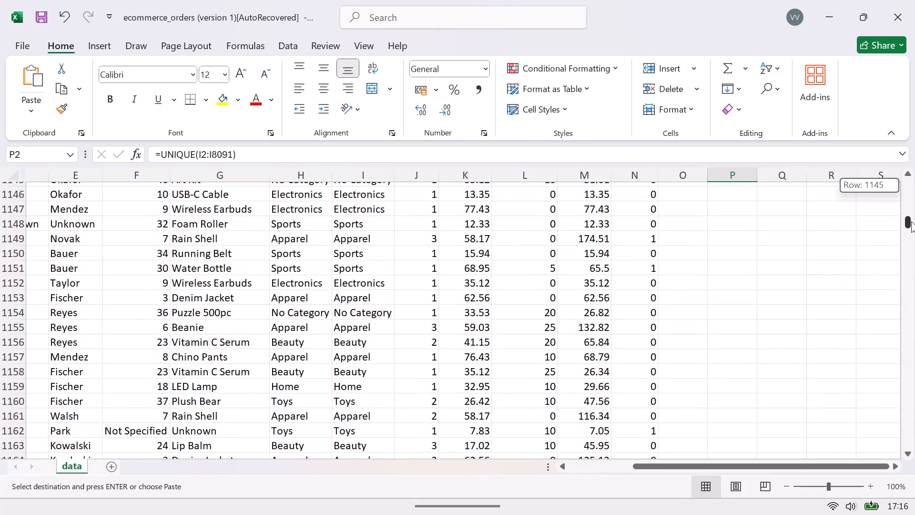
drag(911, 221, 911, 226)
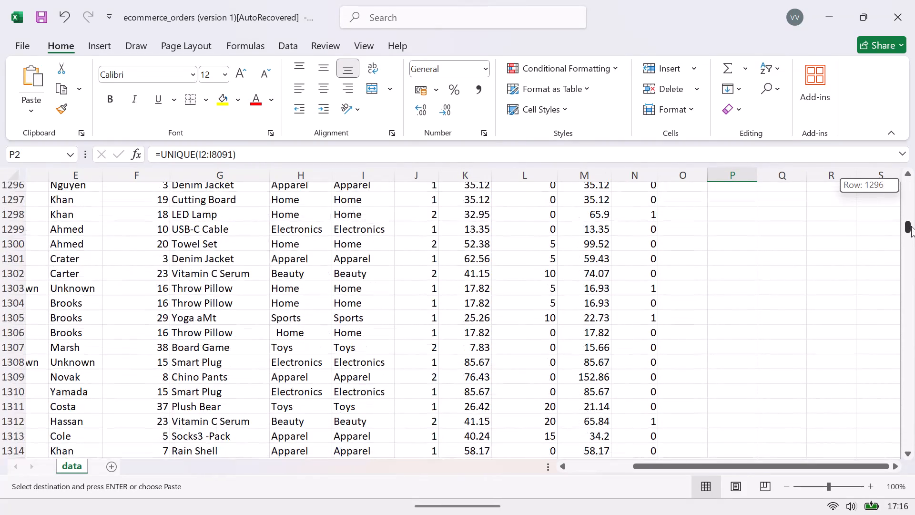
drag(911, 226, 909, 236)
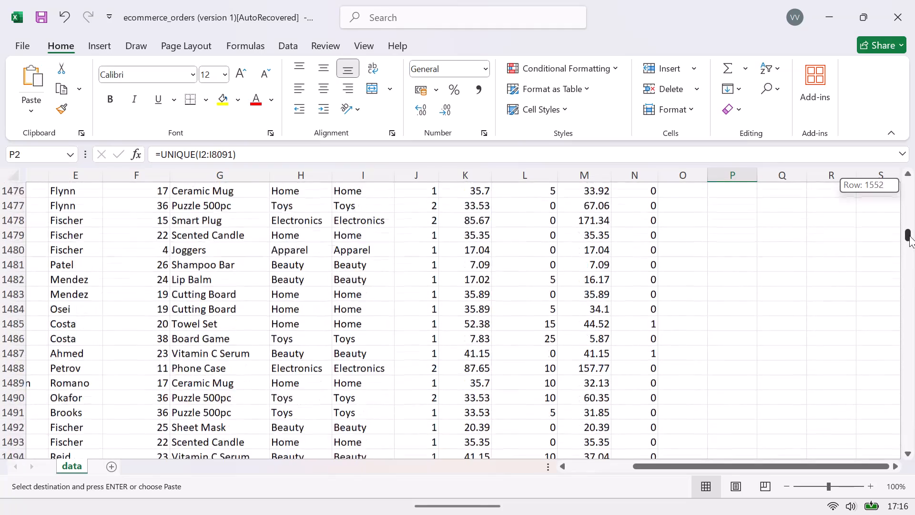
drag(909, 236, 906, 252)
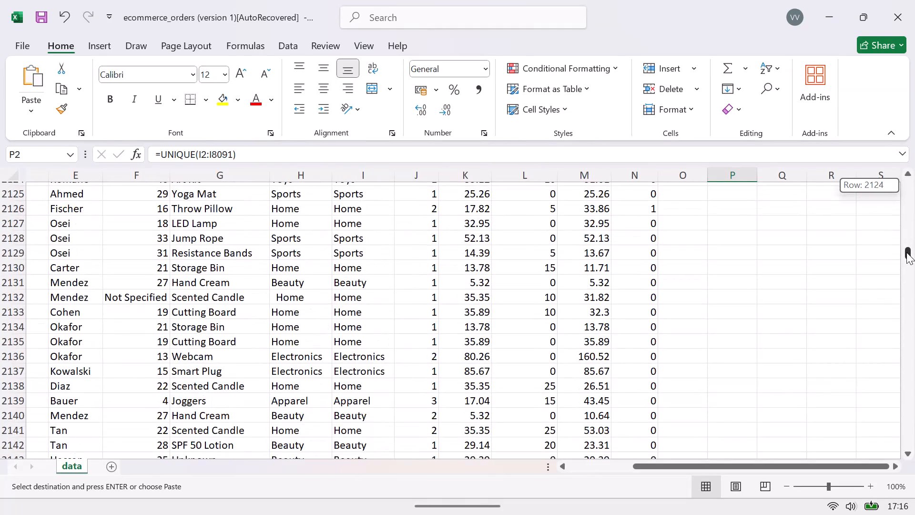
drag(906, 252, 906, 259)
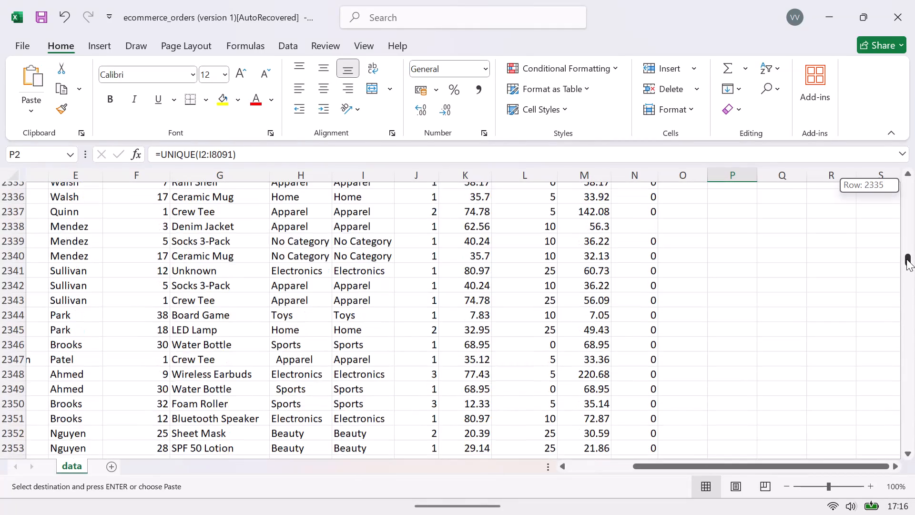
drag(906, 259, 884, 93)
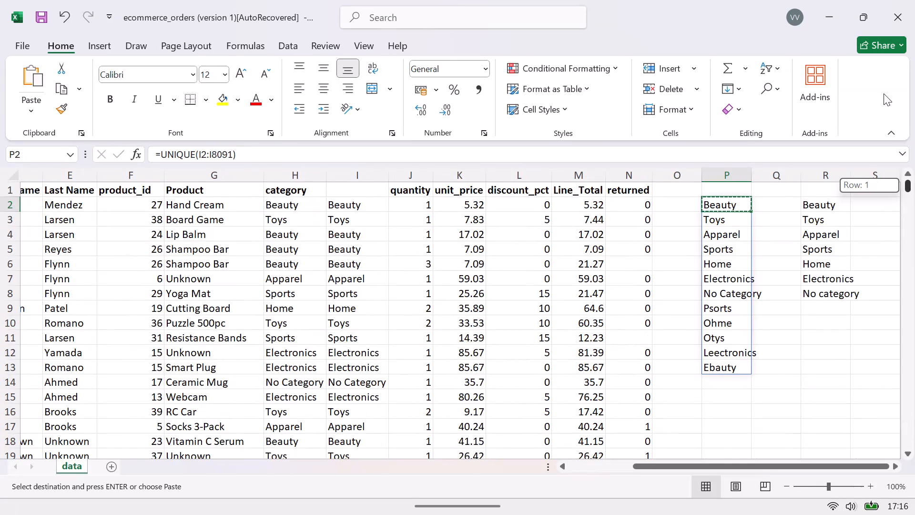
drag(884, 93, 884, 91)
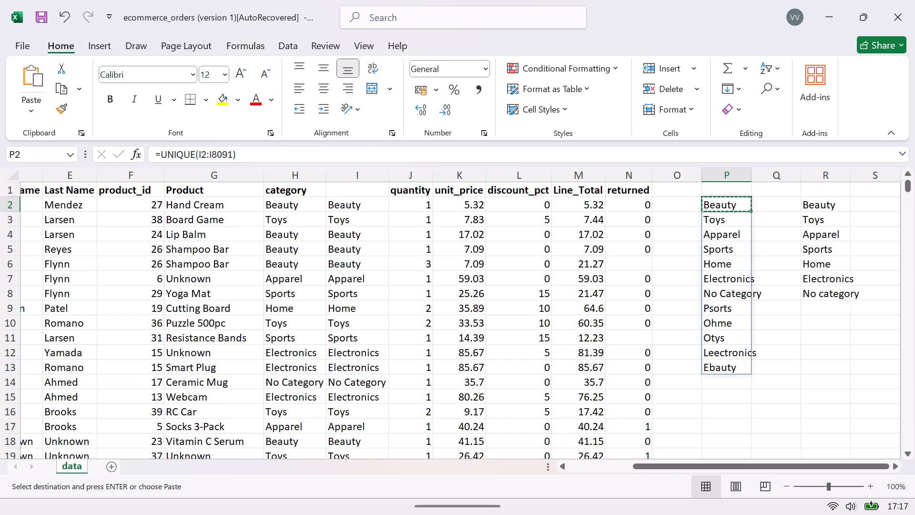
Filter the unnamed category helper column I to show only the Leectronics rows and compare them with the category column.
click(373, 173)
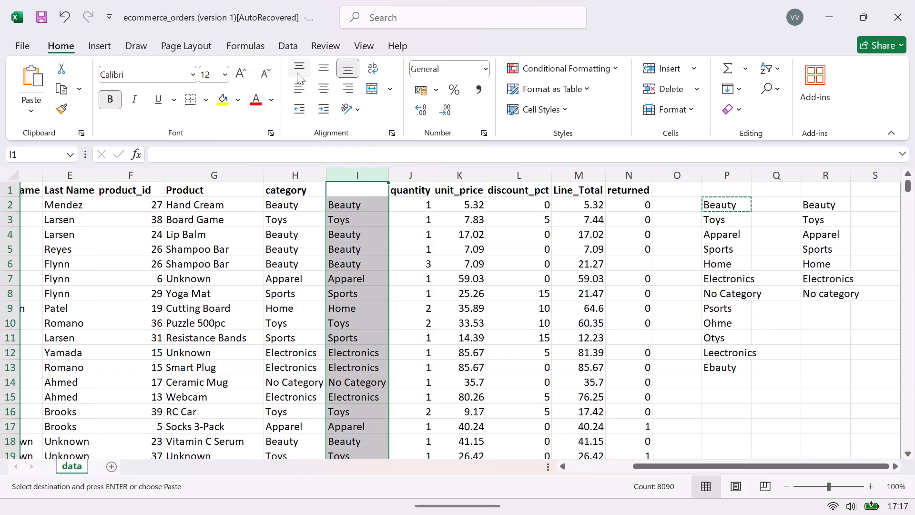
click(294, 53)
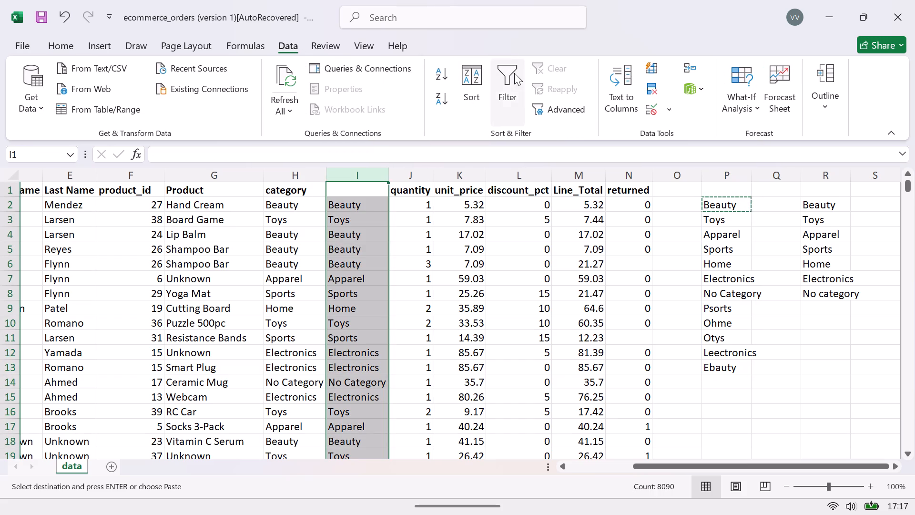
click(514, 73)
click(382, 187)
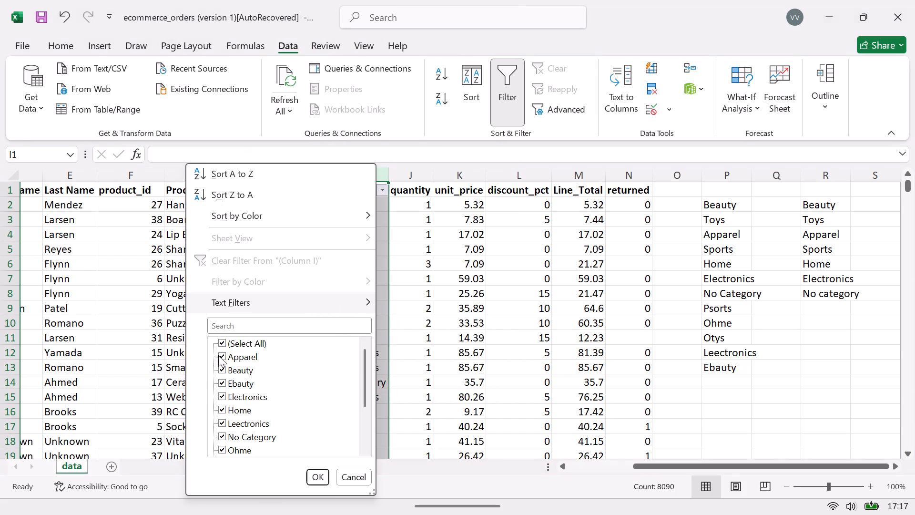
click(217, 344)
double_click(219, 344)
click(220, 423)
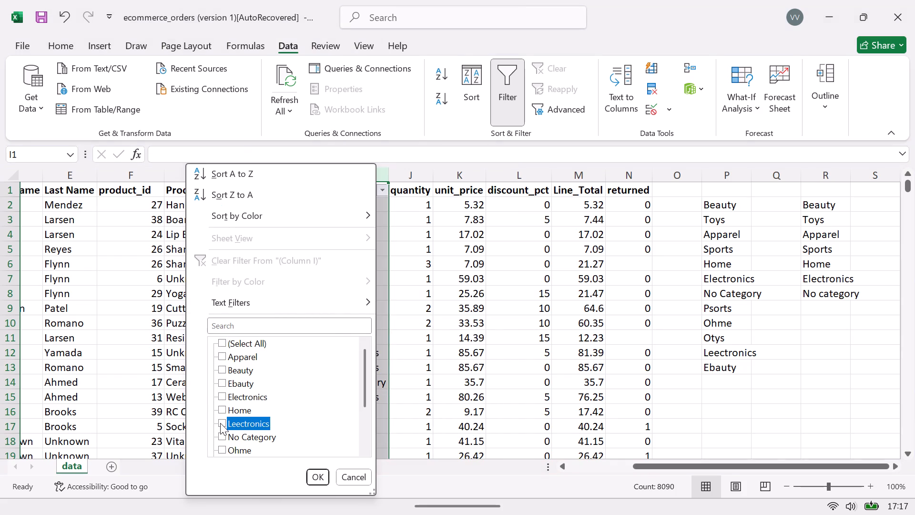
click(308, 475)
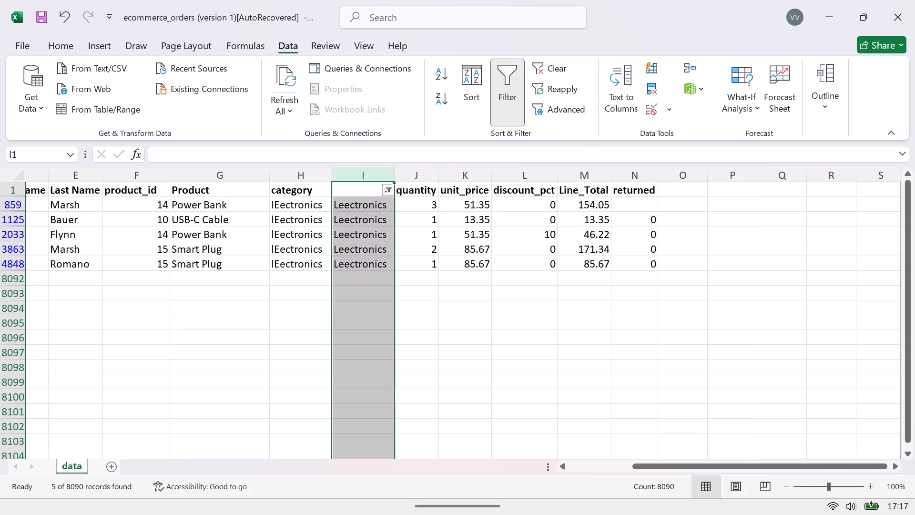
Reselect all categories in column I's filter to show every order row again.
click(390, 188)
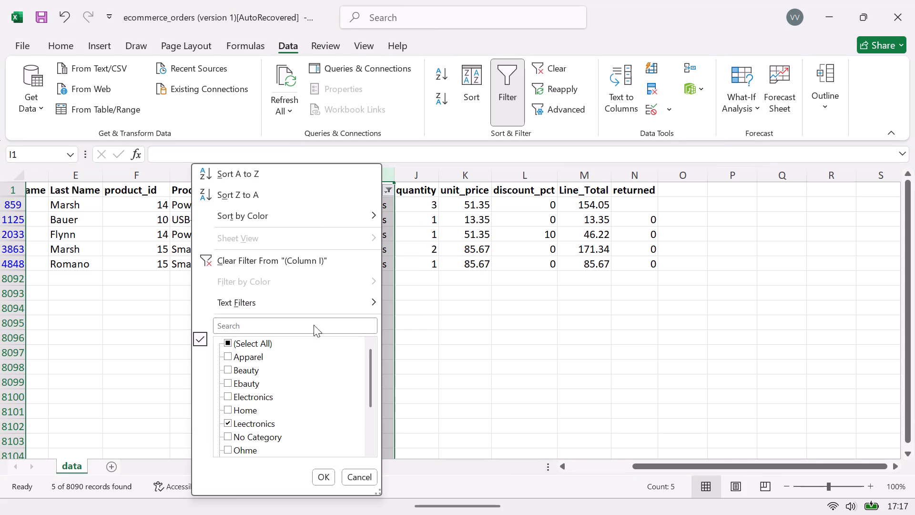
click(230, 340)
click(330, 482)
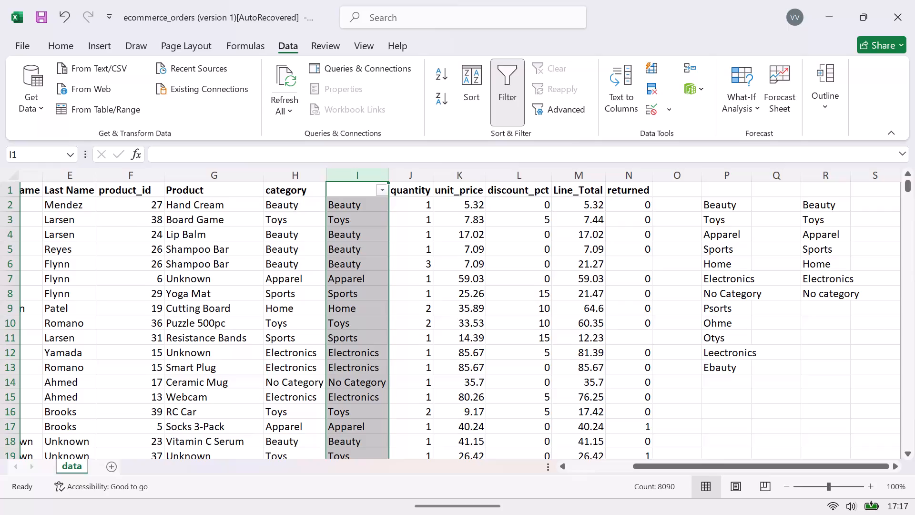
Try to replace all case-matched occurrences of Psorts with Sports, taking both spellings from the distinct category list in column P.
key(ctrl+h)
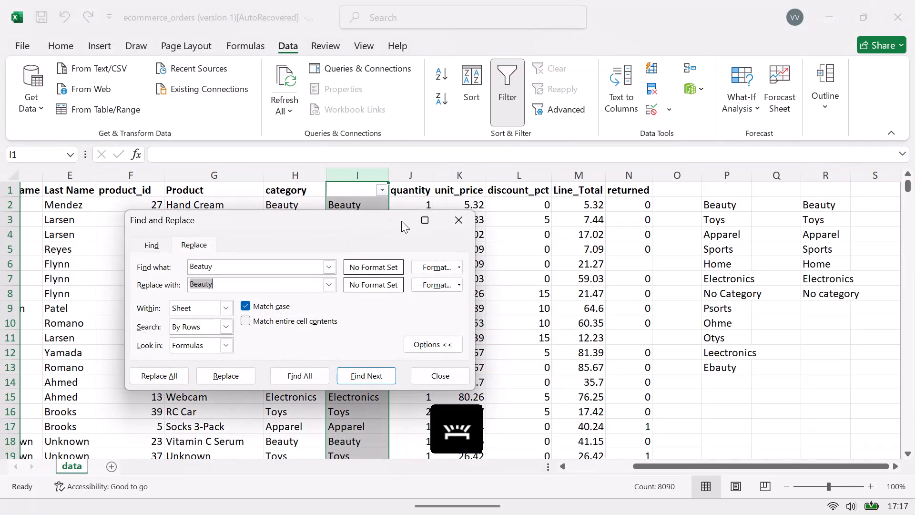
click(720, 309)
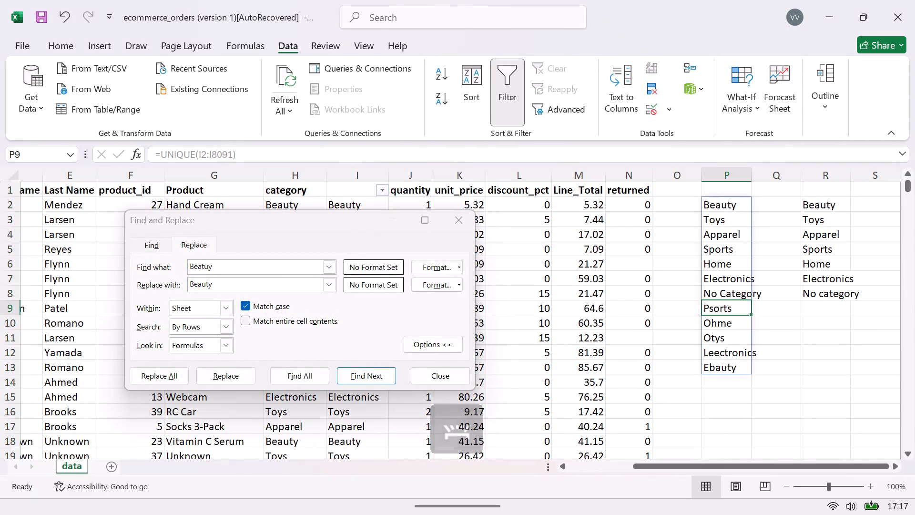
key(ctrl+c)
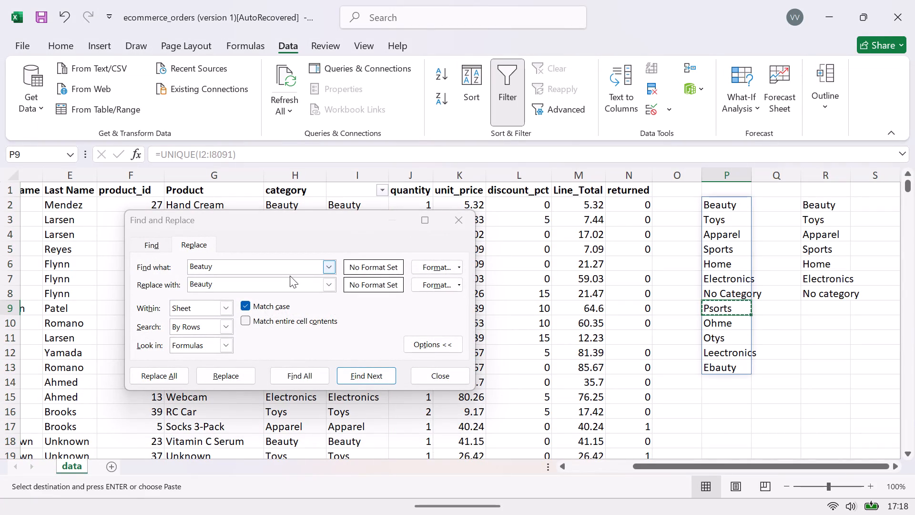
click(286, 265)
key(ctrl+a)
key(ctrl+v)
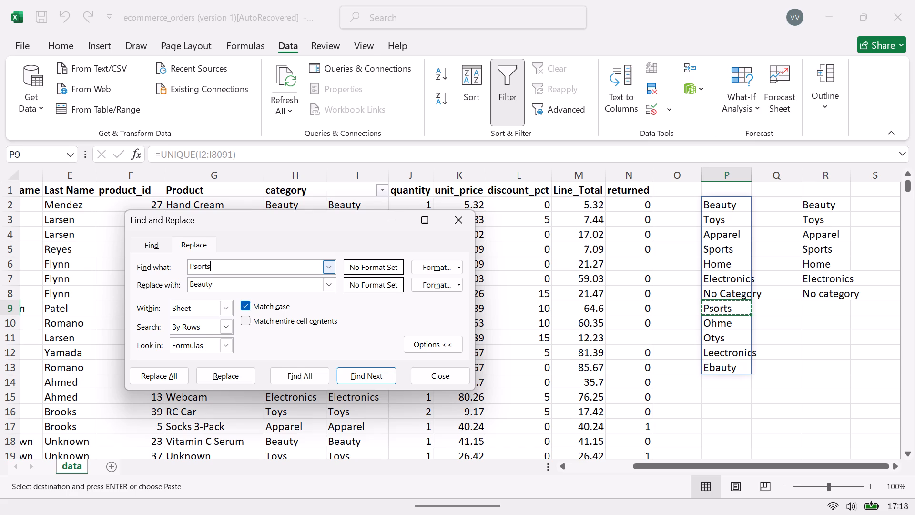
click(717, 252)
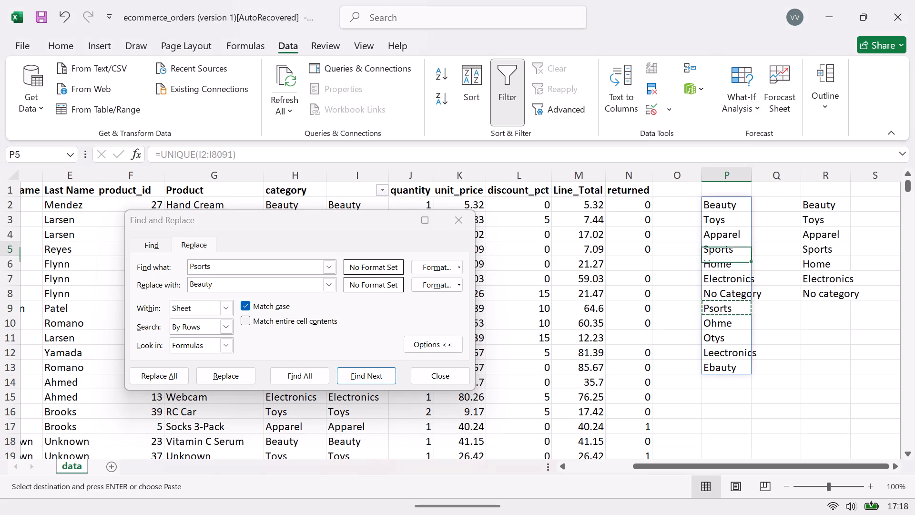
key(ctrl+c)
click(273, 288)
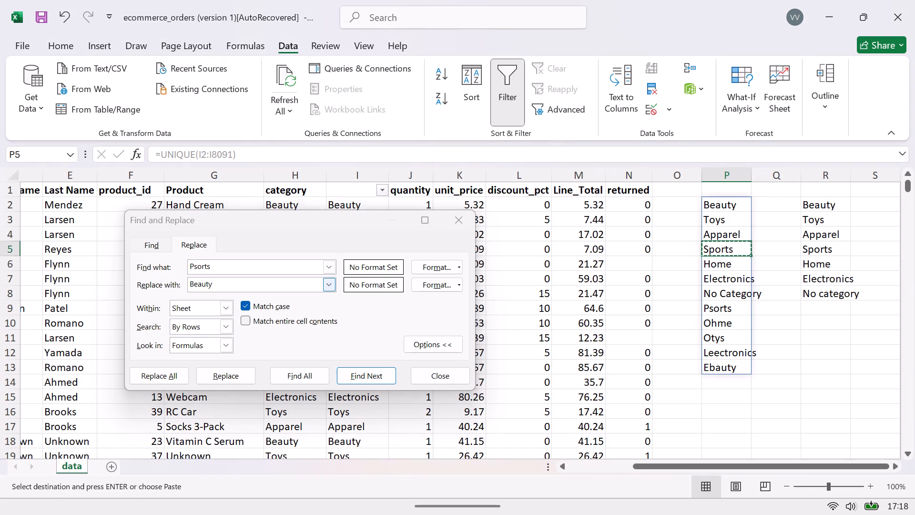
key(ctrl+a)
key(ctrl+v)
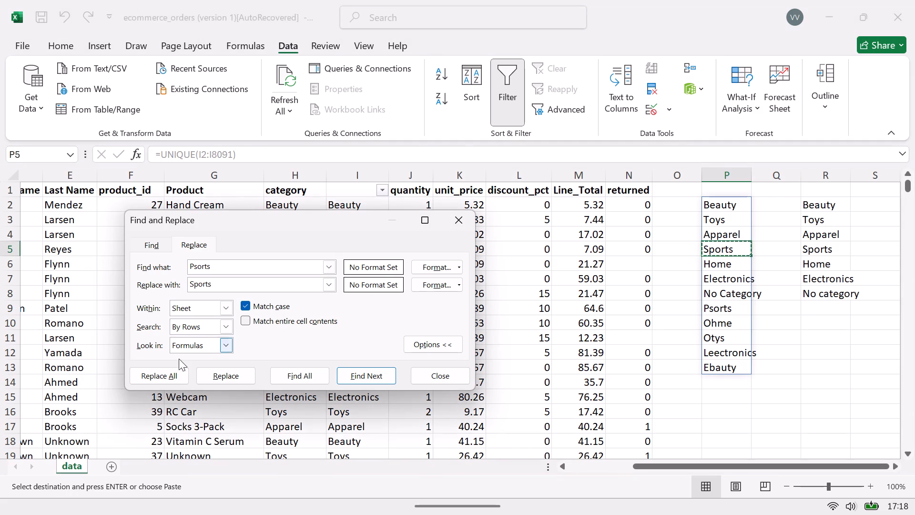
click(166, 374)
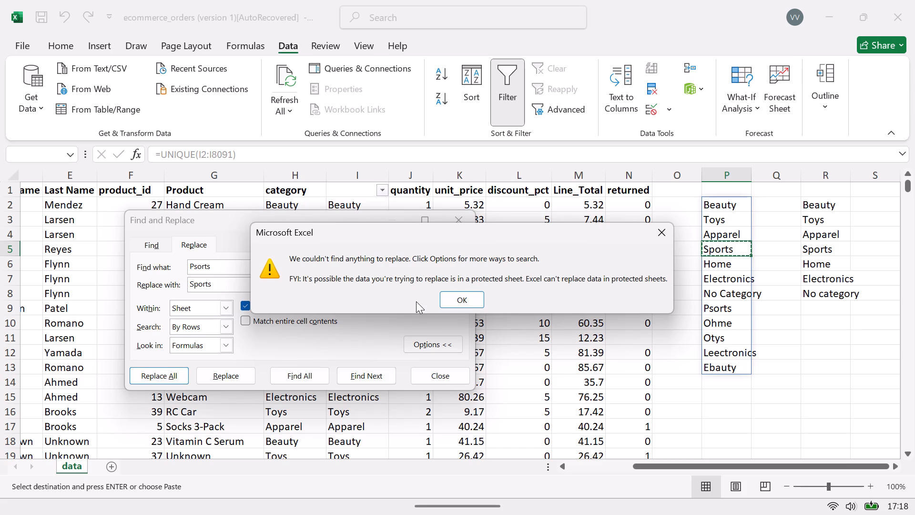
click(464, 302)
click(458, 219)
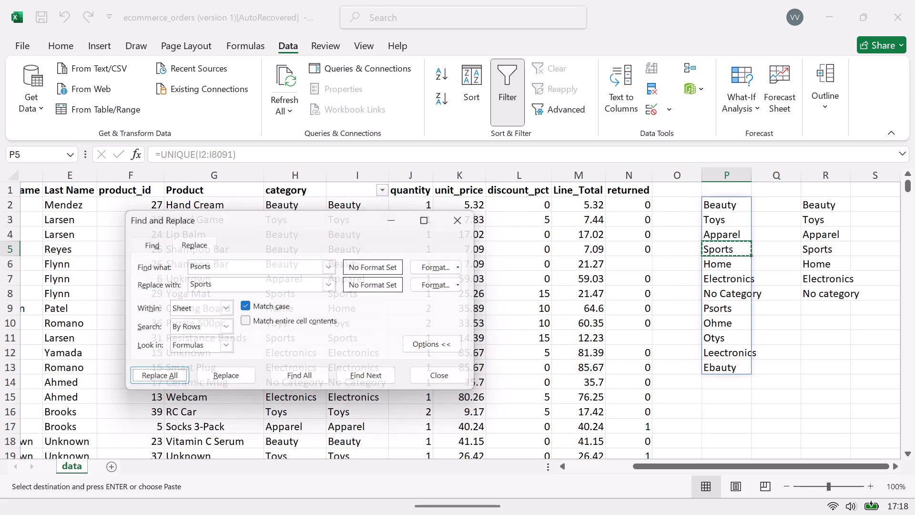
Remove the filter from the category helper column I.
click(507, 114)
Insert an empty column between the category helper column I and the quantity column.
click(409, 174)
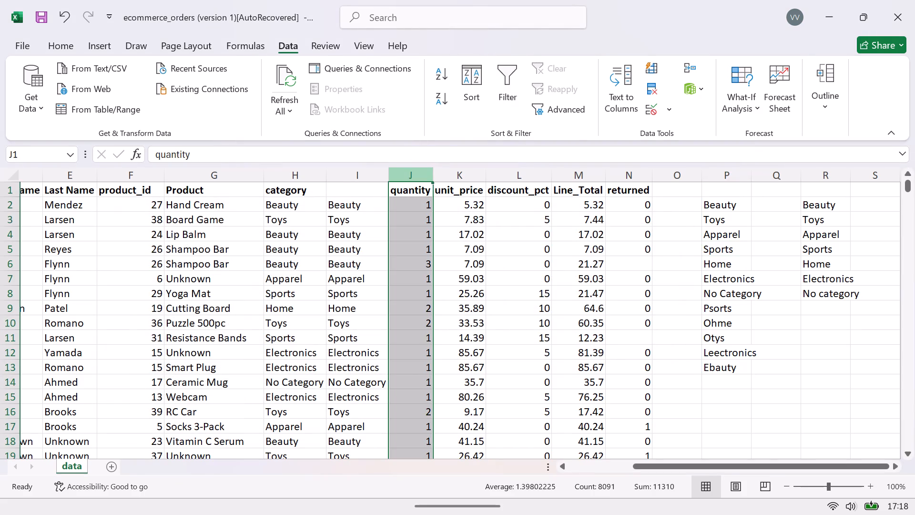
right_click(409, 174)
click(456, 316)
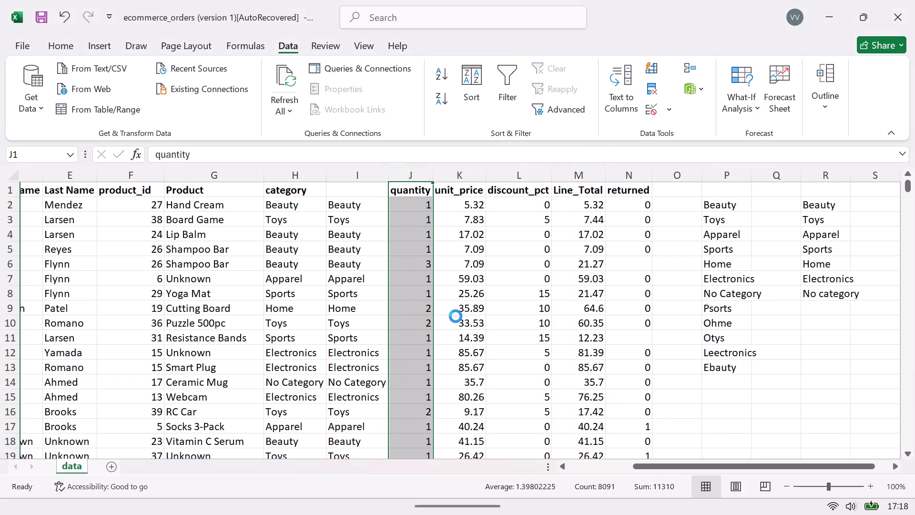
Start an IF formula in J2, the first data cell of the empty column.
click(426, 207)
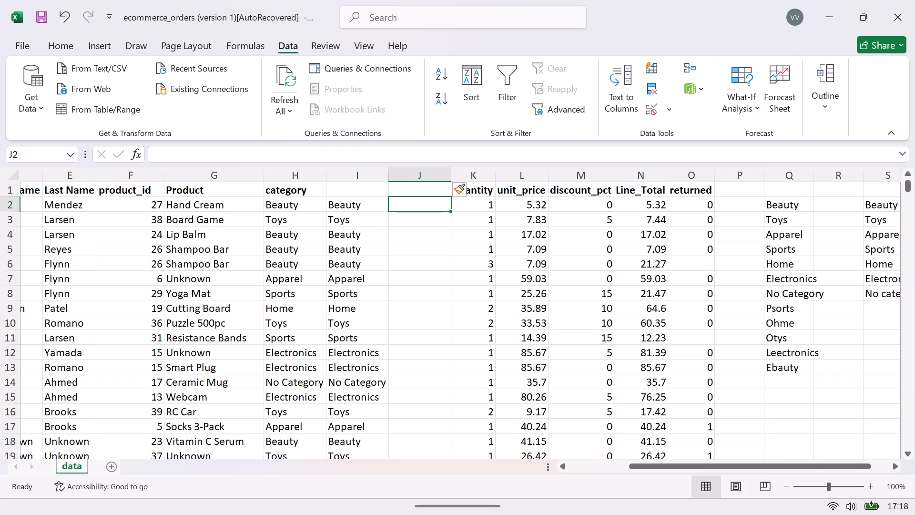
key(equal)
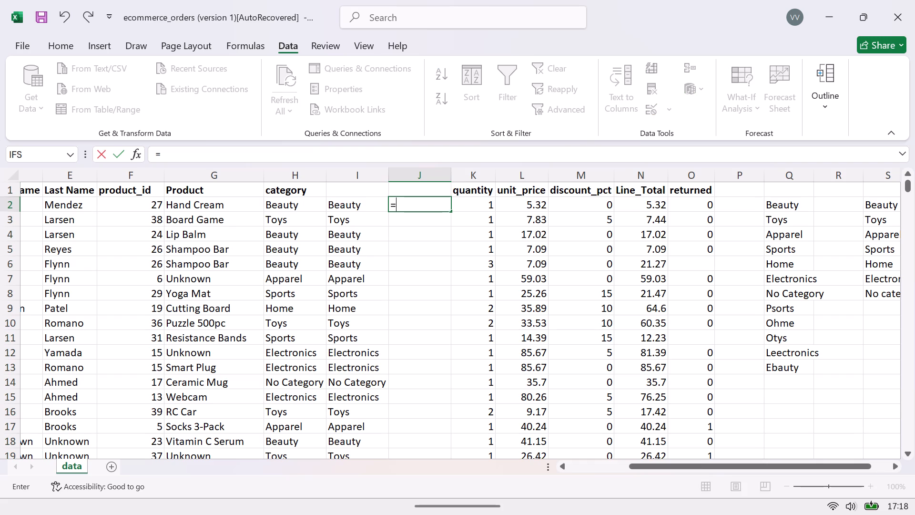
text(if)
key(Tab)
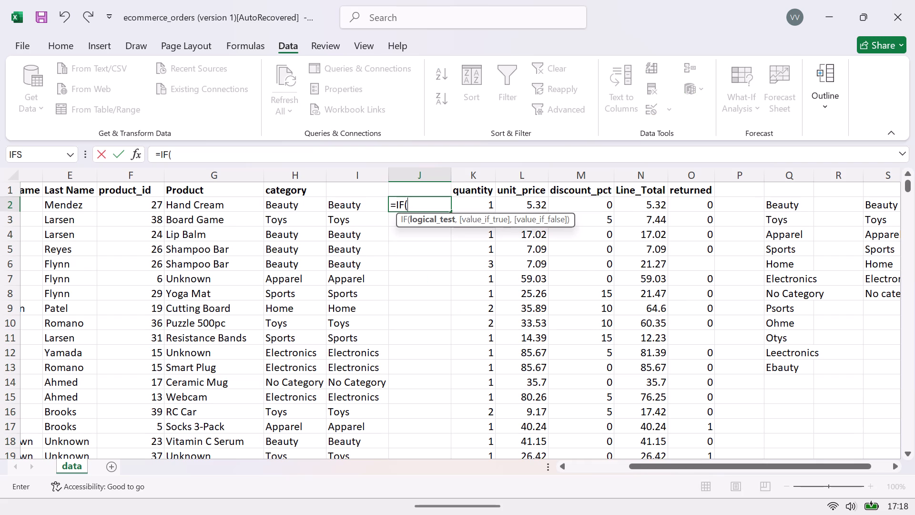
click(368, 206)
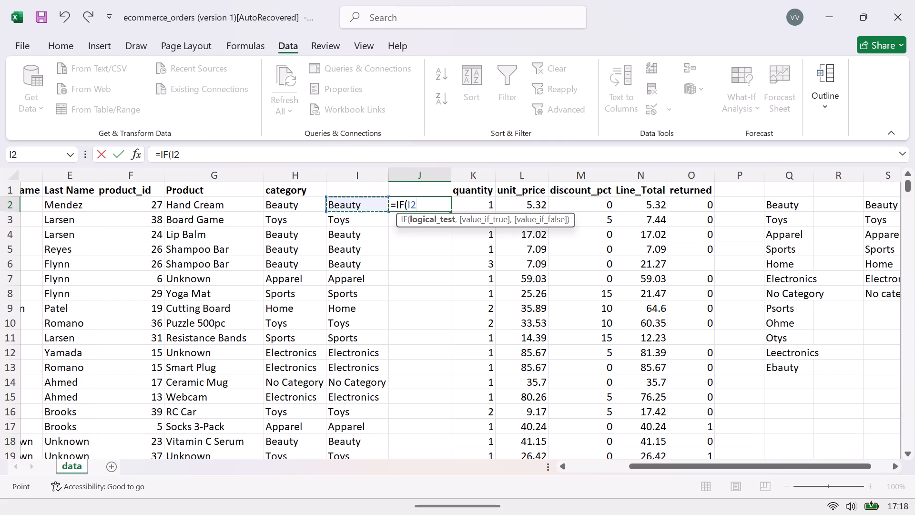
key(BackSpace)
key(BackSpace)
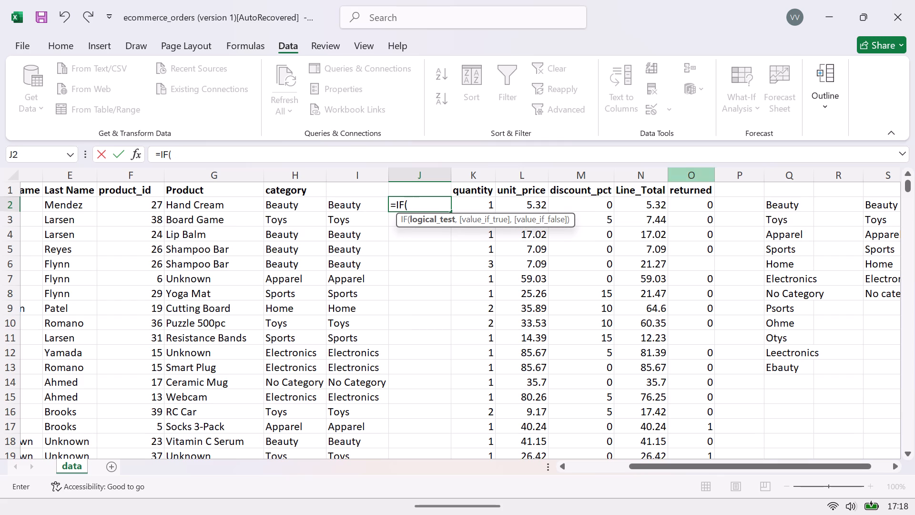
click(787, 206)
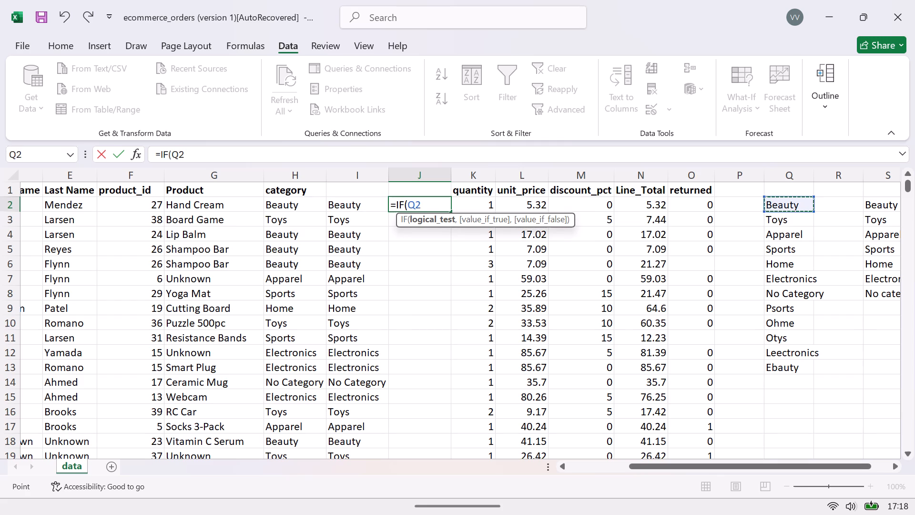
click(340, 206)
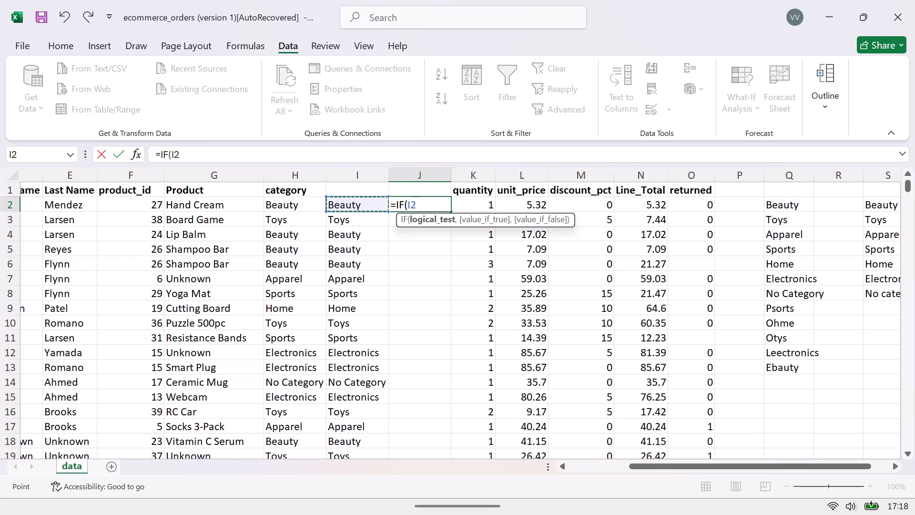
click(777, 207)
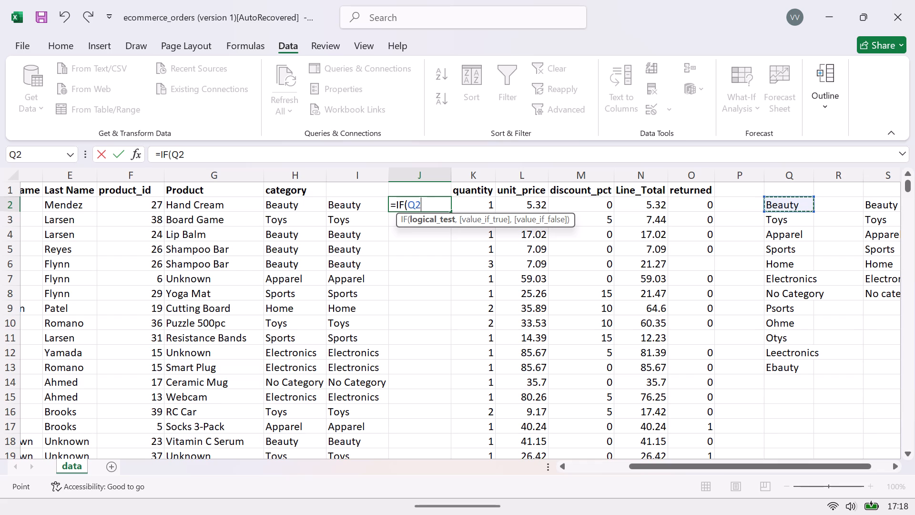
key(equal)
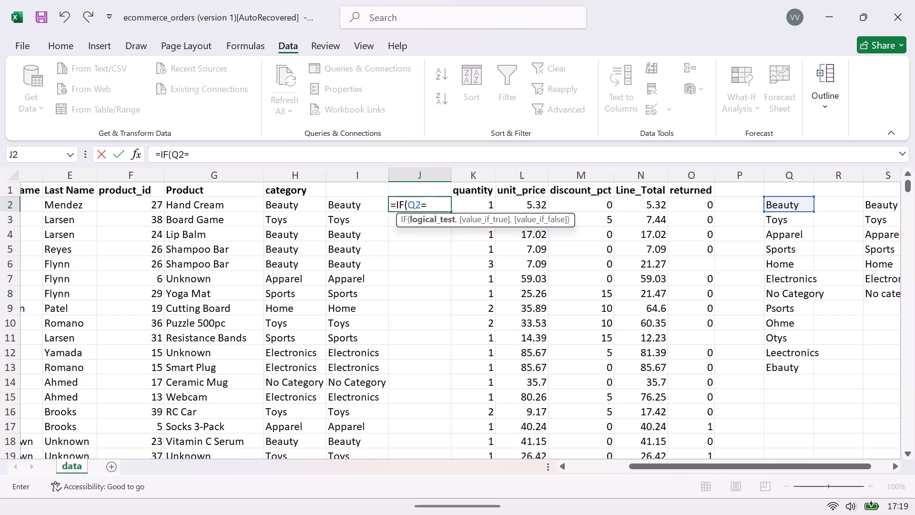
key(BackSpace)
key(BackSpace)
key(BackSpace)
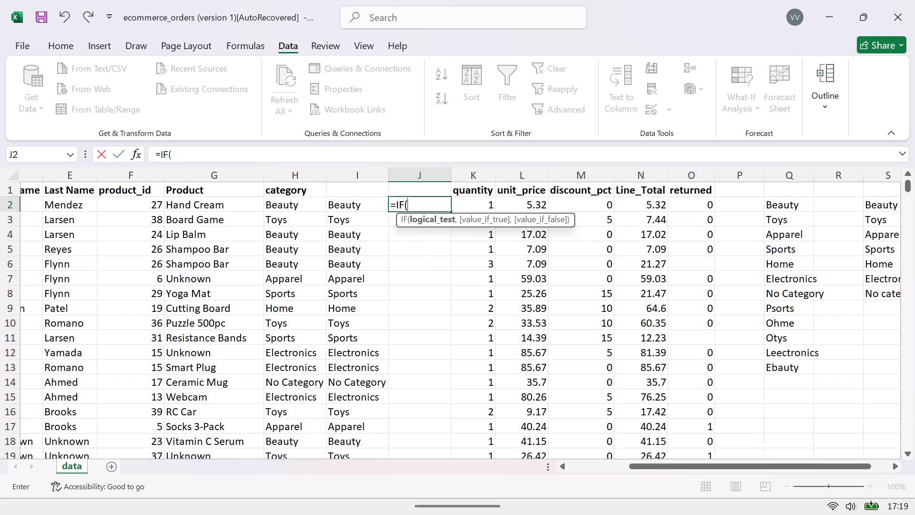
Make the IF formula return "Sports" when I2 equals the Psorts entry in Q9, leaving the false value open.
click(353, 205)
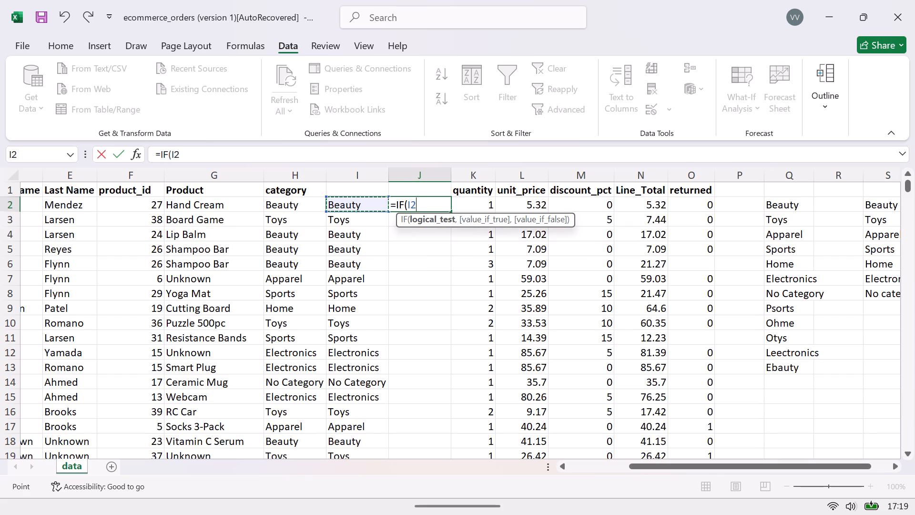
key(equal)
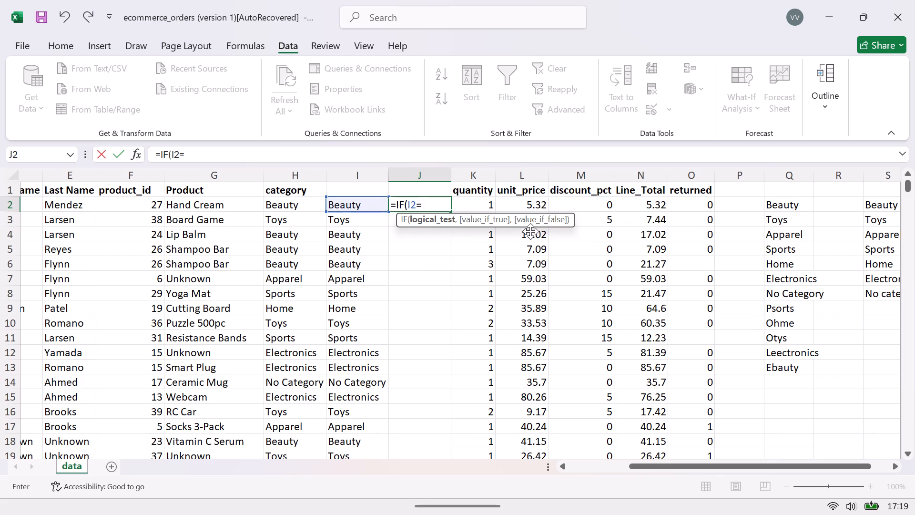
click(788, 309)
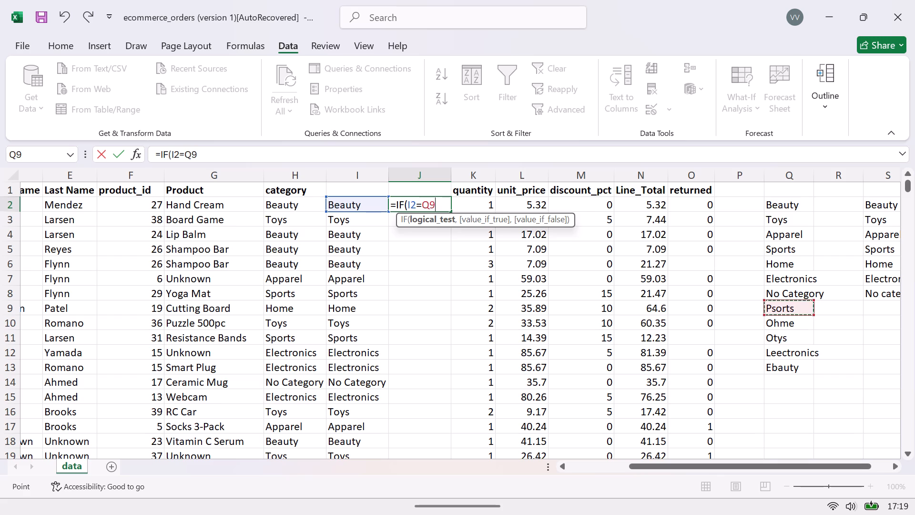
key(comma)
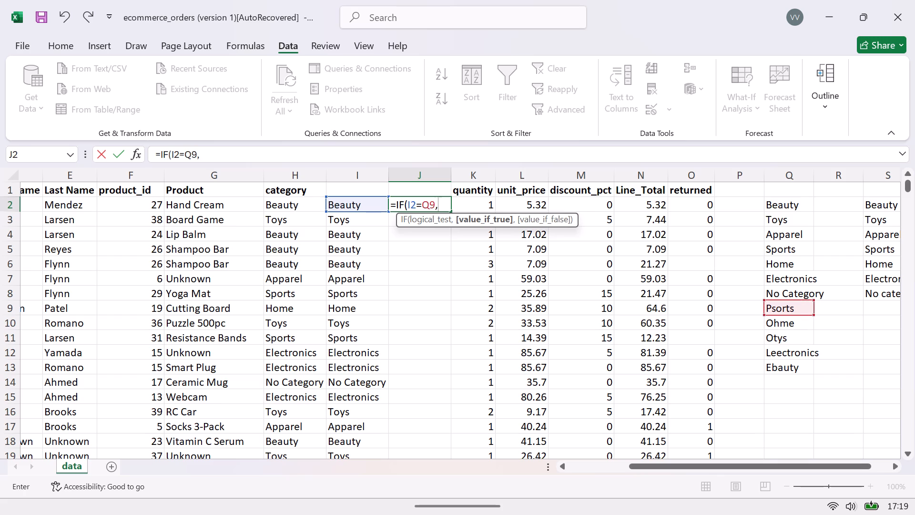
key(apostrophe)
key(BackSpace)
key(shift+quotedbl)
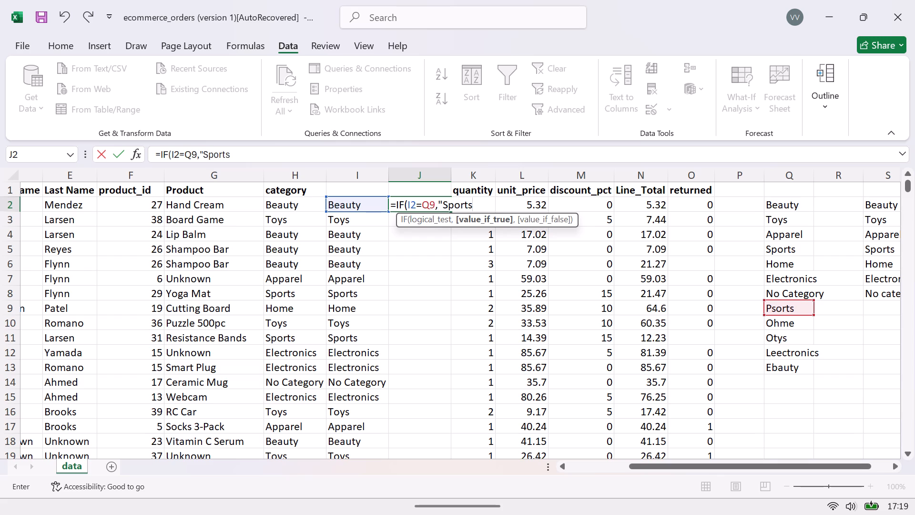
key(shift+quotedbl)
key(comma)
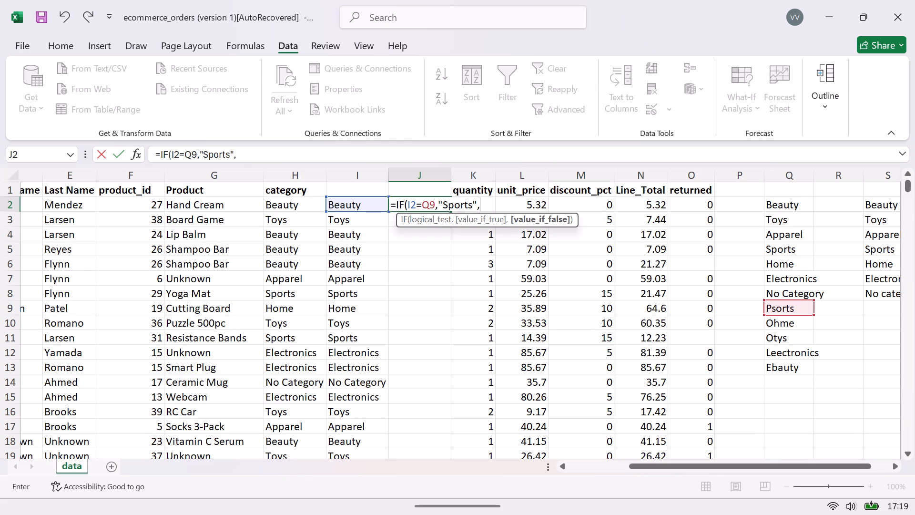
Nest a second IF as the false value, returning "Home" when I2 equals the Ohme entry in Q10.
text(IF)
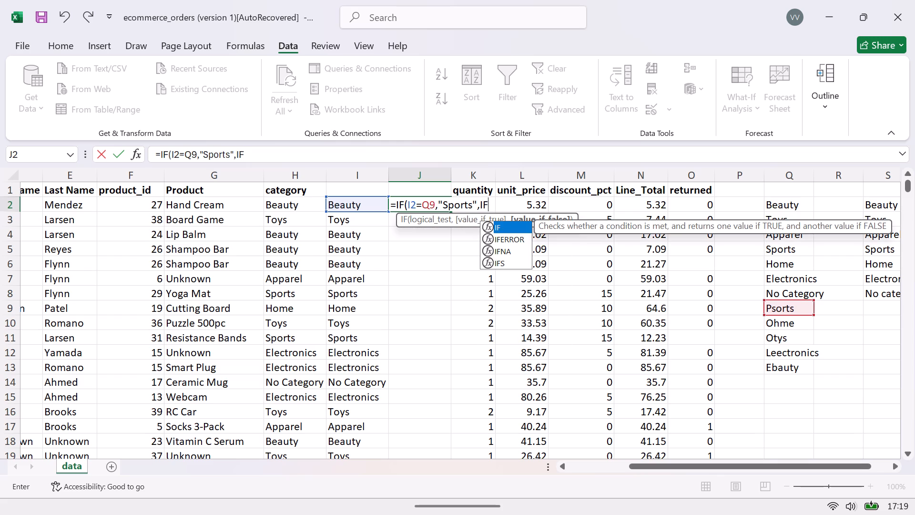
key(Tab)
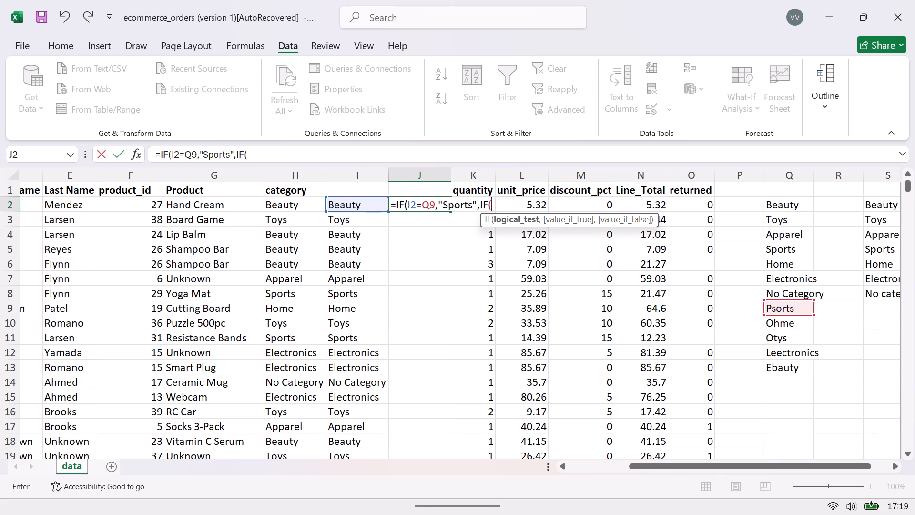
click(372, 202)
key(equal)
click(791, 327)
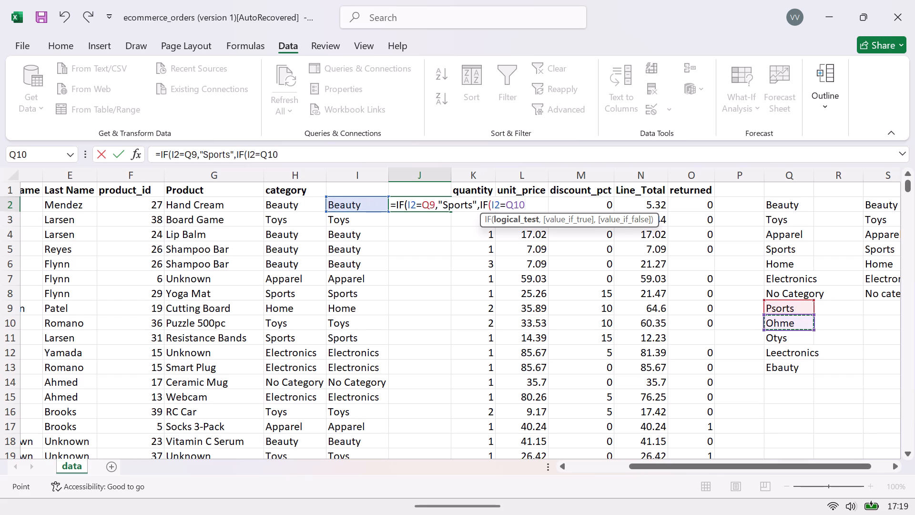
key(comma)
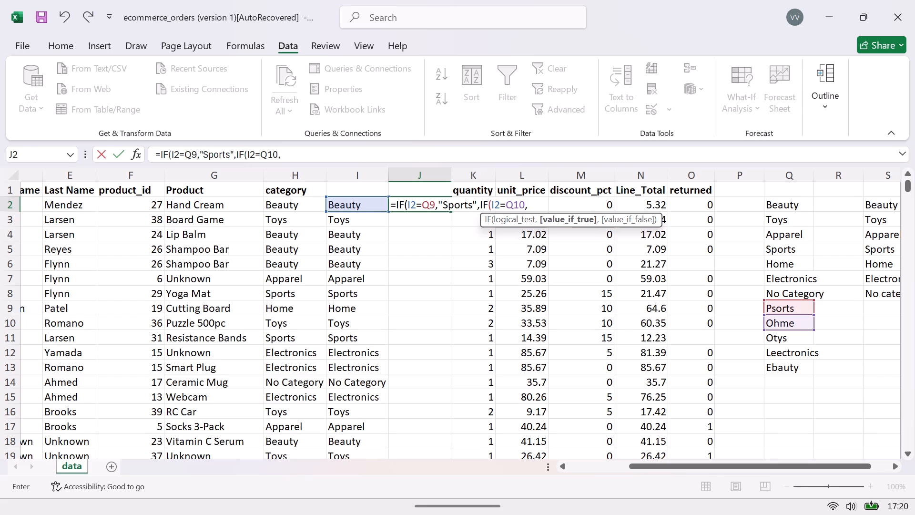
key(shift+quotedbl)
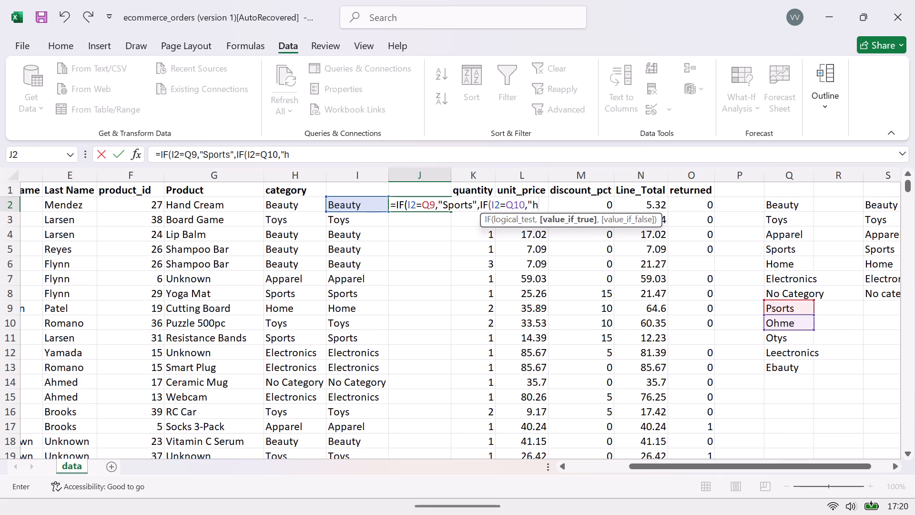
key(BackSpace)
key(shift+quotedbl)
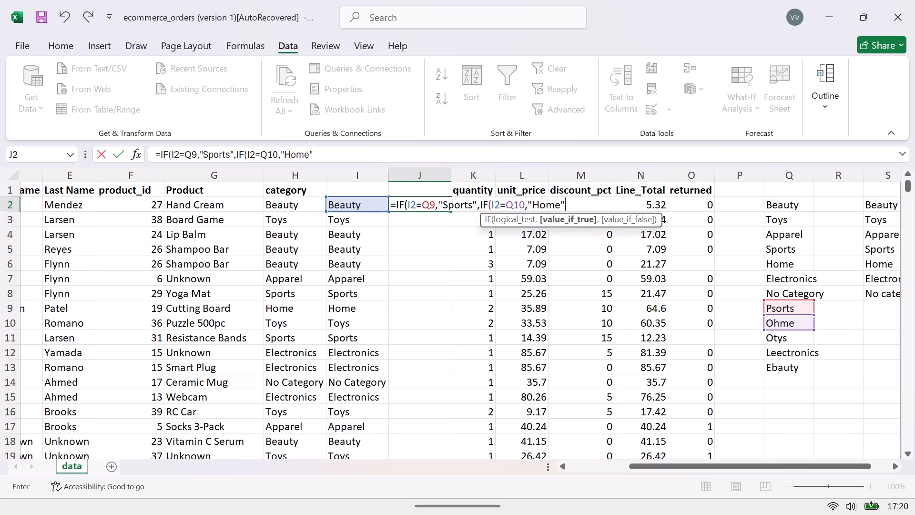
key(comma)
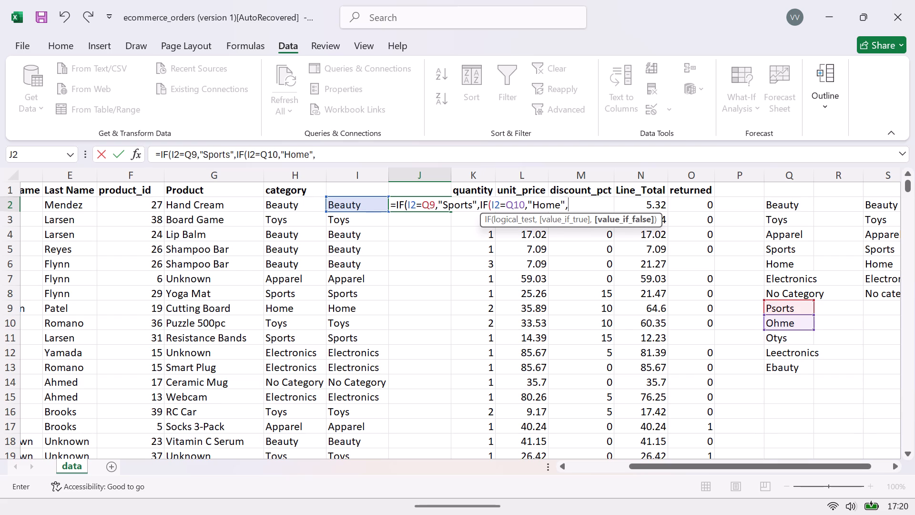
Nest a third IF as the false value, returning "Toys" when I2 equals the Otys entry in Q11.
text(if)
key(Tab)
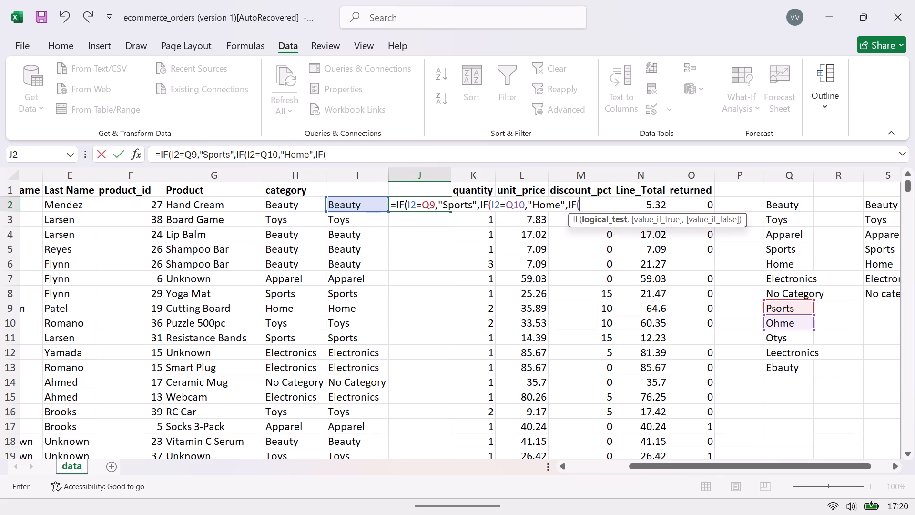
click(365, 206)
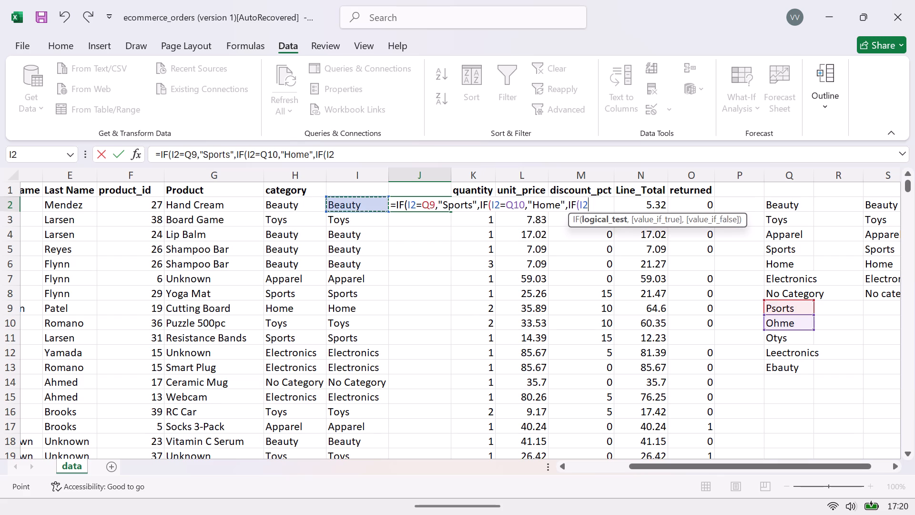
key(equal)
click(780, 341)
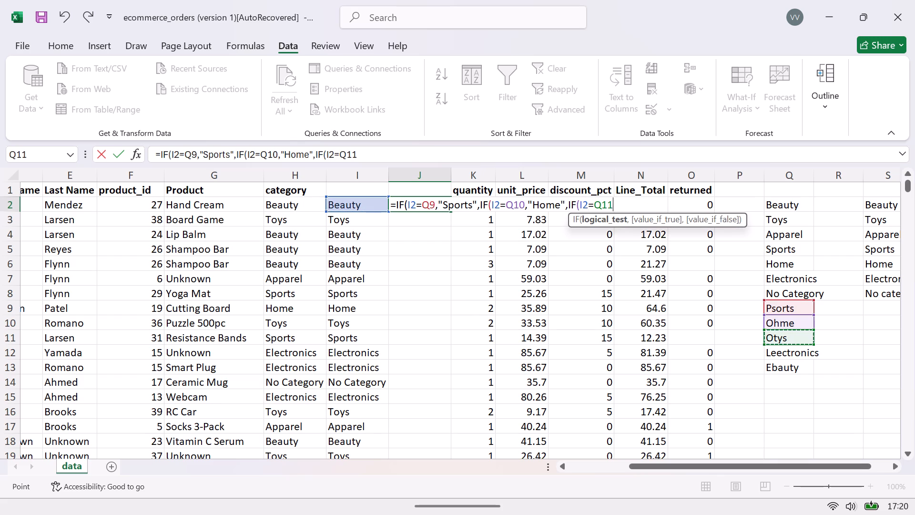
key(comma)
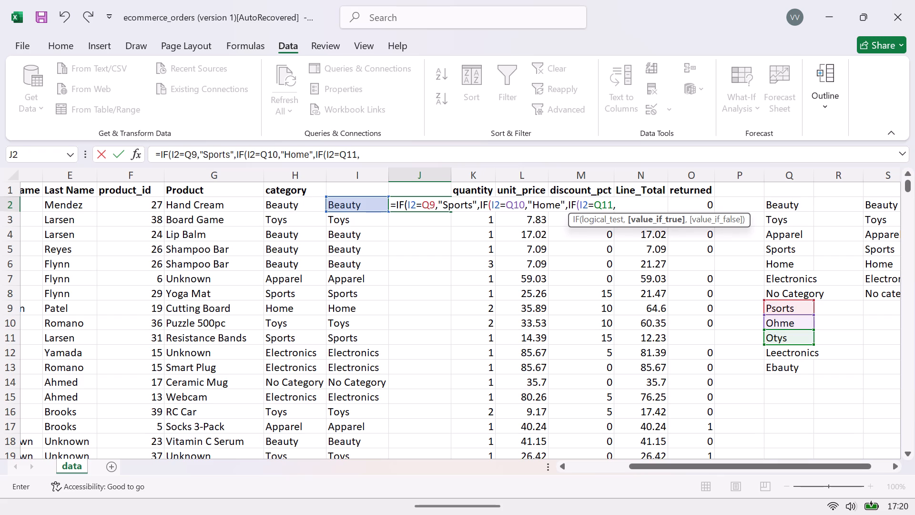
key(shift+quotedbl)
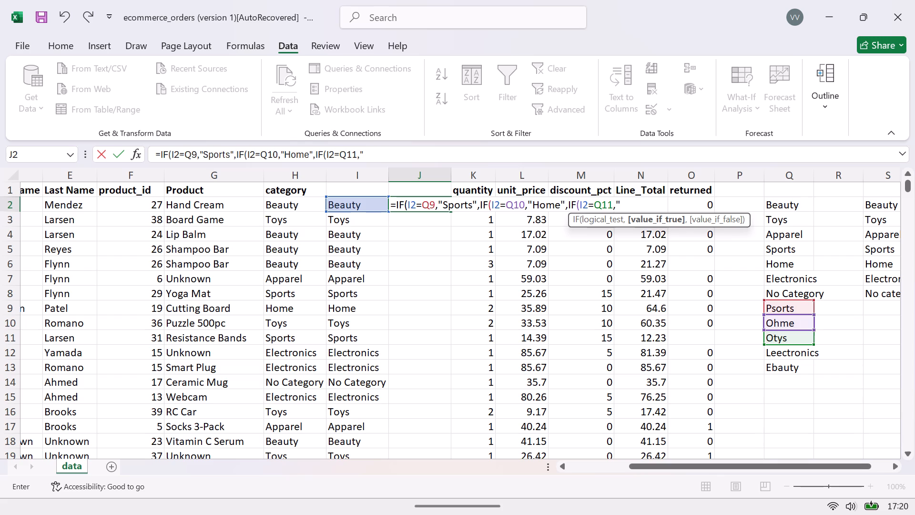
text(oys)
key(shift+quotedbl)
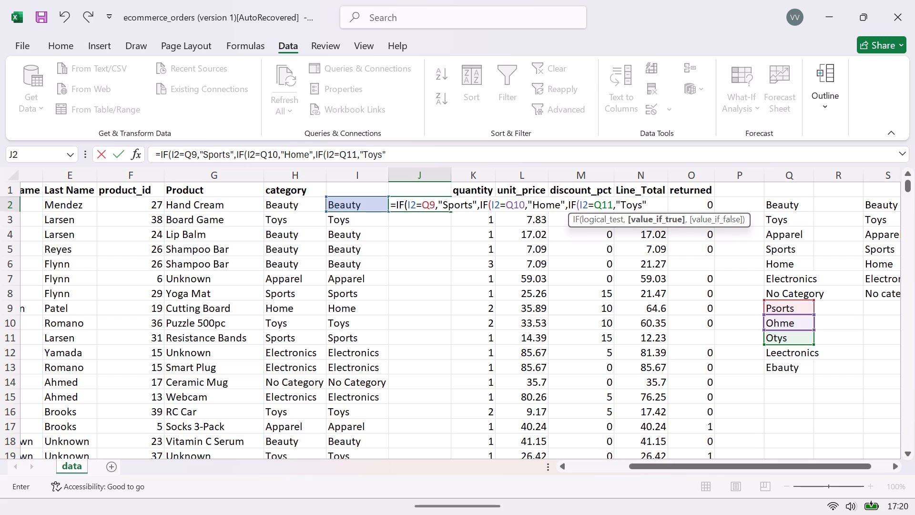
key(comma)
Nest a fourth IF as the false value, returning "Electronics" when I2 equals the Leectronics entry in Q12.
text(if)
key(Tab)
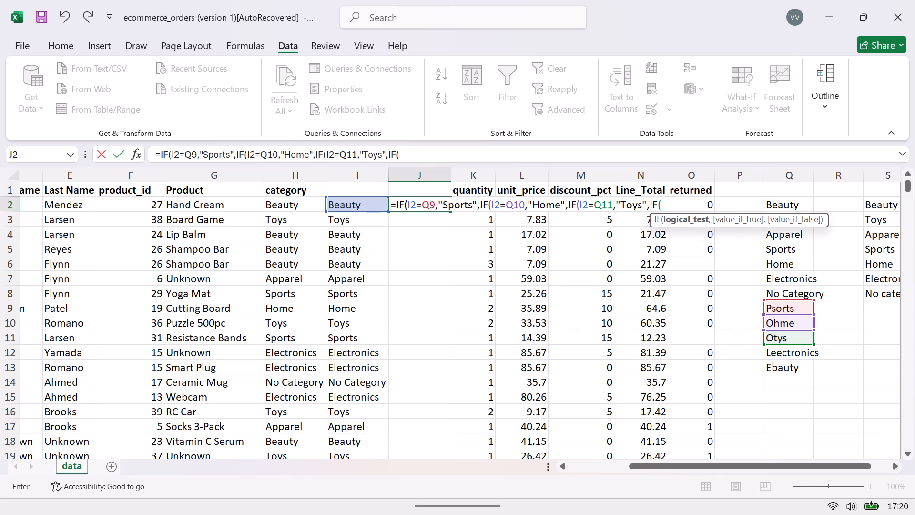
click(366, 203)
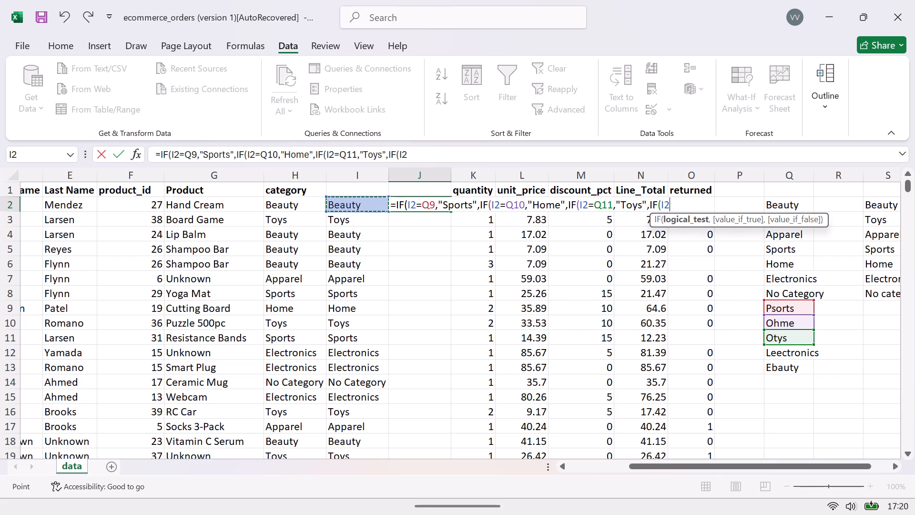
key(equal)
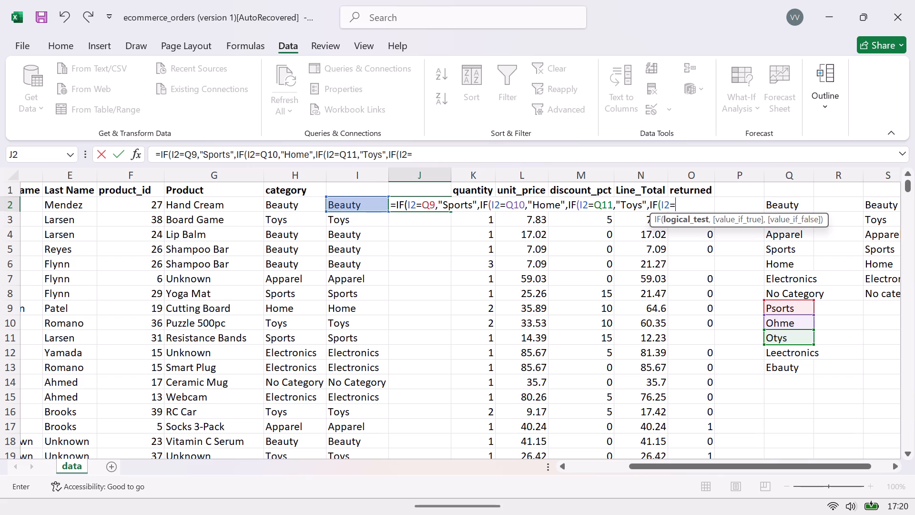
click(782, 355)
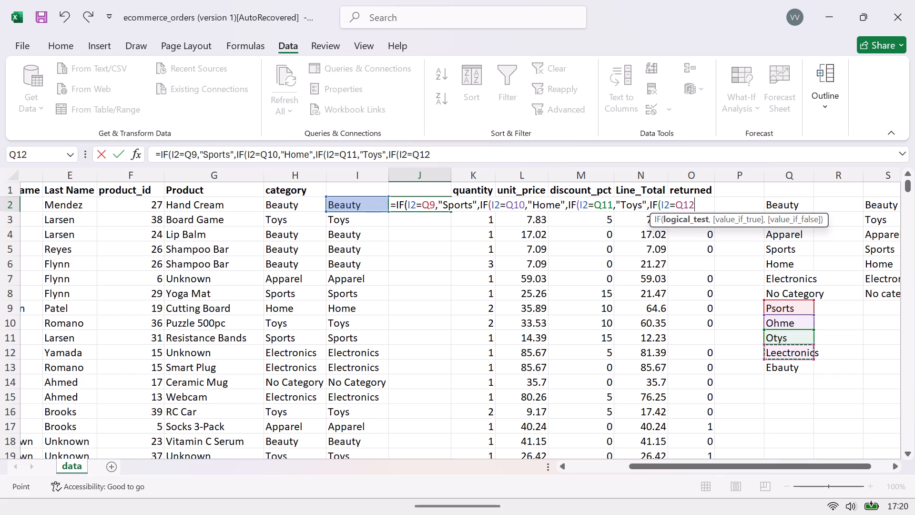
key(comma)
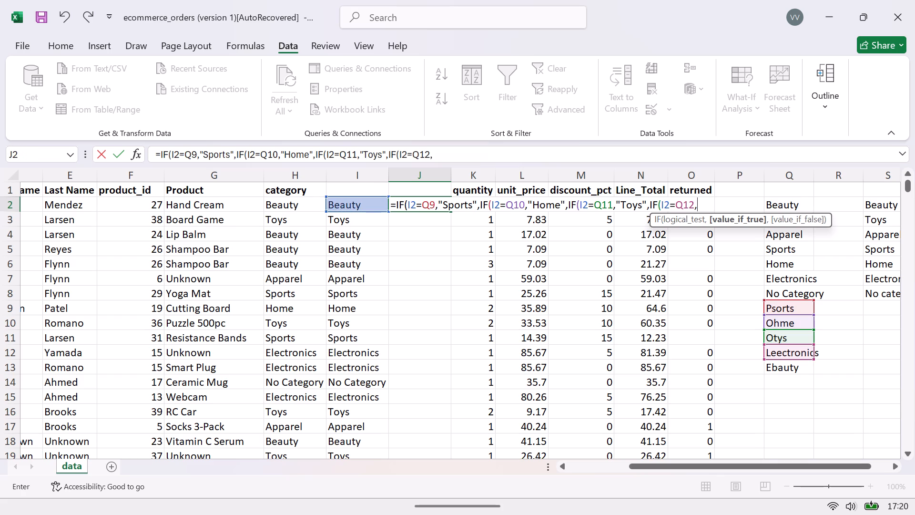
key(shift+quotedbl)
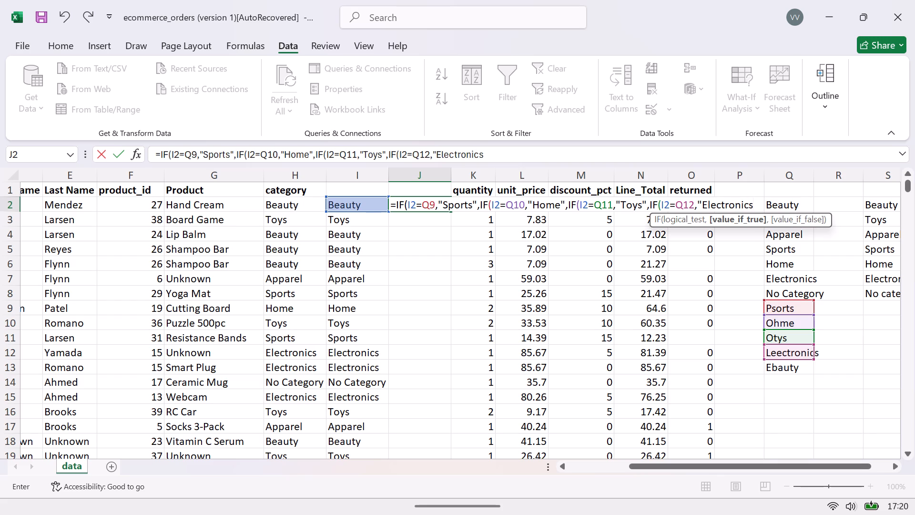
key(shift+quotedbl)
key(comma)
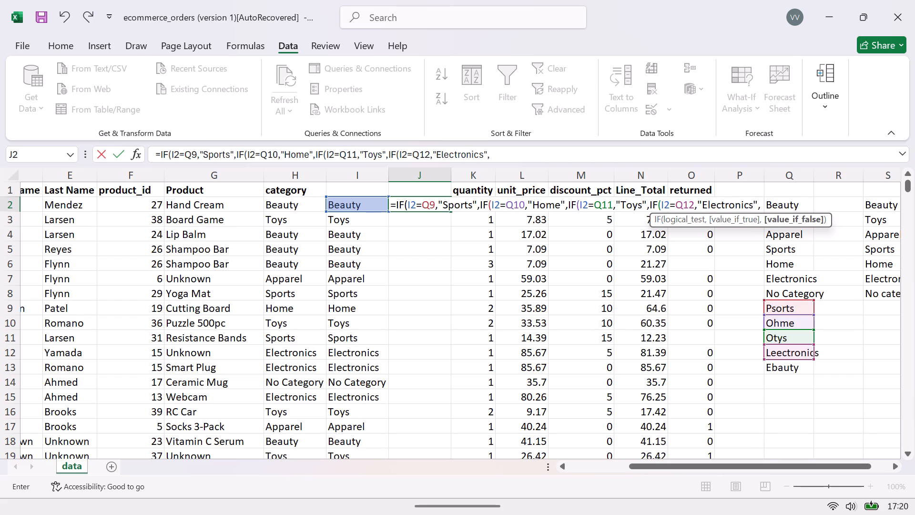
Nest a fifth IF returning "Beauty" when I2 equals the Ebauty entry in Q13, otherwise I2, and complete the formula.
text(if)
key(Tab)
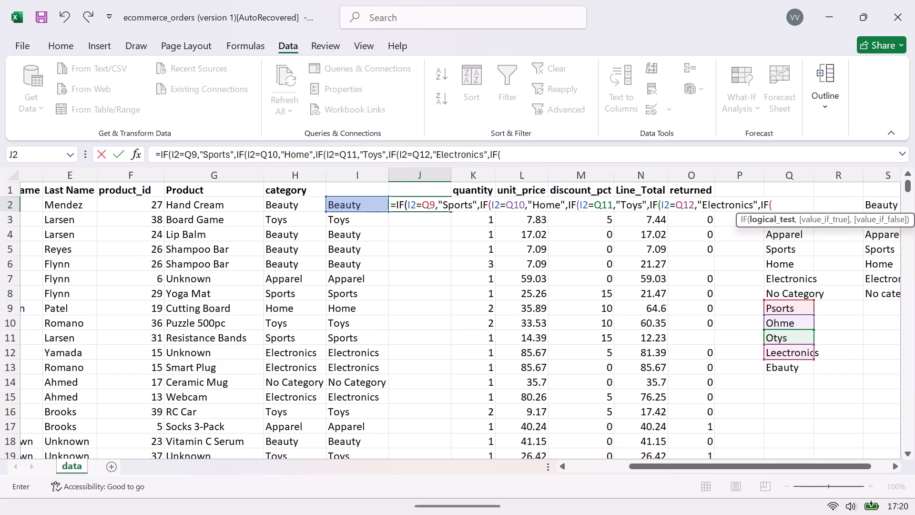
click(369, 204)
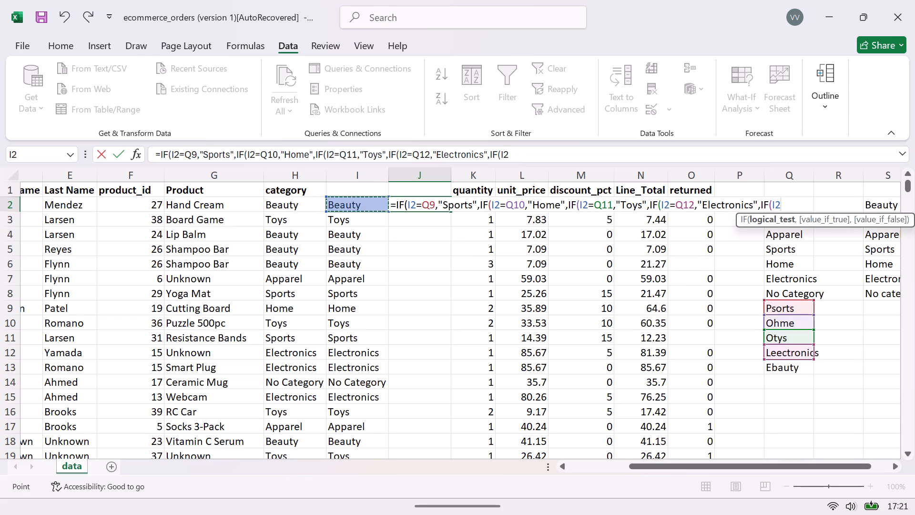
key(equal)
click(784, 370)
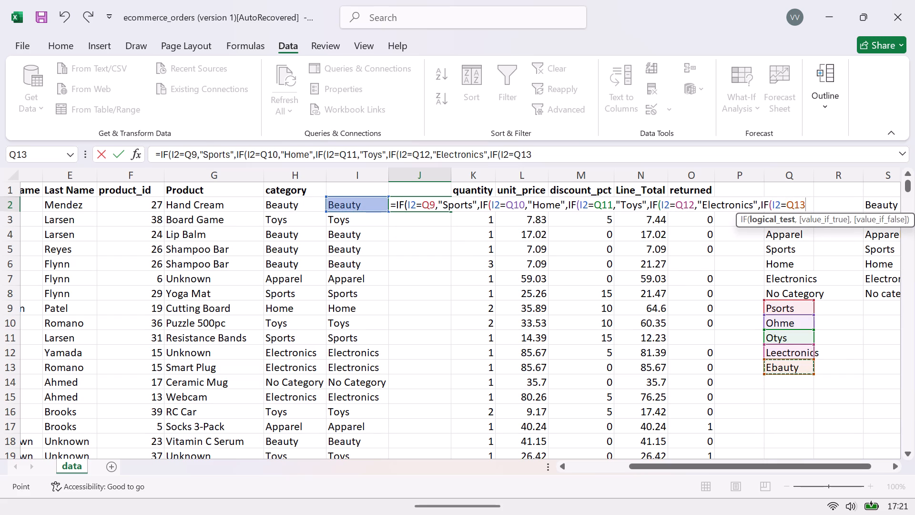
text(,")
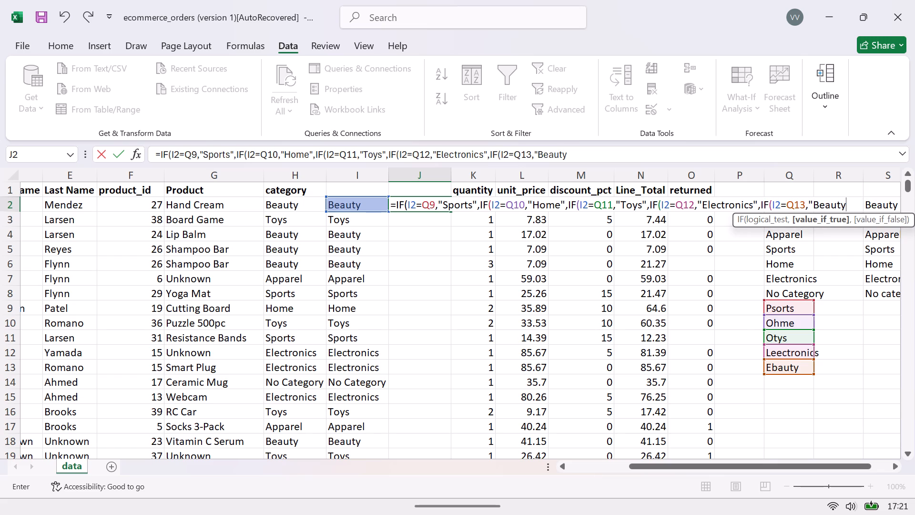
key(shift+quotedbl)
key(comma)
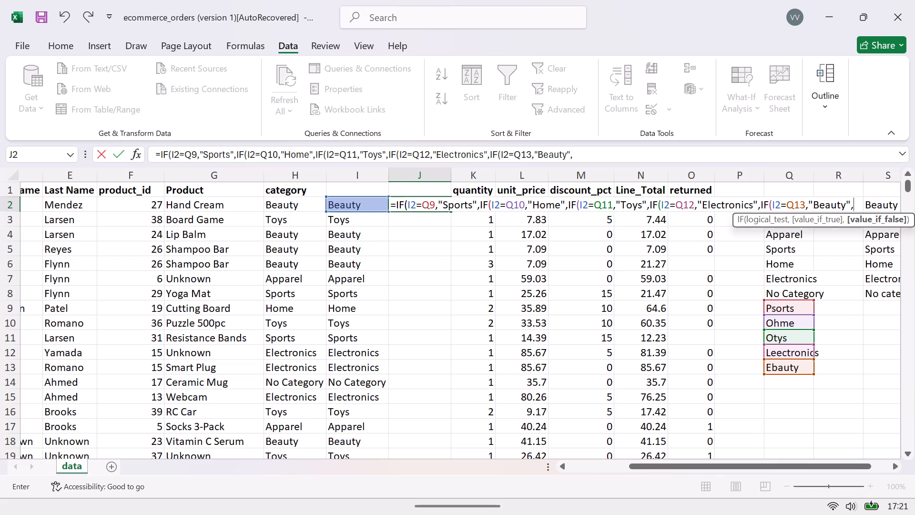
click(362, 207)
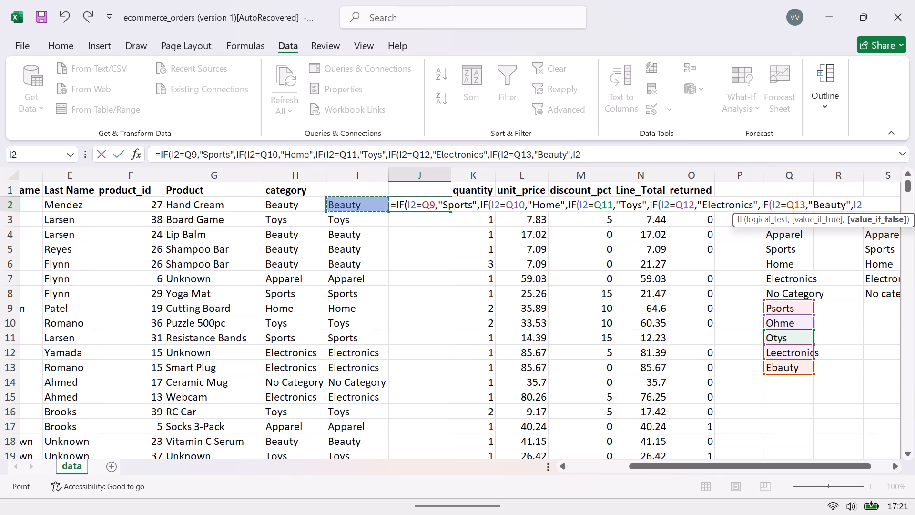
key(shift+parenright)
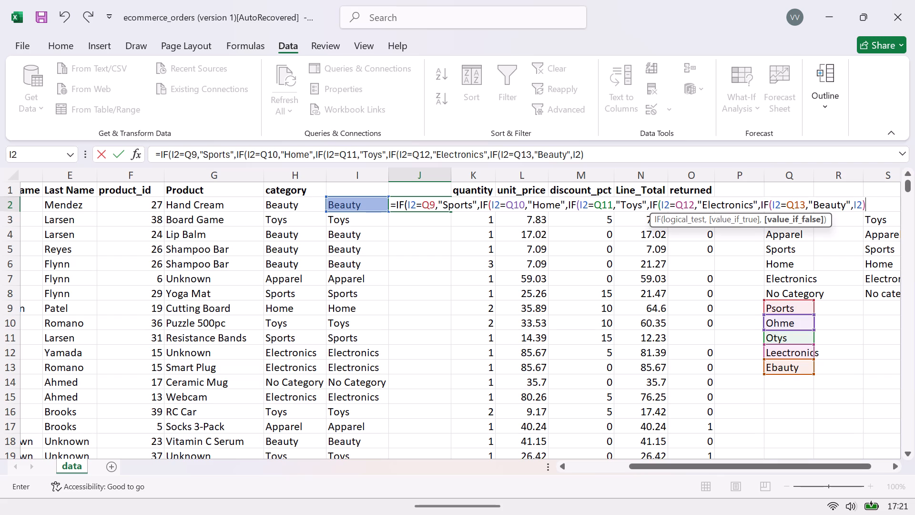
text()))))
key(Return)
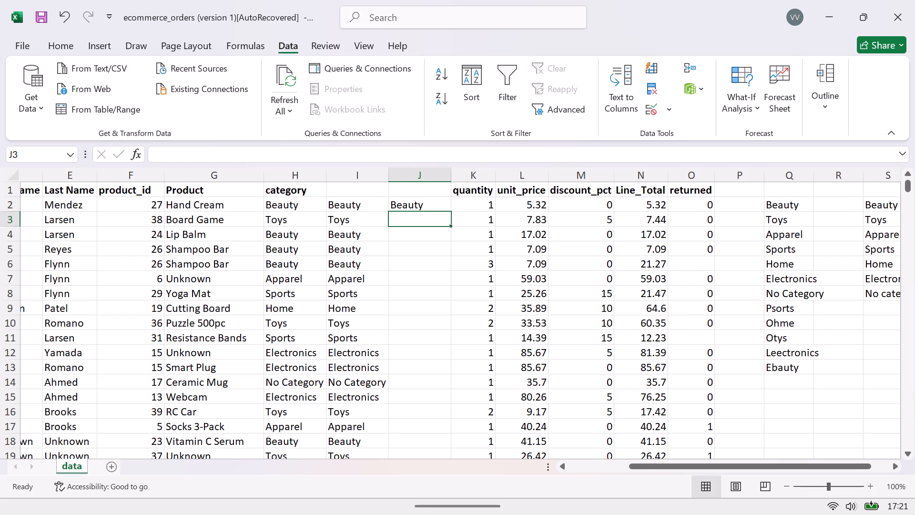
Fill the nested IF formula from J2 down through all data rows of column J.
click(435, 206)
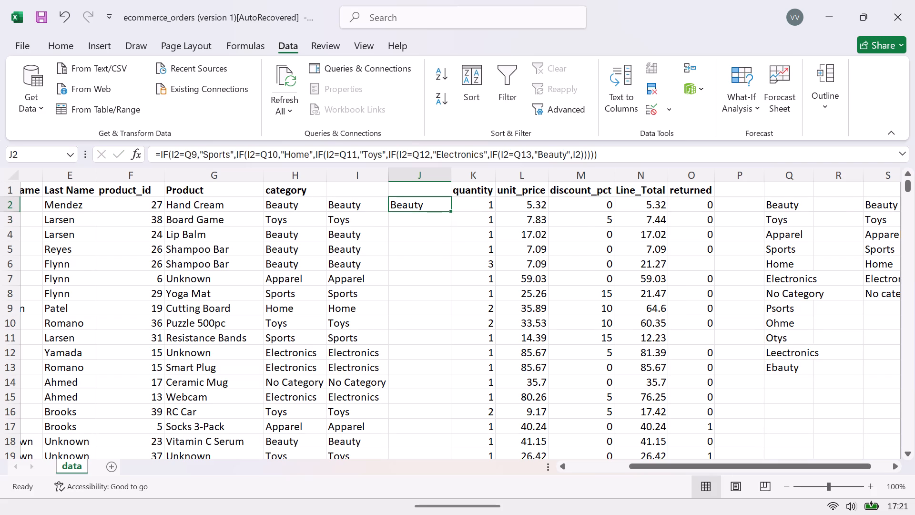
double_click(450, 210)
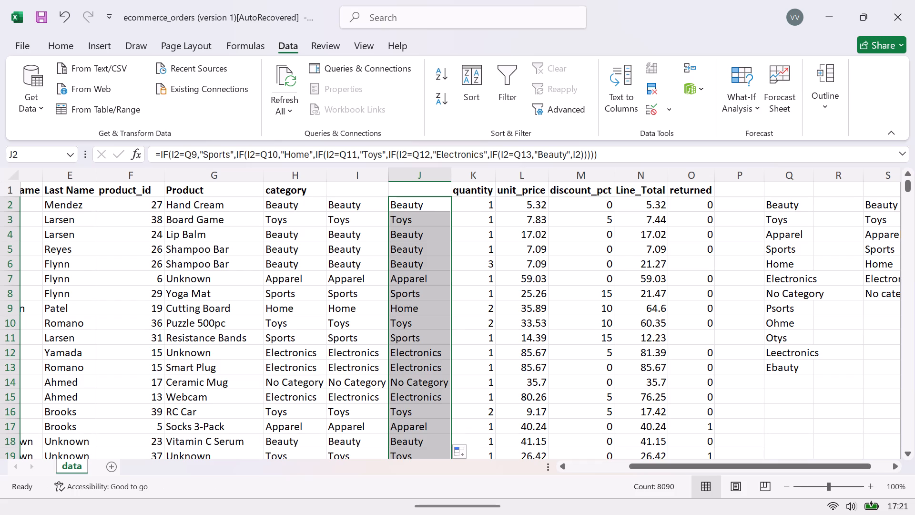
Clear the existing category list beginning in S2, covering the range S2:T8.
drag(795, 468, 855, 462)
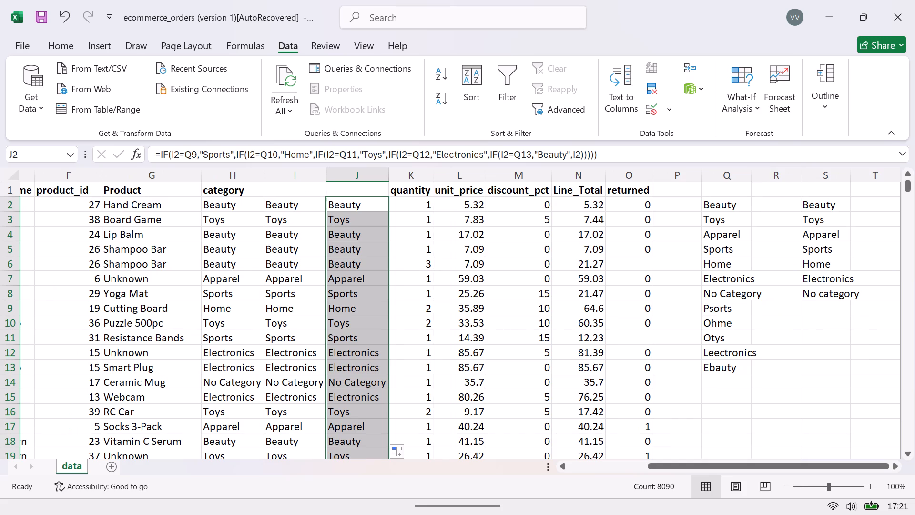
drag(836, 201, 853, 298)
key(Delete)
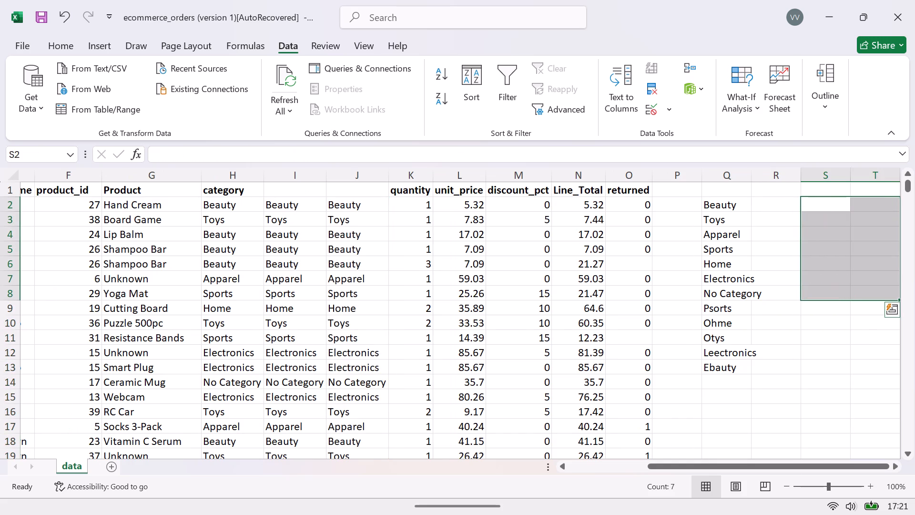
Enter a UNIQUE formula in S2 listing the distinct categories from the corrected column, range J2:J8091.
click(844, 204)
key(equal)
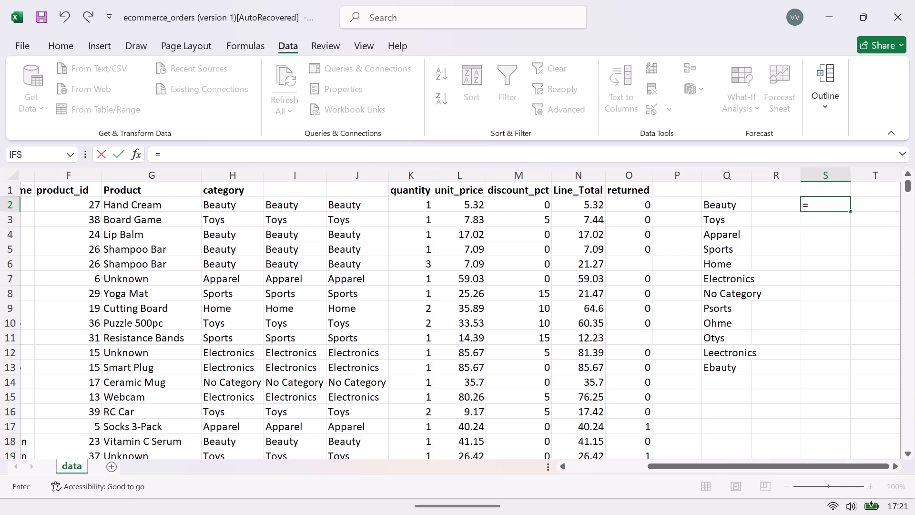
text(uno\)
key(BackSpace)
key(BackSpace)
key(BackSpace)
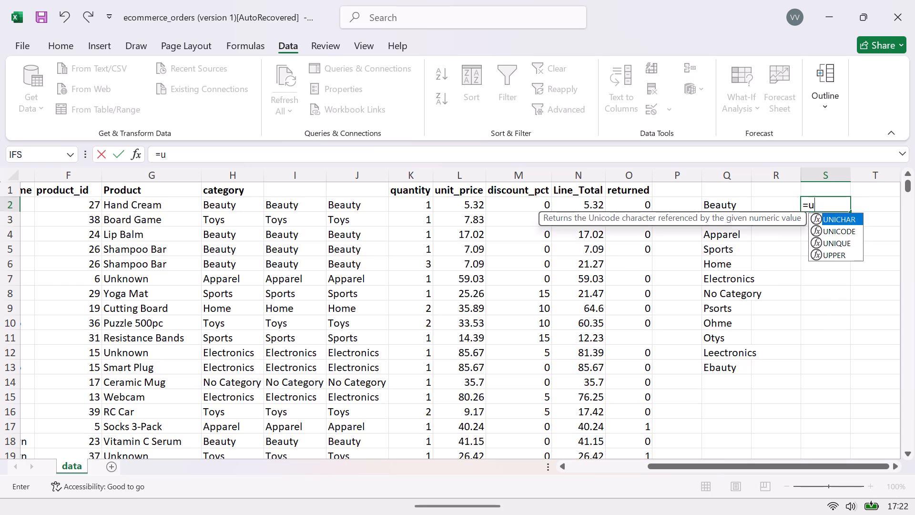
text(niqu)
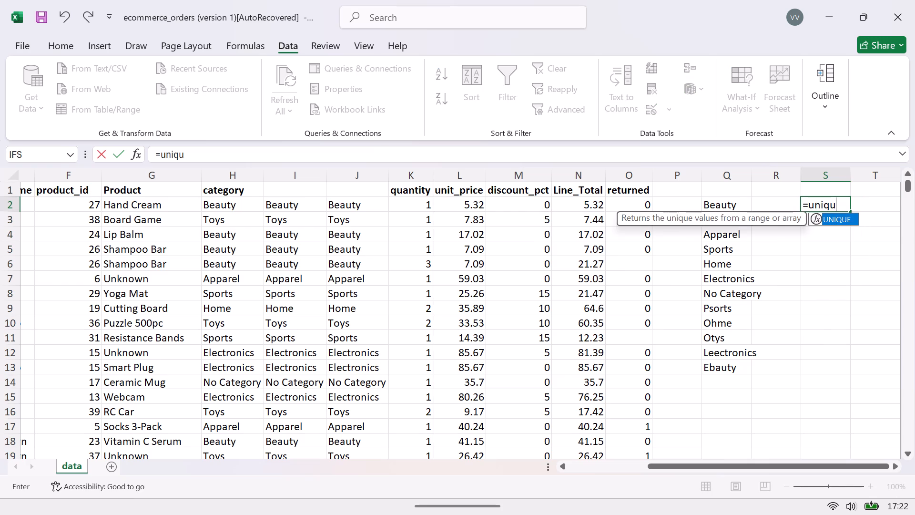
key(Tab)
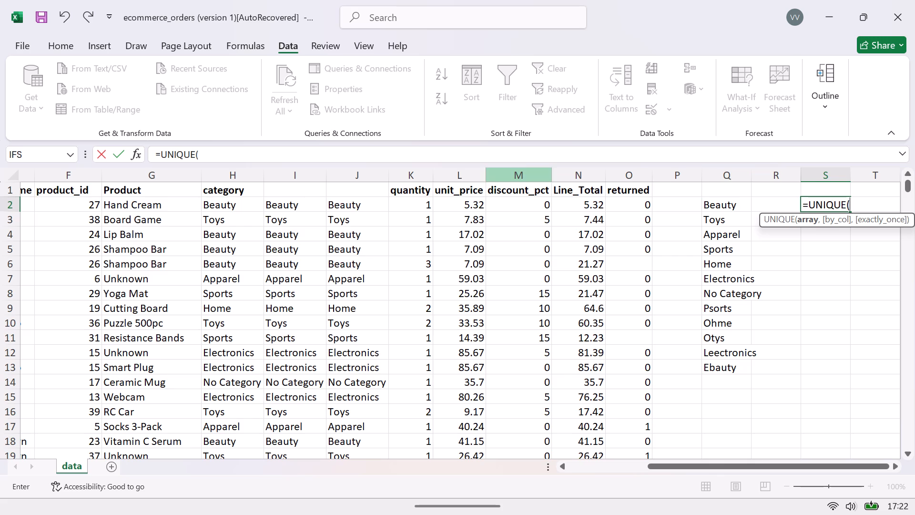
click(342, 208)
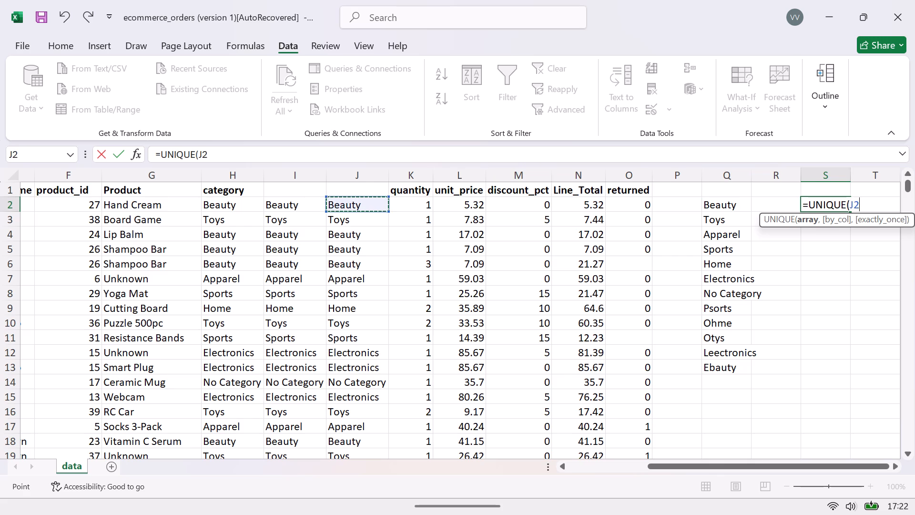
key(ctrl+shift+Down)
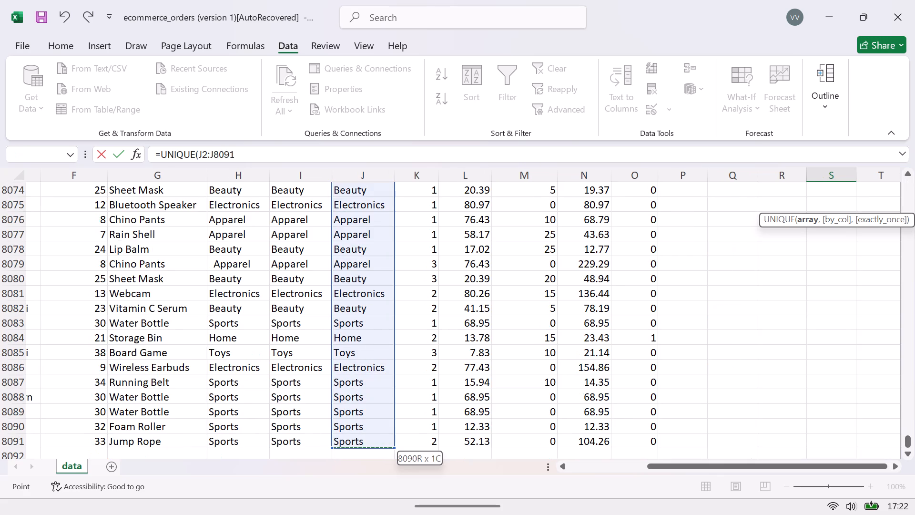
key(shift+parenright)
key(Return)
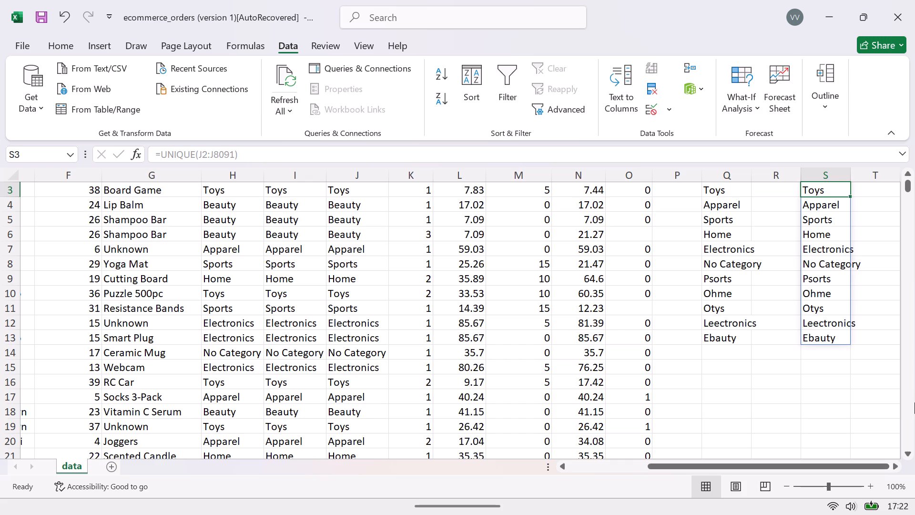
click(905, 174)
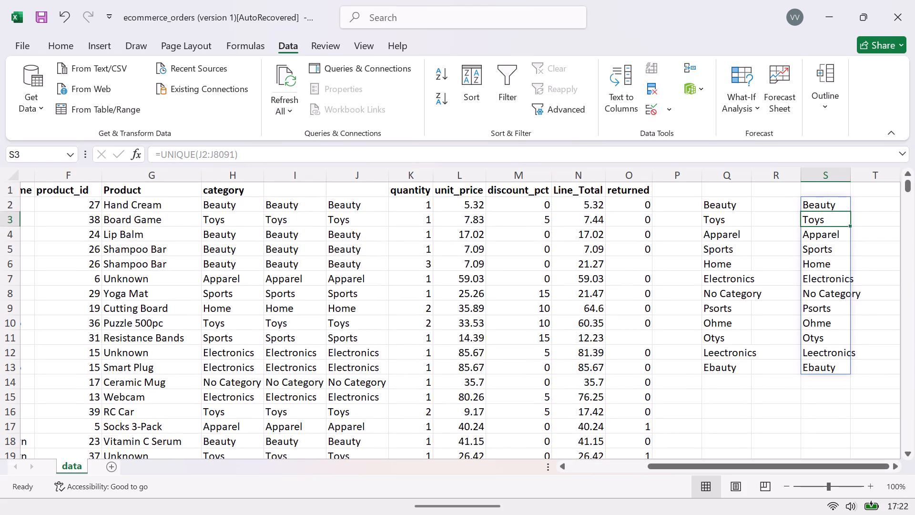
Inspect the UNIQUE formula in S2 and compare the nested IF formulas in J2 to J5 for shifting lookup references.
double_click(817, 203)
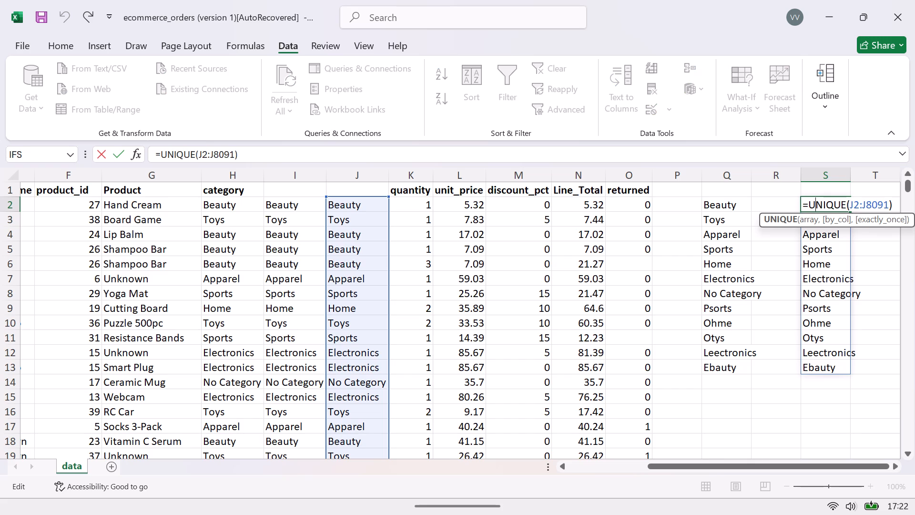
click(348, 204)
double_click(348, 204)
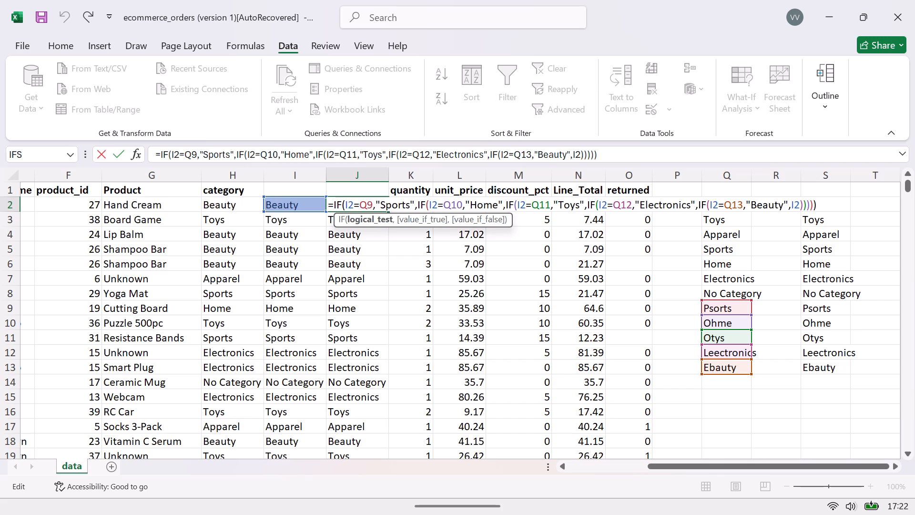
click(387, 244)
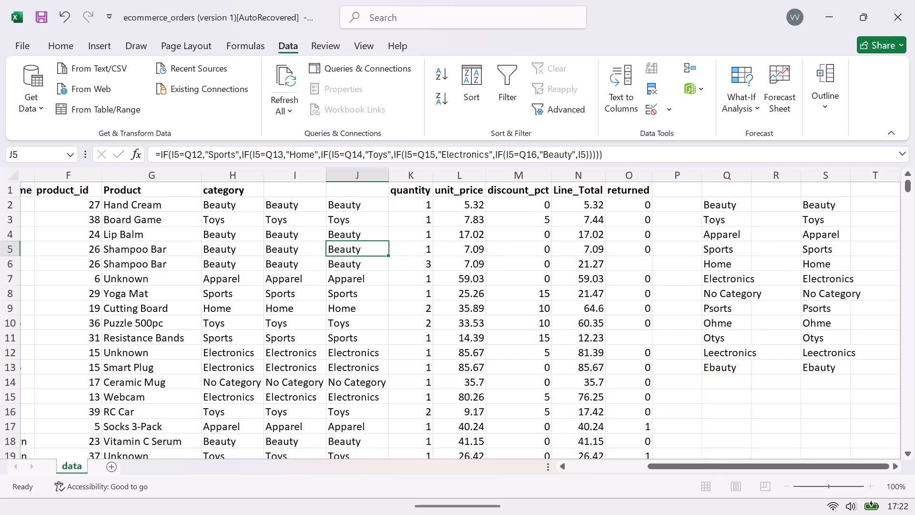
double_click(373, 219)
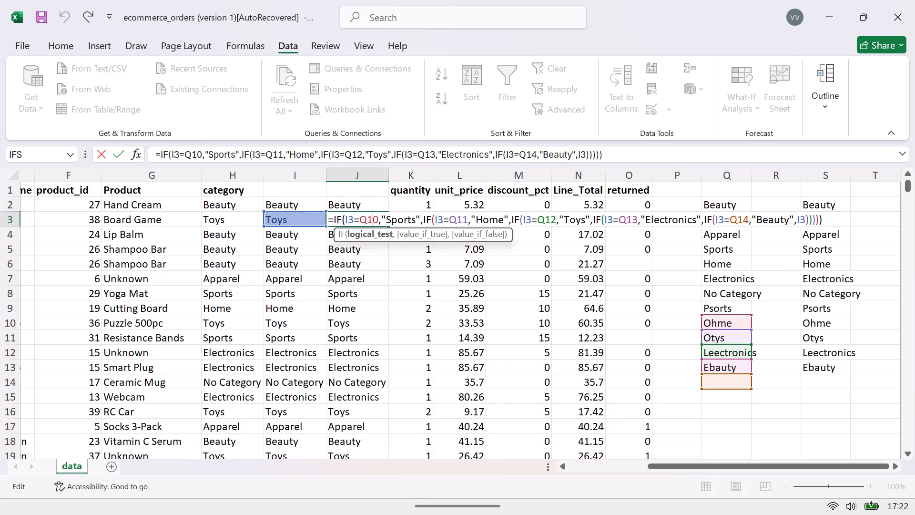
click(367, 267)
double_click(363, 238)
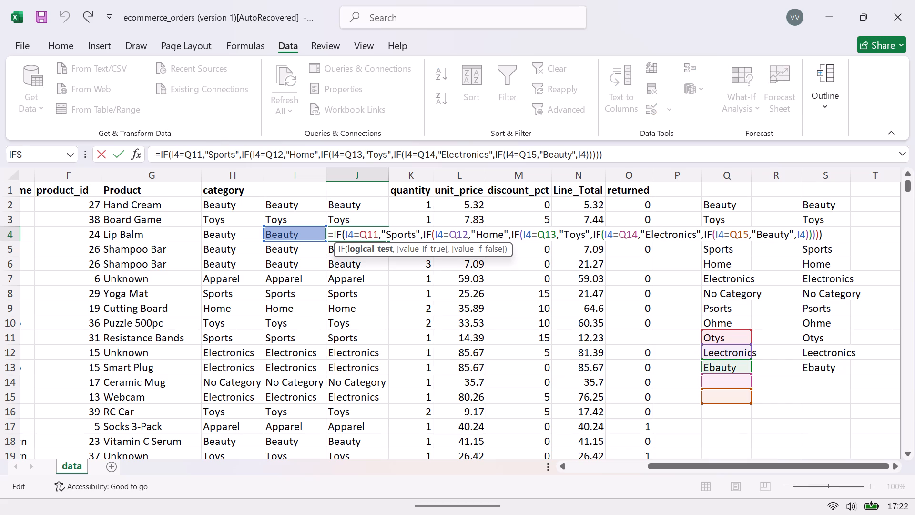
click(378, 279)
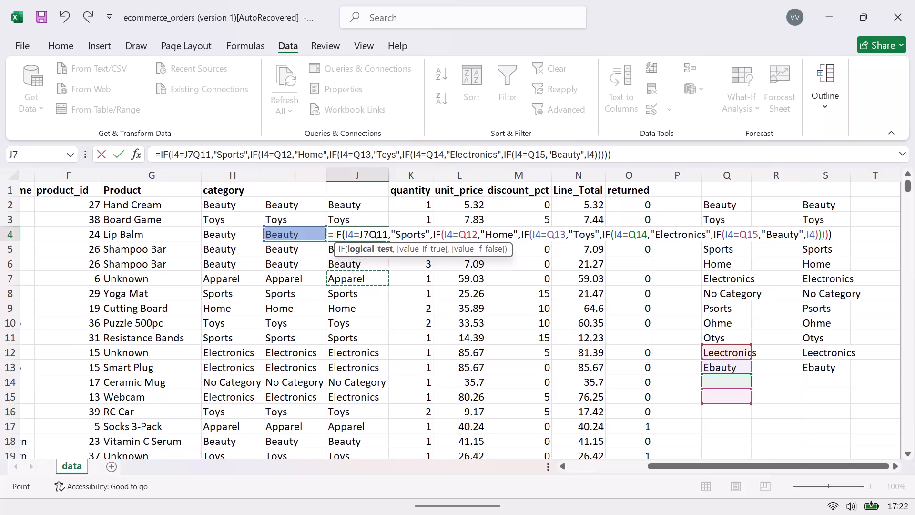
key(ctrl+z)
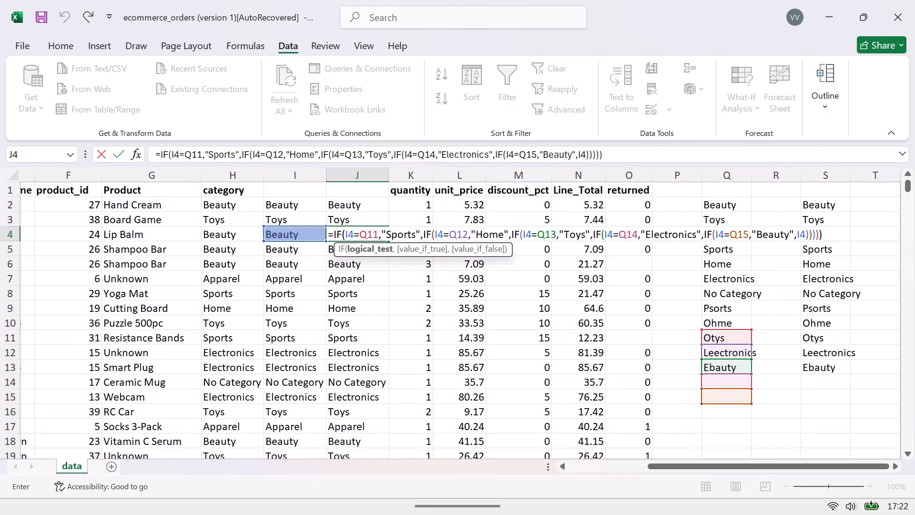
click(345, 281)
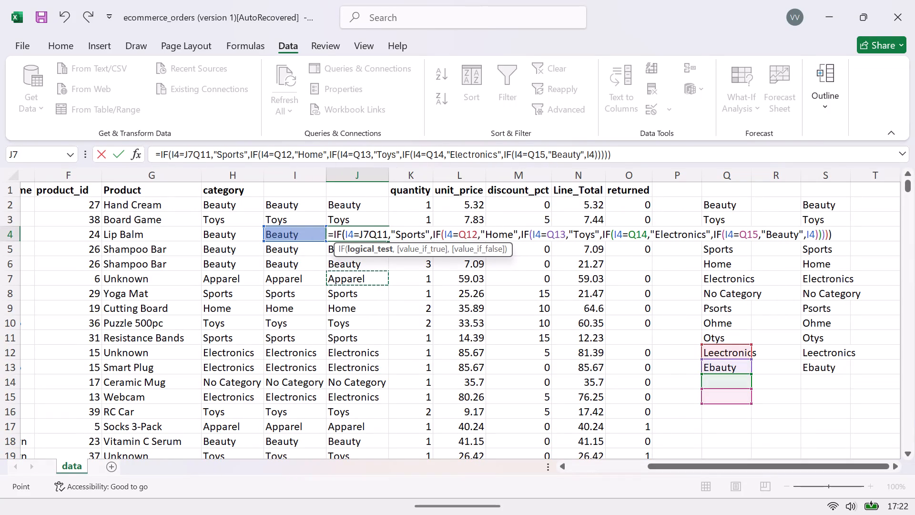
key(ctrl+z)
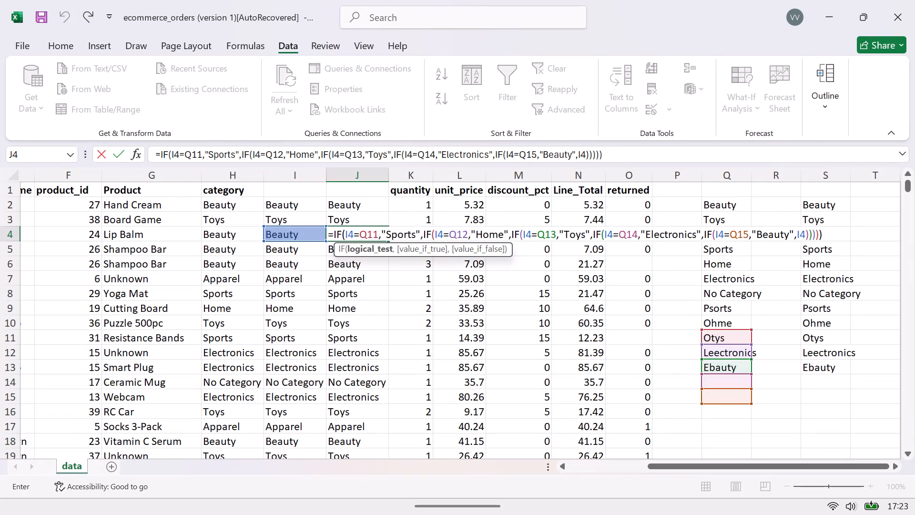
key(Return)
double_click(360, 251)
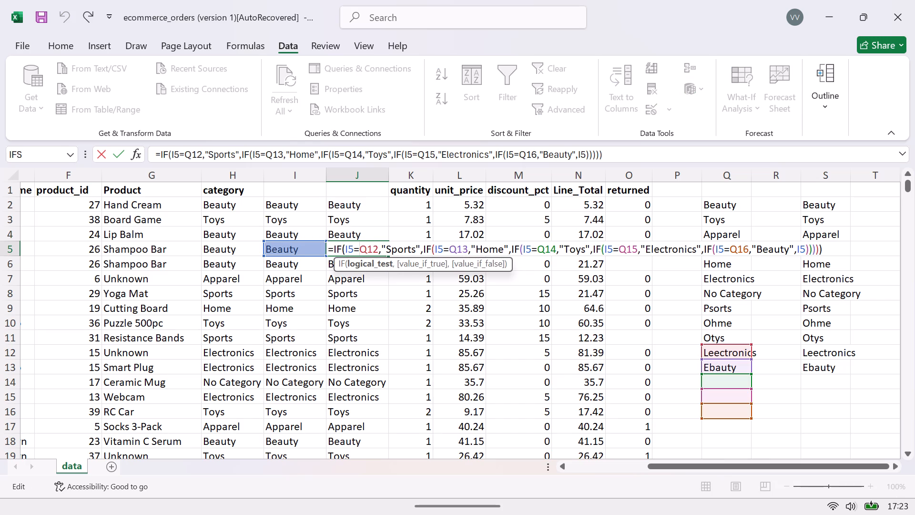
click(366, 204)
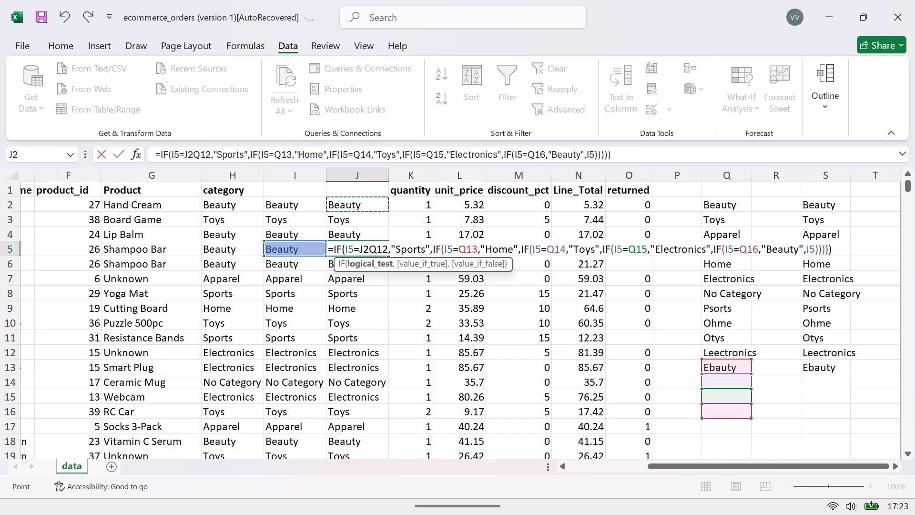
key(ctrl+z)
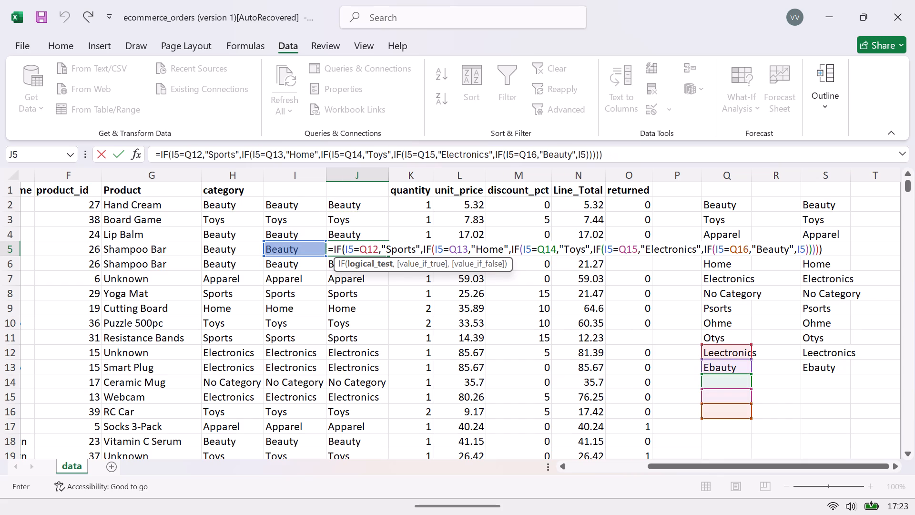
key(Return)
Lock the row references in J2's nested IF formula, changing them to Q$9, Q$10, Q$11, Q$12 and Q$13.
click(368, 202)
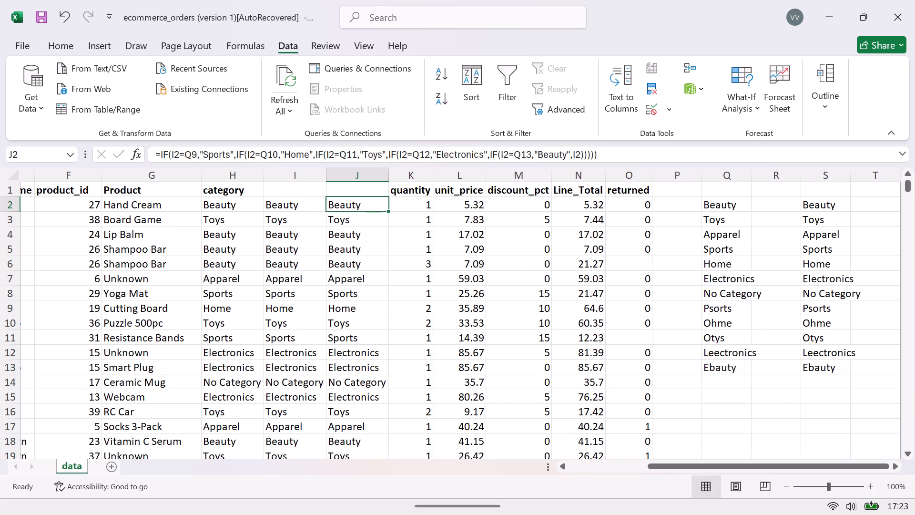
double_click(368, 202)
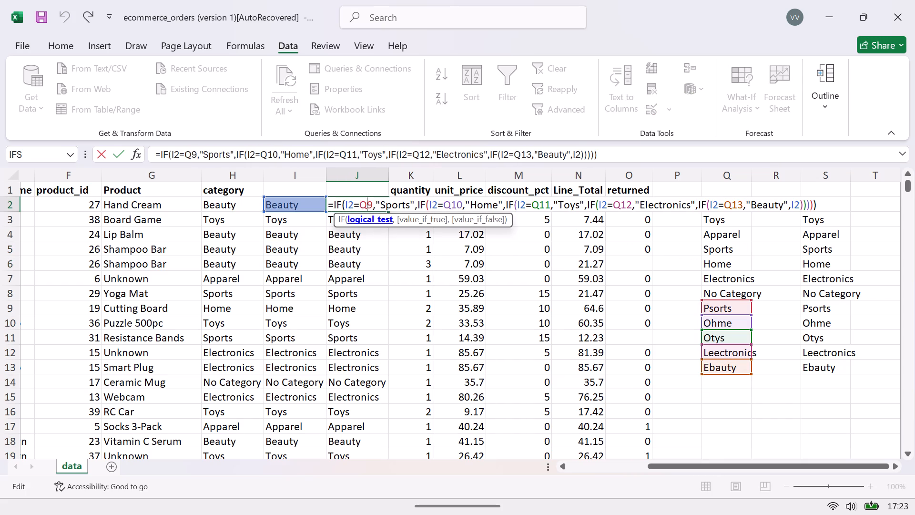
key(shift+dollar)
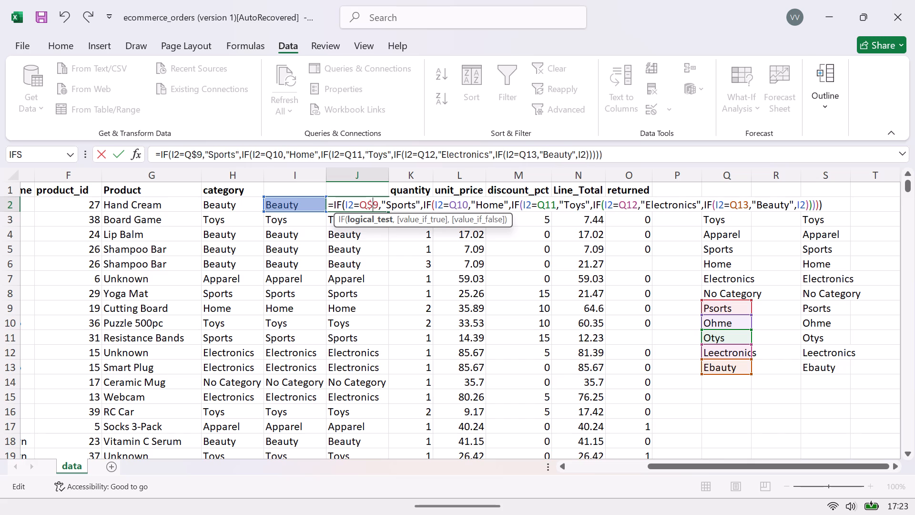
click(456, 204)
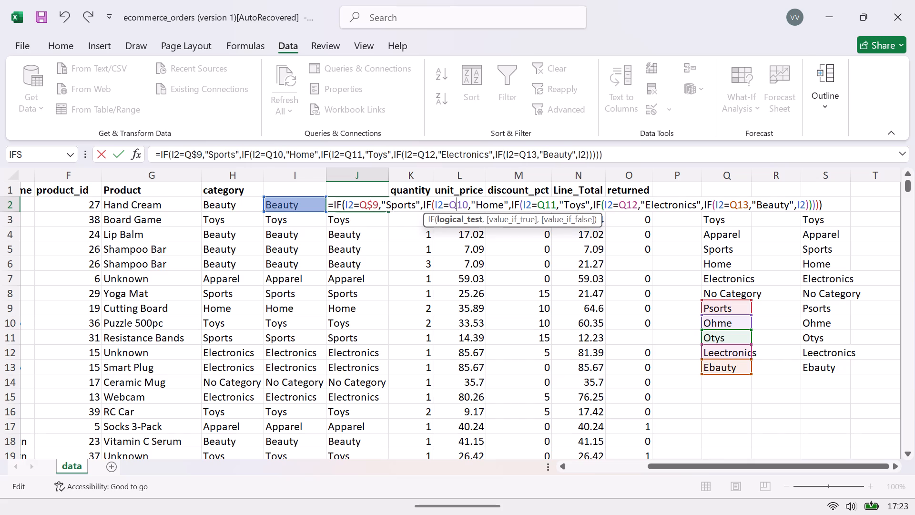
key(shift+dollar)
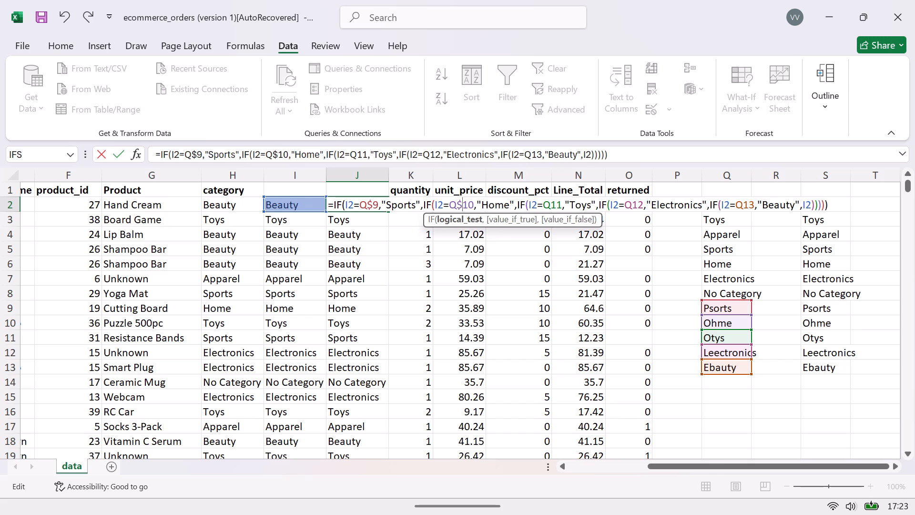
click(552, 205)
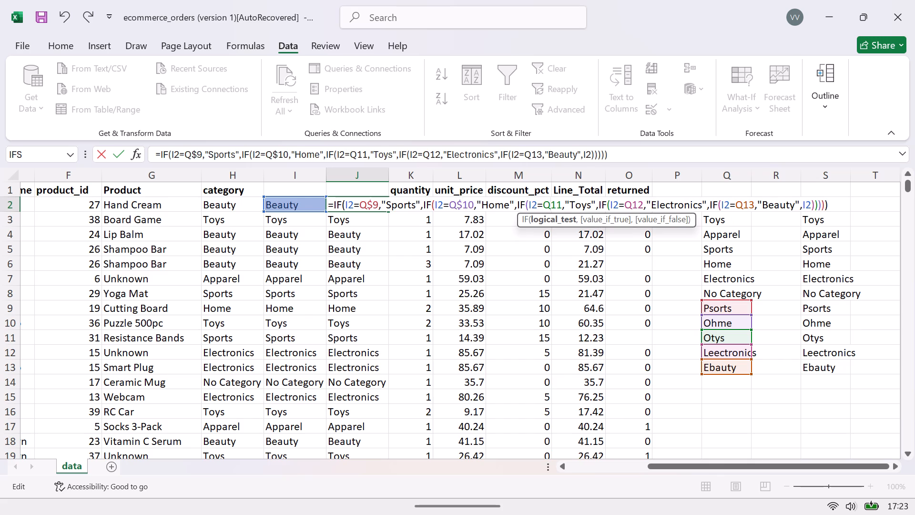
key(shift+dollar)
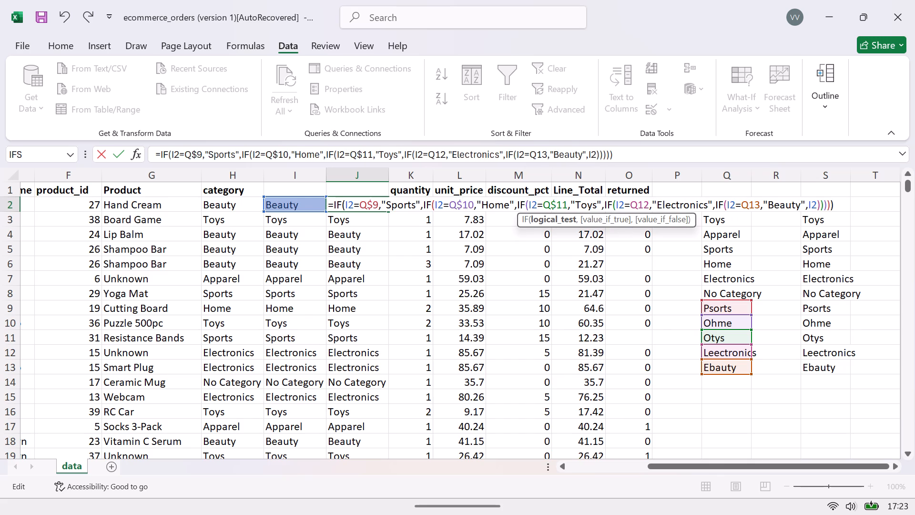
click(637, 203)
key(shift+dollar)
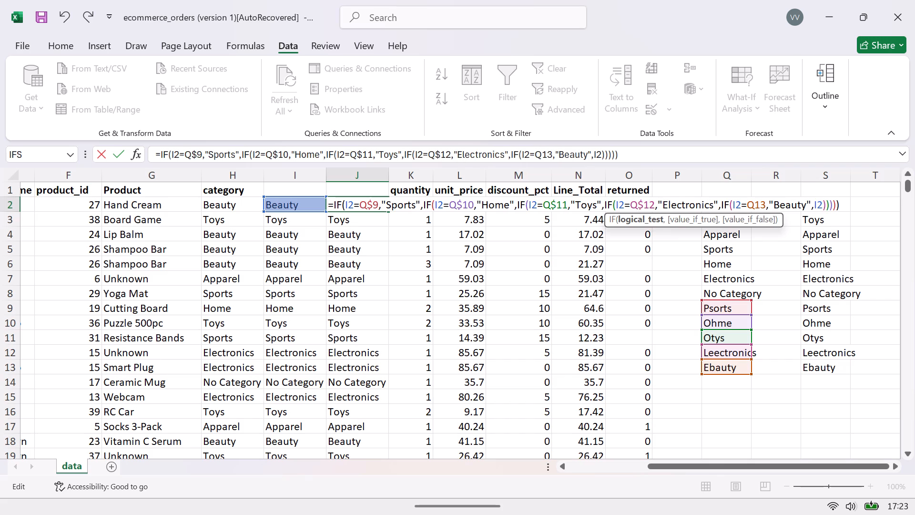
click(755, 205)
key(shift+dollar)
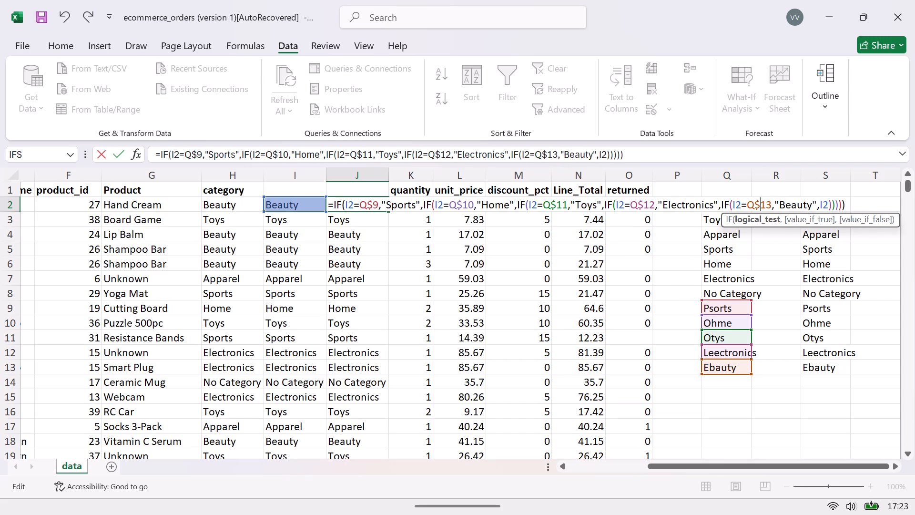
key(Return)
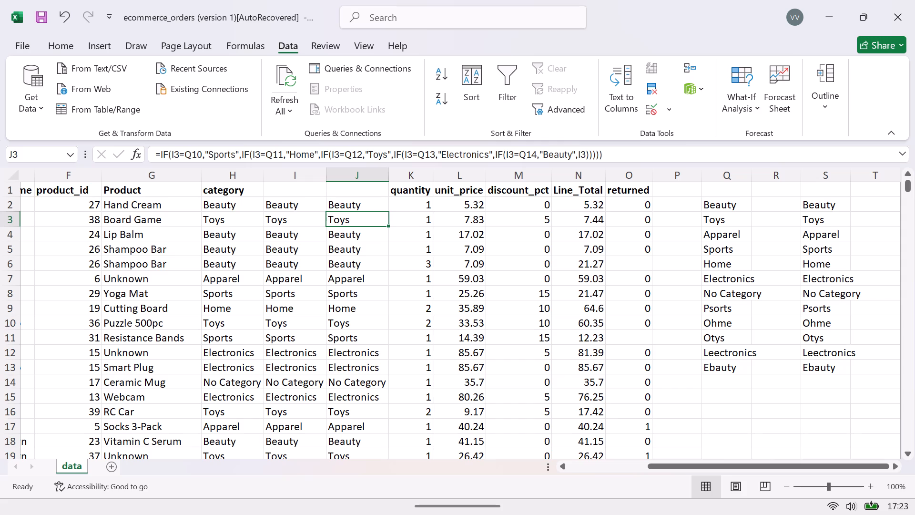
Fill the row-locked formula from J2 down through all data rows of column J and check the UNIQUE list in S2.
click(356, 201)
double_click(387, 210)
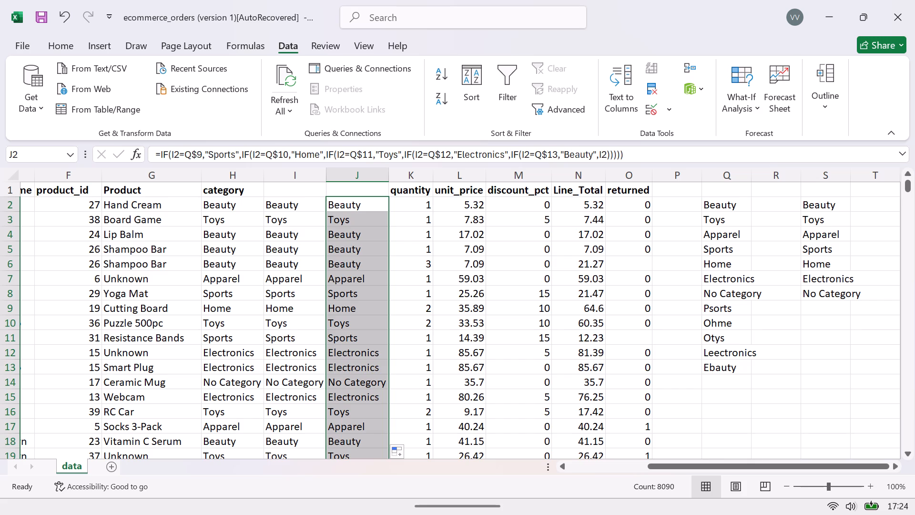
double_click(823, 272)
double_click(822, 209)
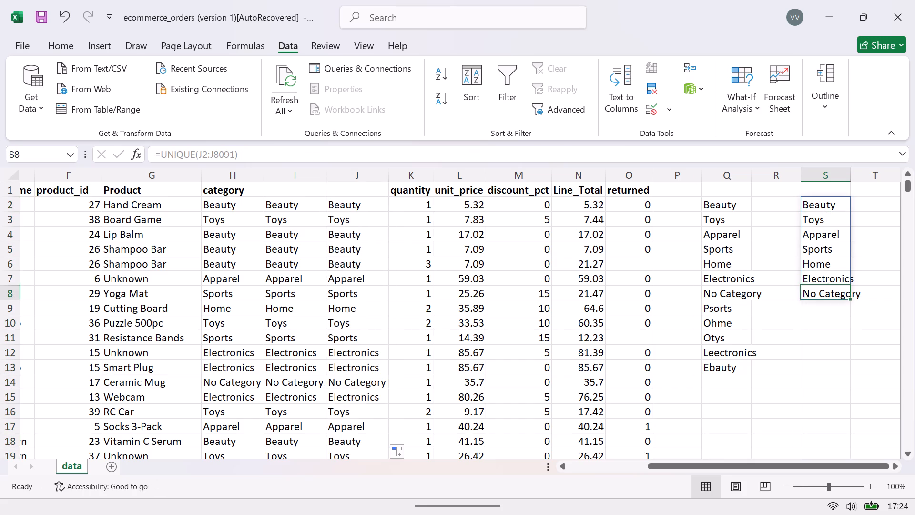
double_click(822, 203)
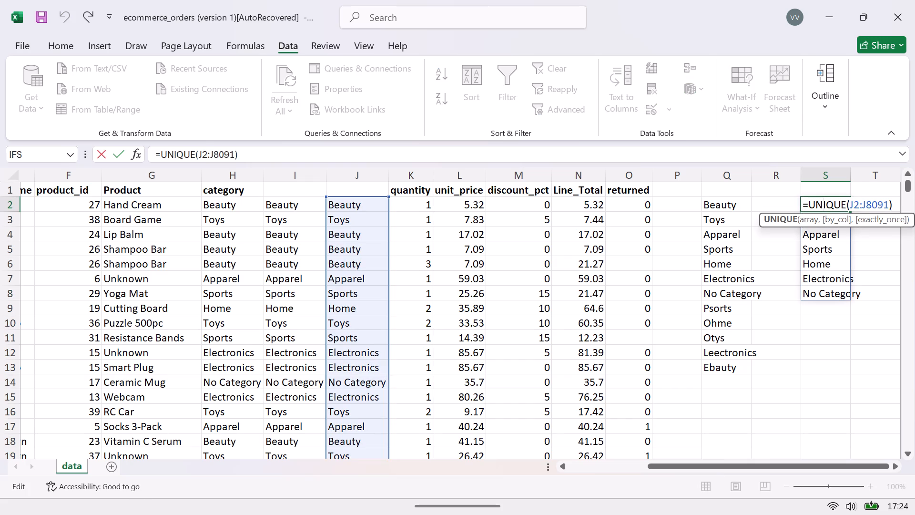
click(832, 254)
click(832, 312)
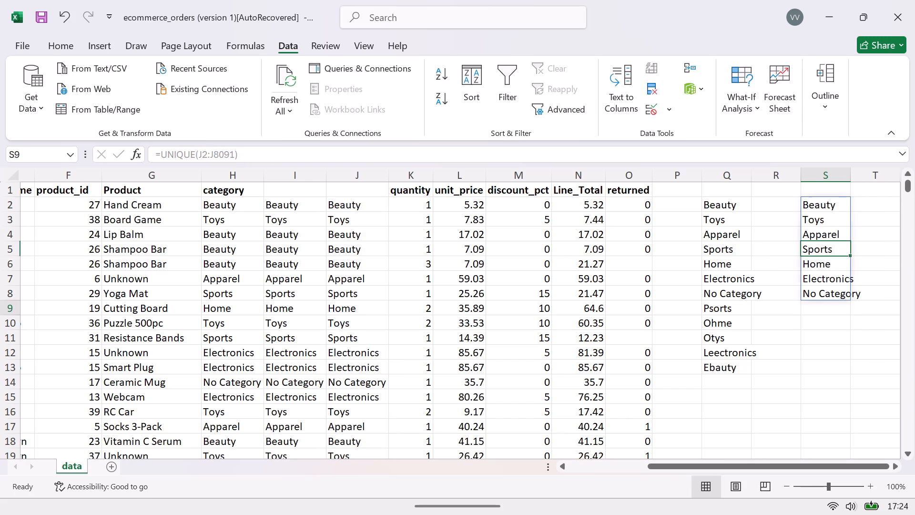
Enter the header "Category" in J1 above the corrected categories.
click(374, 185)
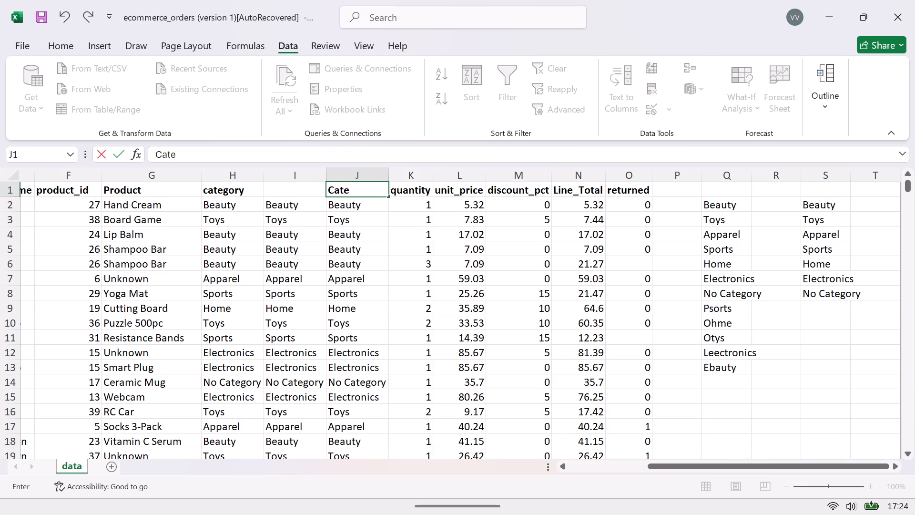
text(ory)
key(Return)
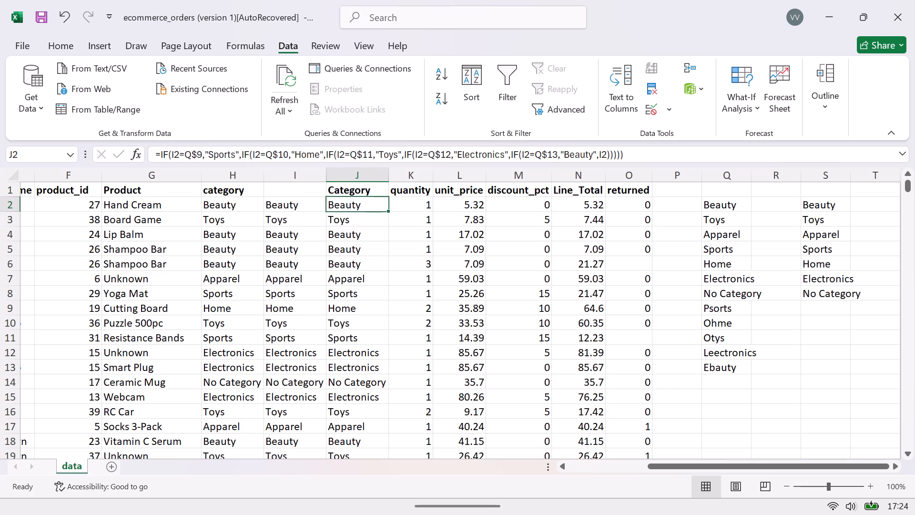
Copy the corrected Category column J and paste it as values only over the original category column H.
click(371, 170)
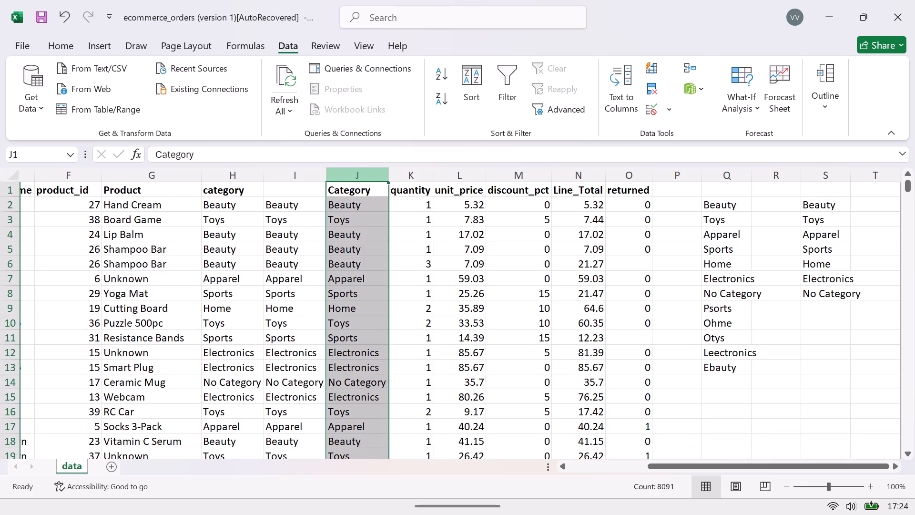
key(ctrl+c)
click(227, 169)
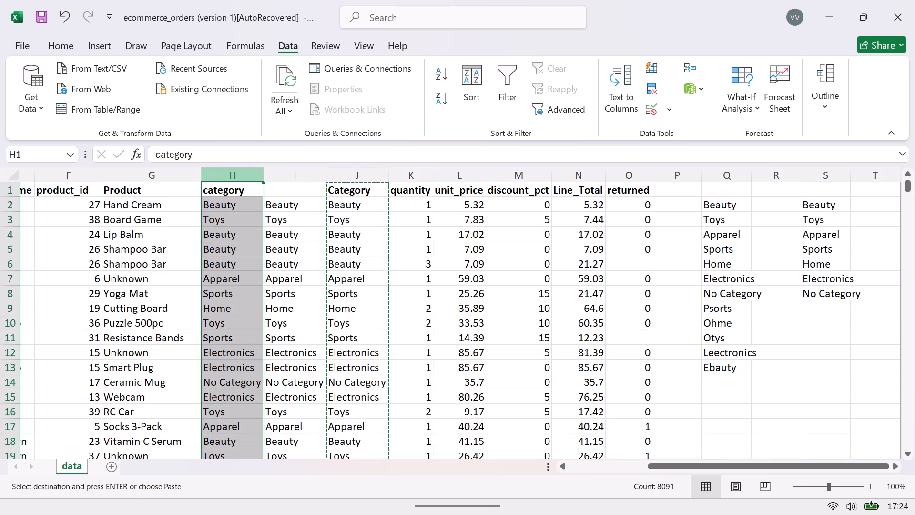
right_click(227, 169)
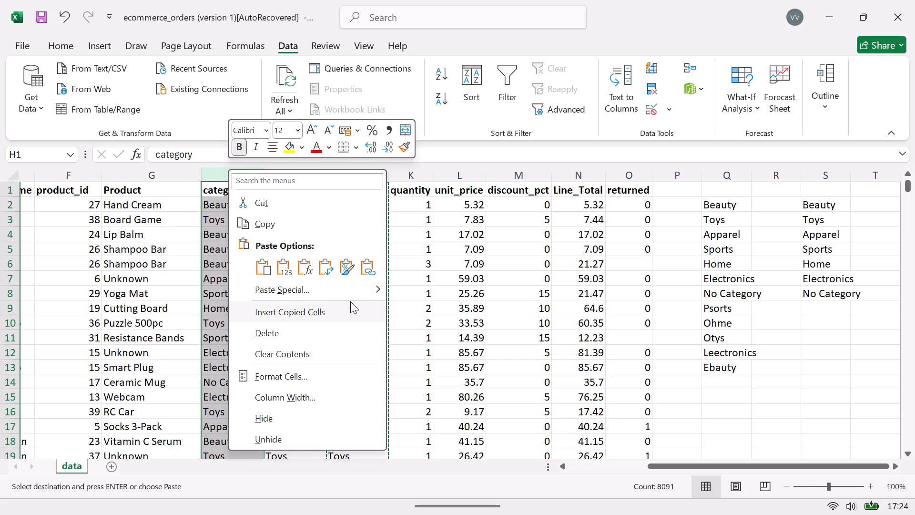
click(376, 293)
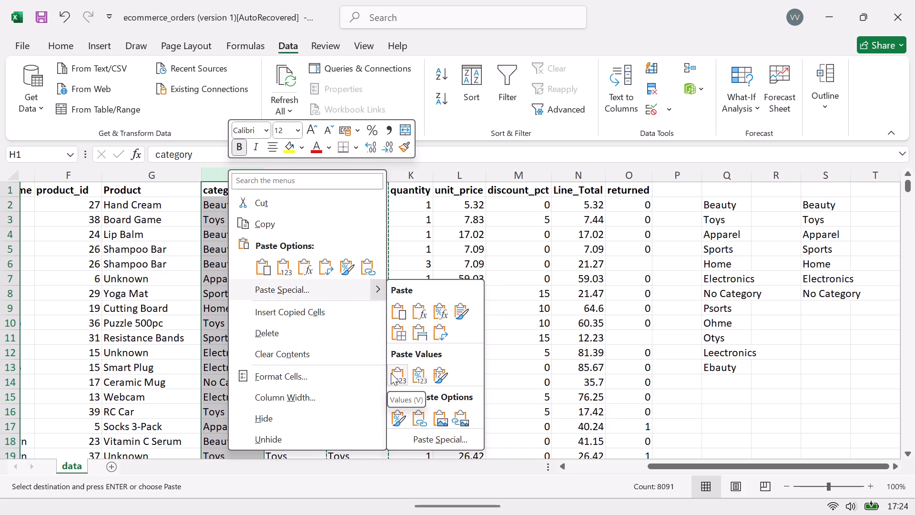
click(391, 373)
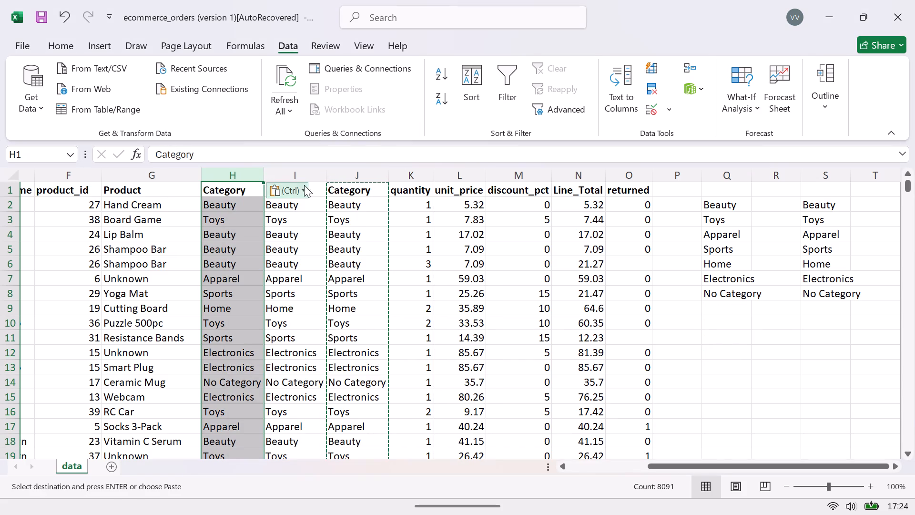
Clear the contents of helper columns I and J.
drag(301, 175, 371, 174)
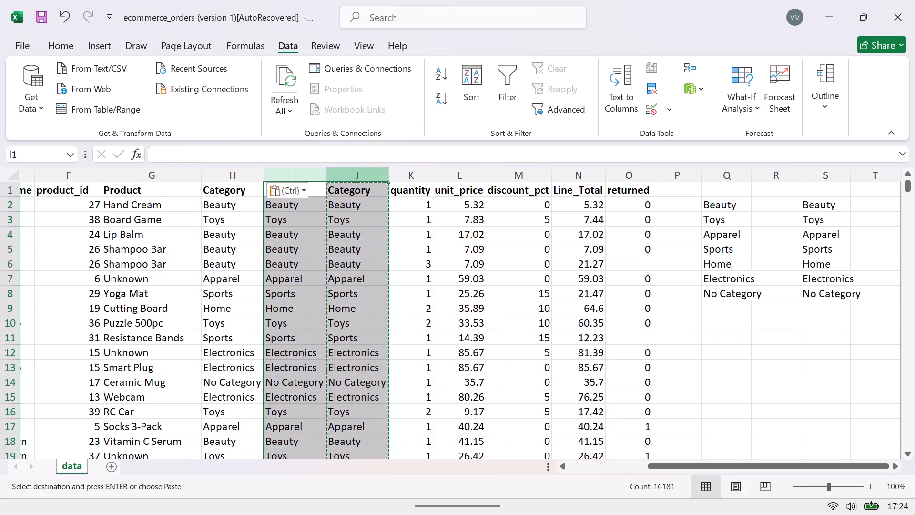
key(Delete)
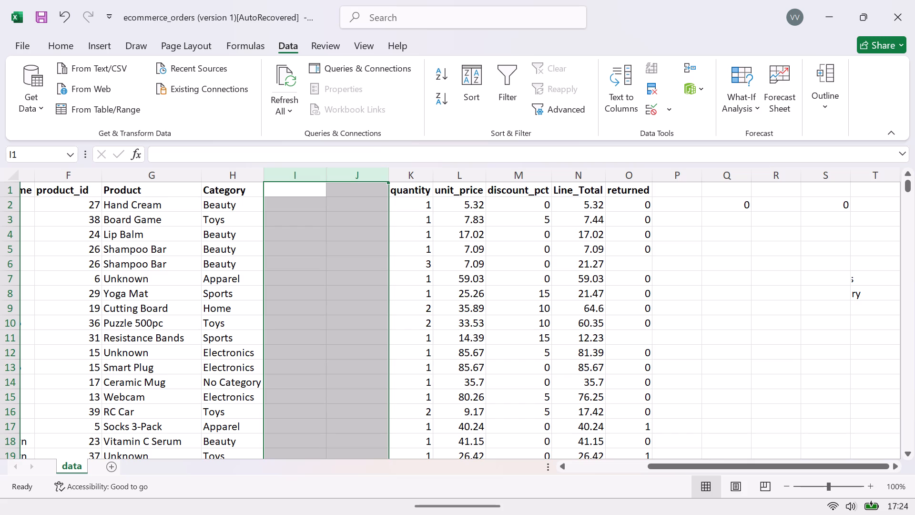
Delete the emptied helper columns I and J from the data sheet.
right_click(328, 178)
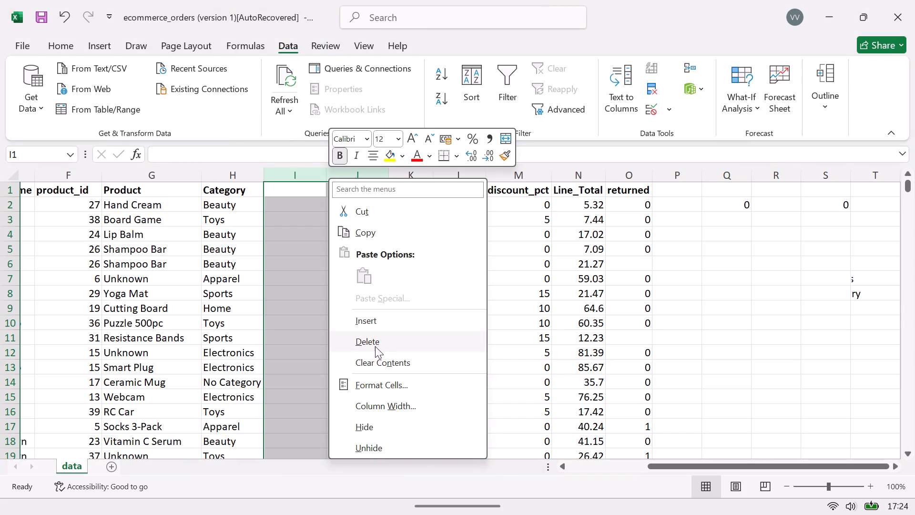
click(376, 345)
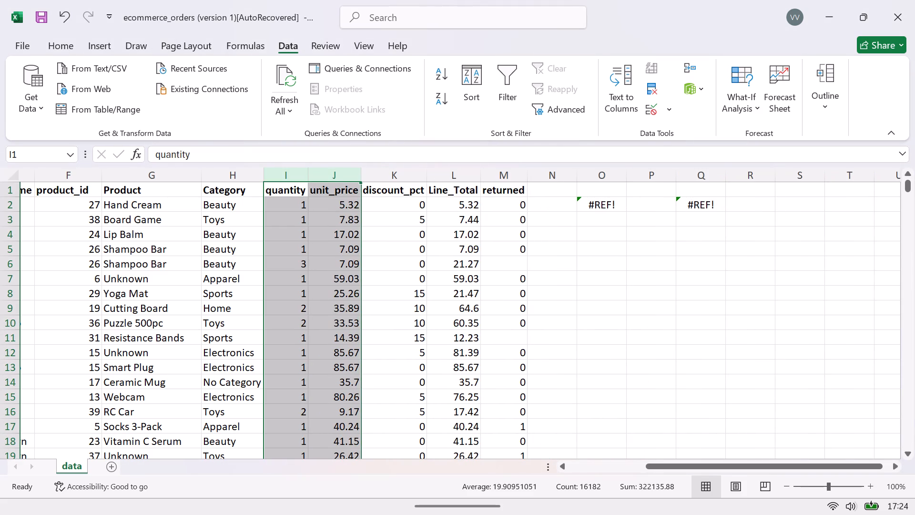
Clear the contents of columns O to Q holding the broken check formulas.
drag(606, 174, 713, 182)
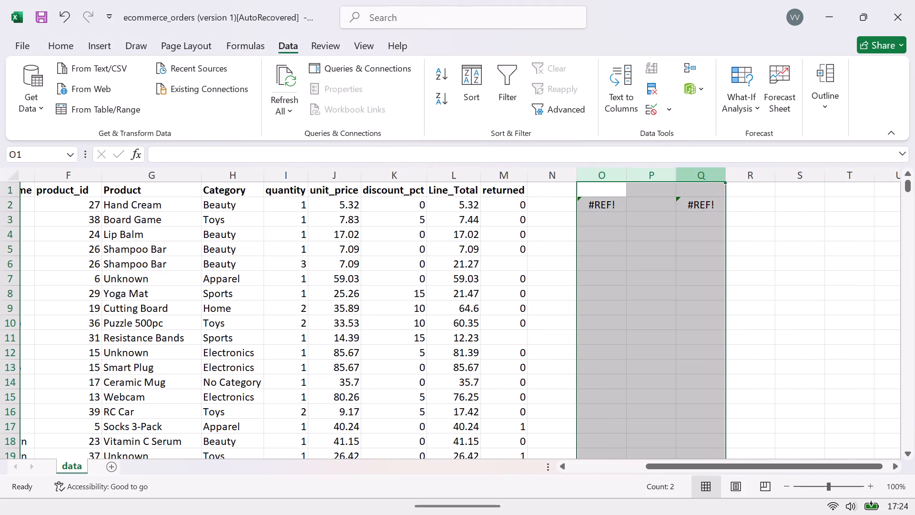
key(Delete)
click(731, 244)
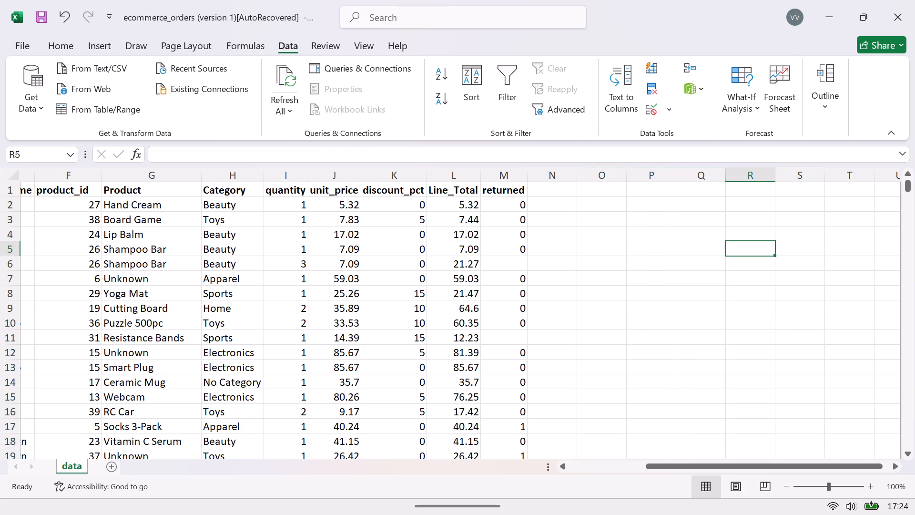
Enter =UNIQUE(H2:H8091) in O2 to check the distinct values of the Category column.
click(595, 197)
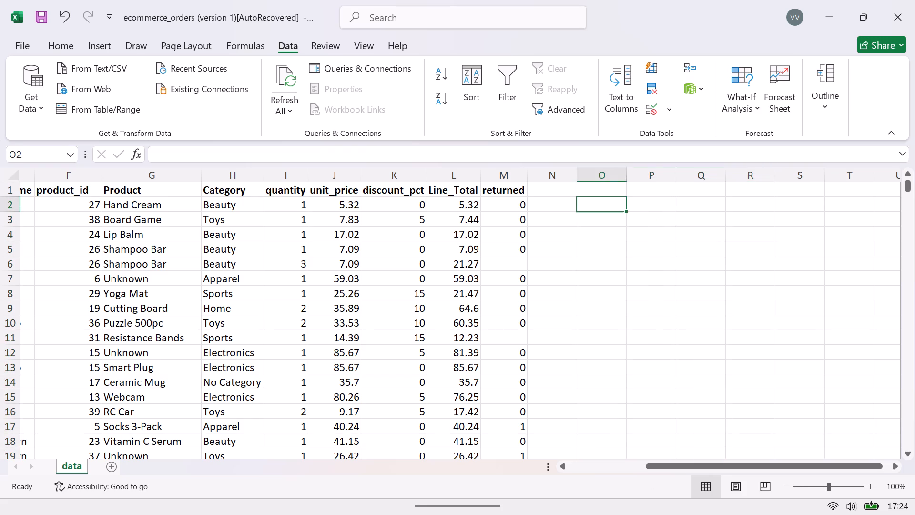
key(minus)
key(BackSpace)
text(=uniq)
key(Tab)
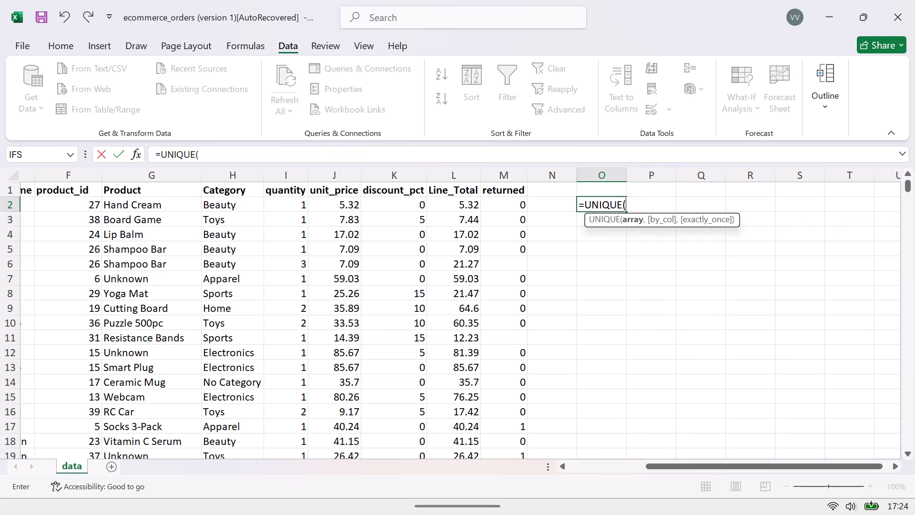
click(231, 206)
key(ctrl+shift+Down)
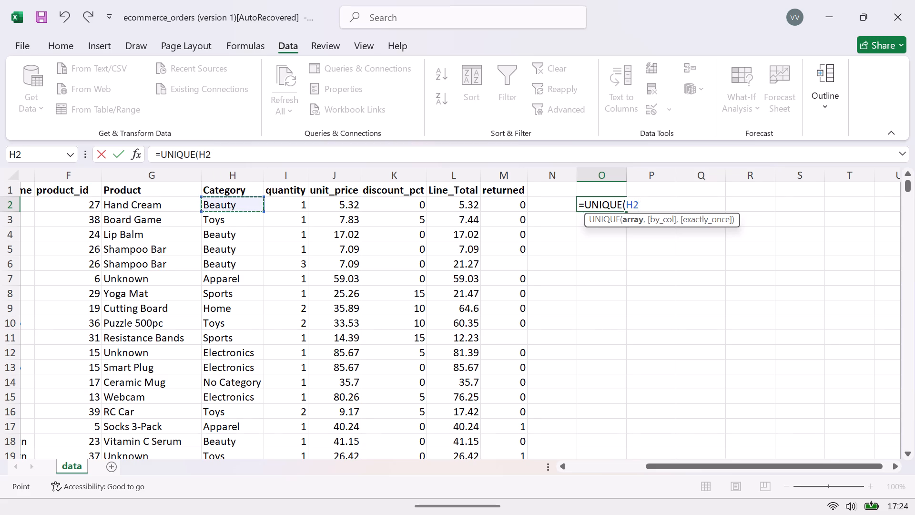
key(shift+parenright)
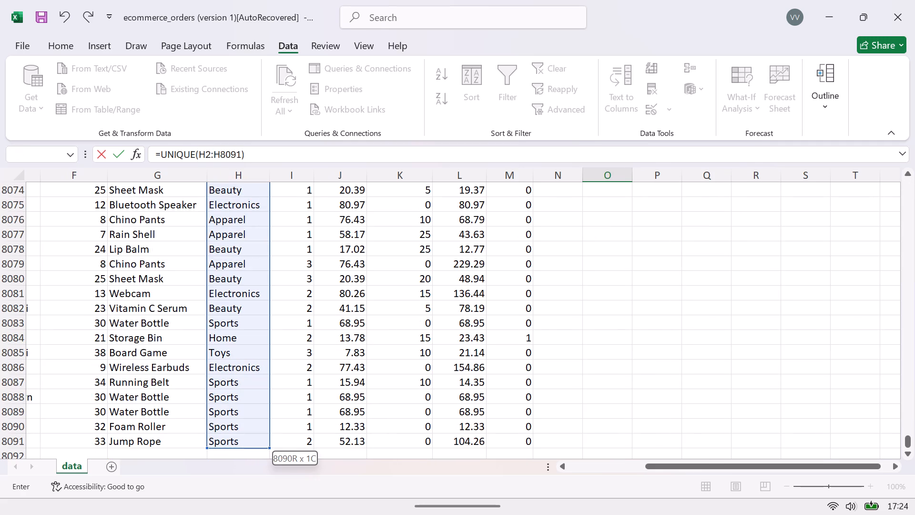
key(Return)
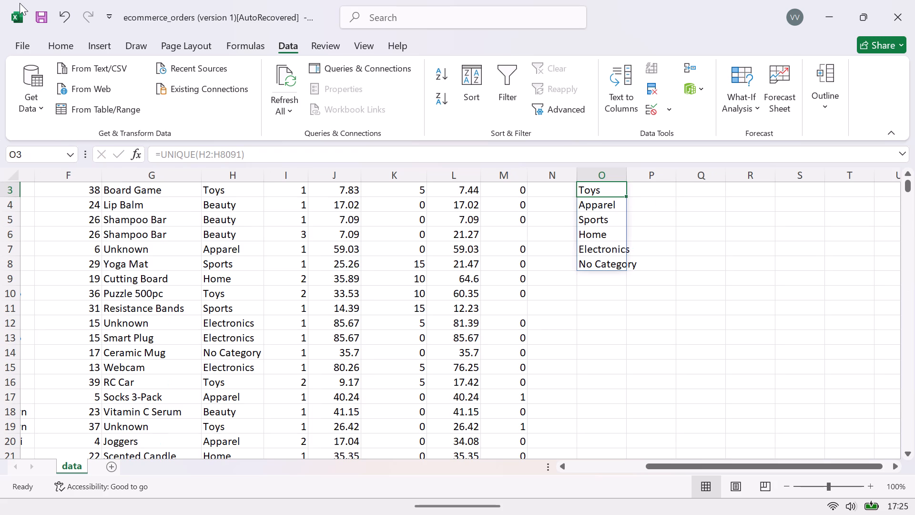
Save the workbook in the Downloads folder as an Excel Workbook named "Ecommerce clean".
click(14, 40)
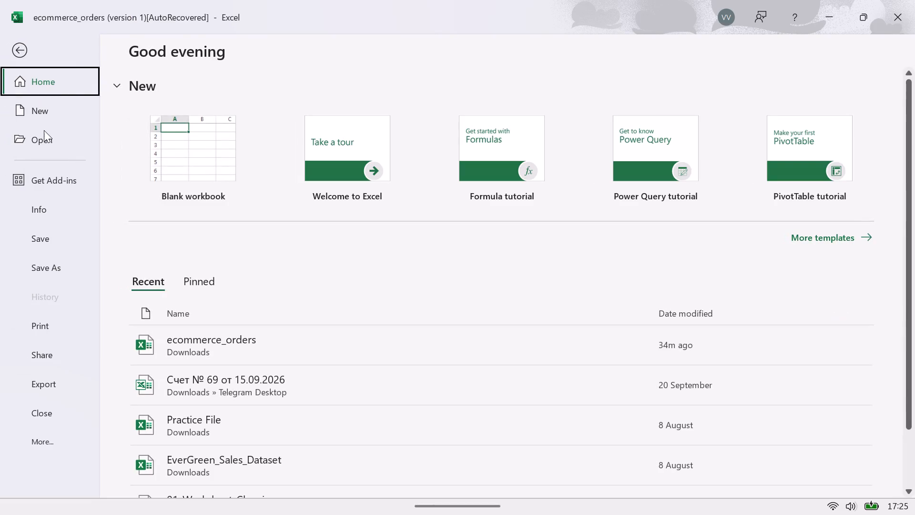
click(55, 269)
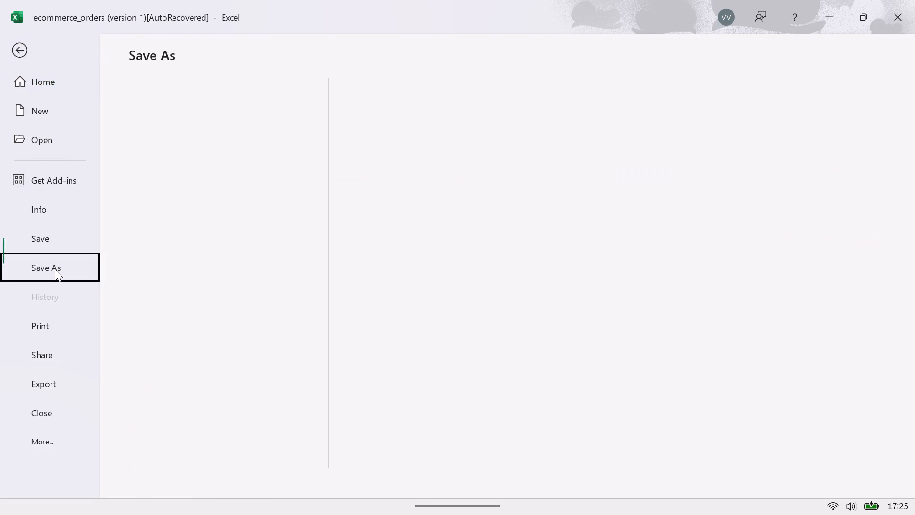
click(173, 235)
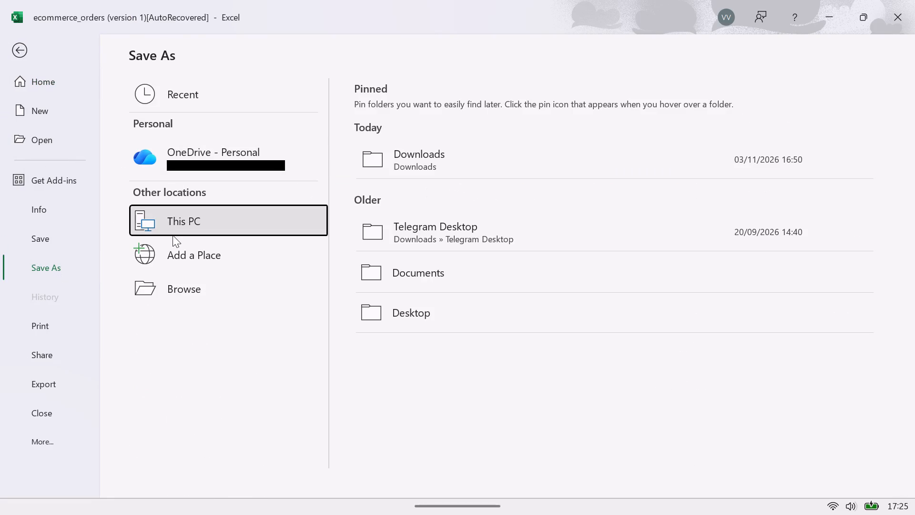
click(188, 225)
click(484, 271)
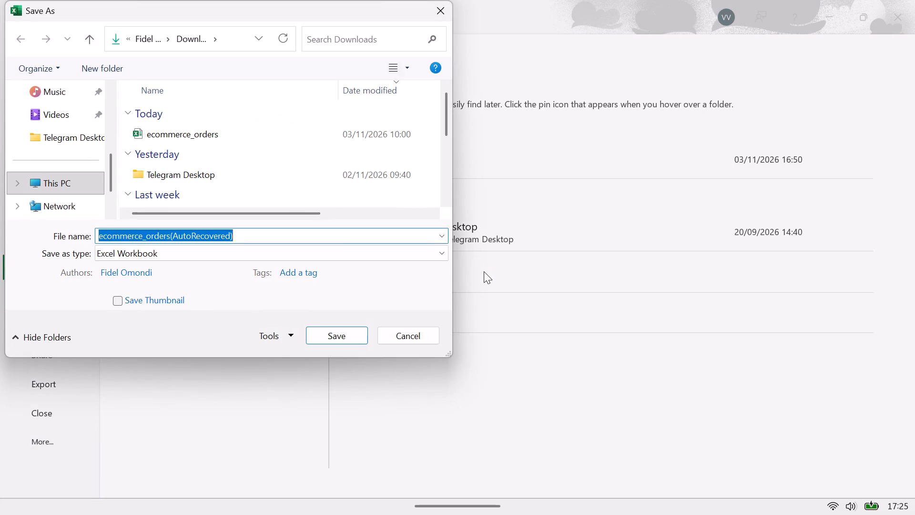
key(e)
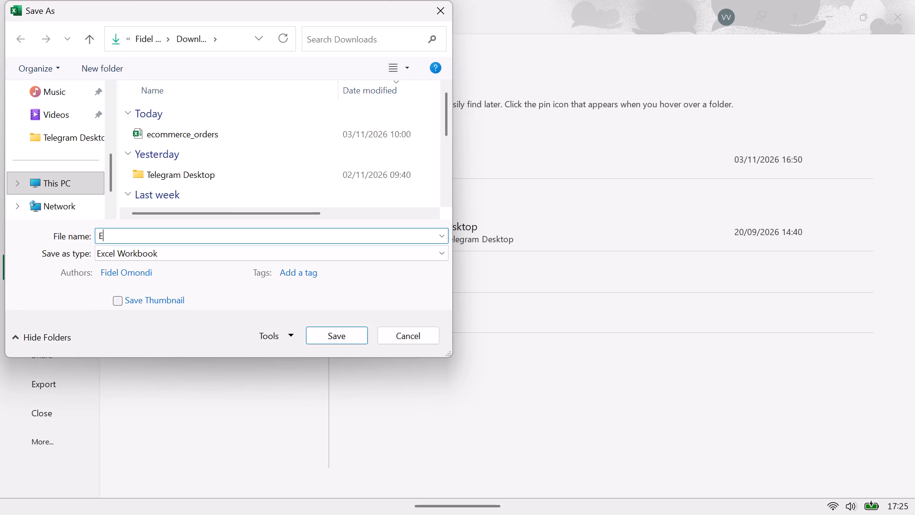
text(commerce)
key(space)
text(cle)
text(an)
key(Return)
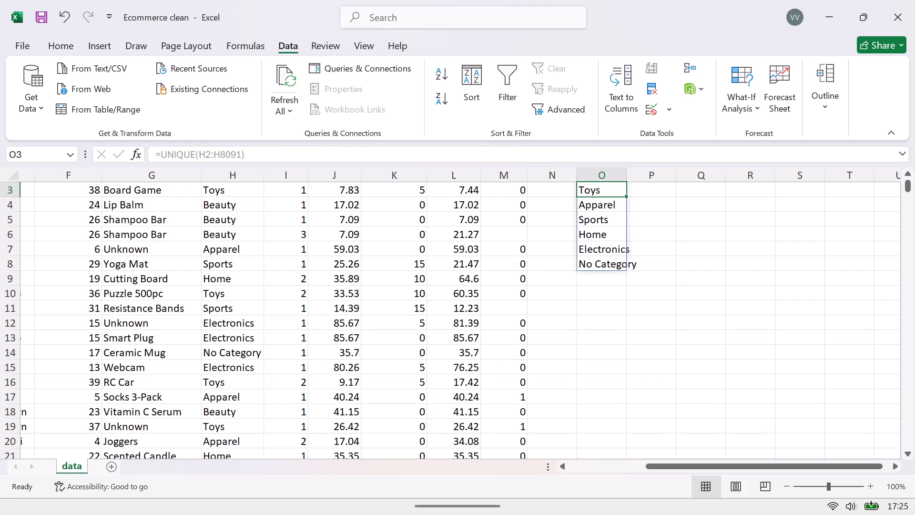
Clear the UNIQUE category check list from column O.
click(607, 177)
key(Delete)
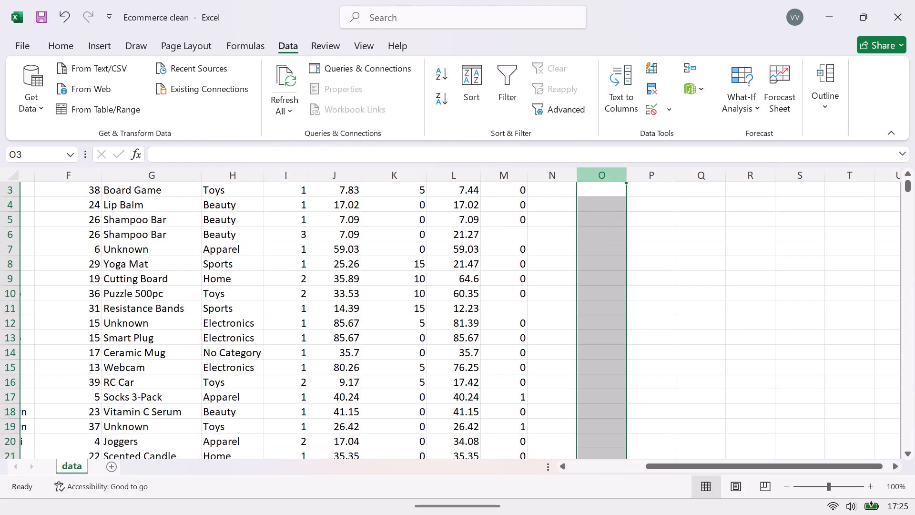
click(642, 233)
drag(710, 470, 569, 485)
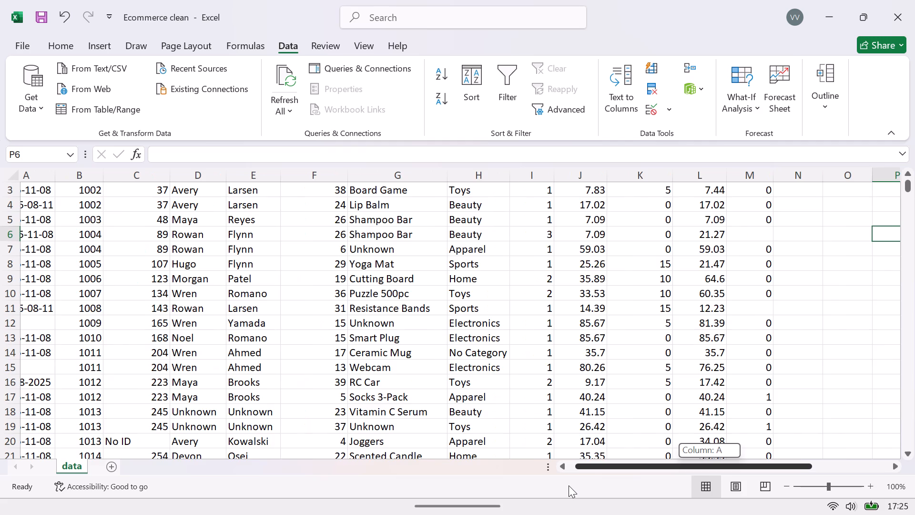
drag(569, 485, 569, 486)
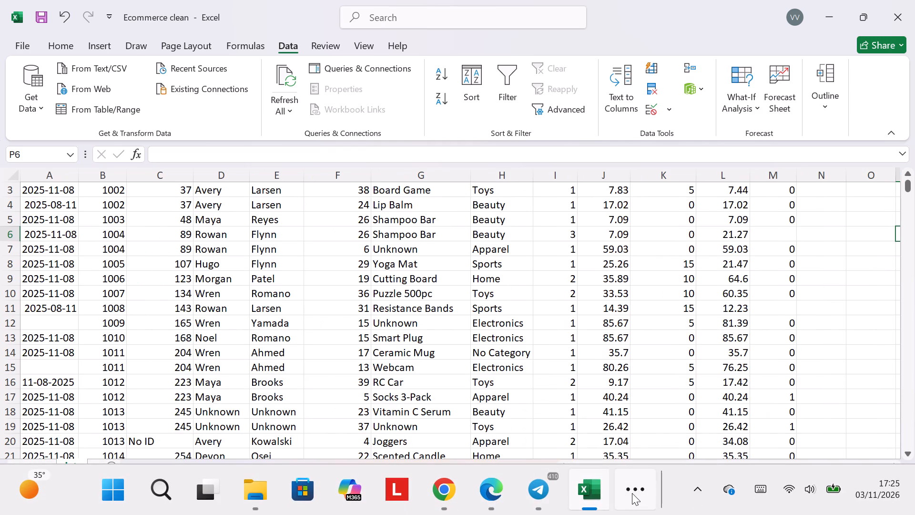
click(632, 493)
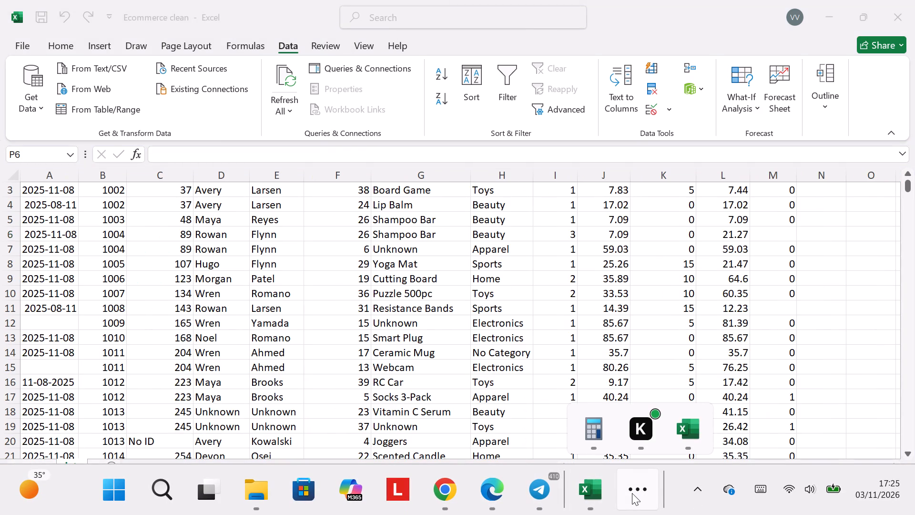